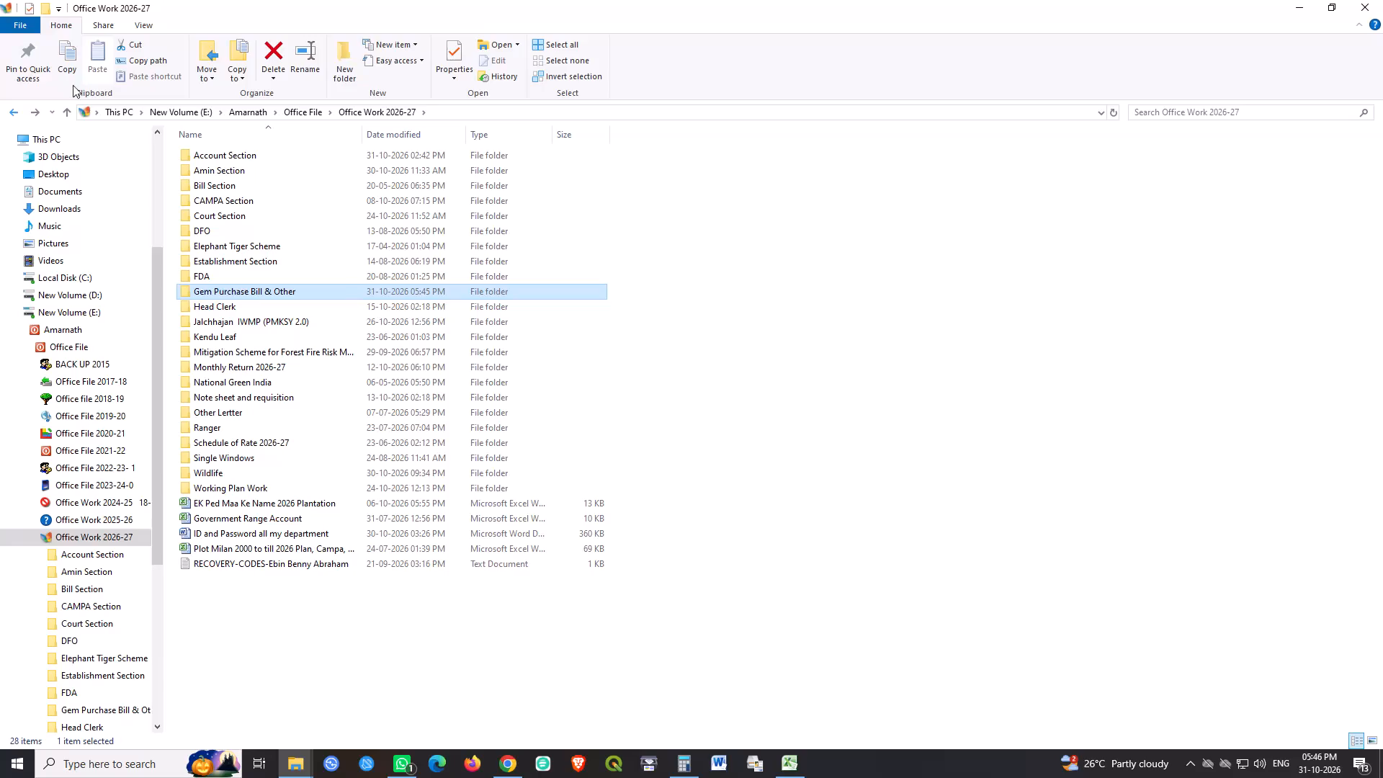
# Close the office files folder window and return to the RDF maintenance estimate workbook in Excel.
pyautogui.click(807, 384)
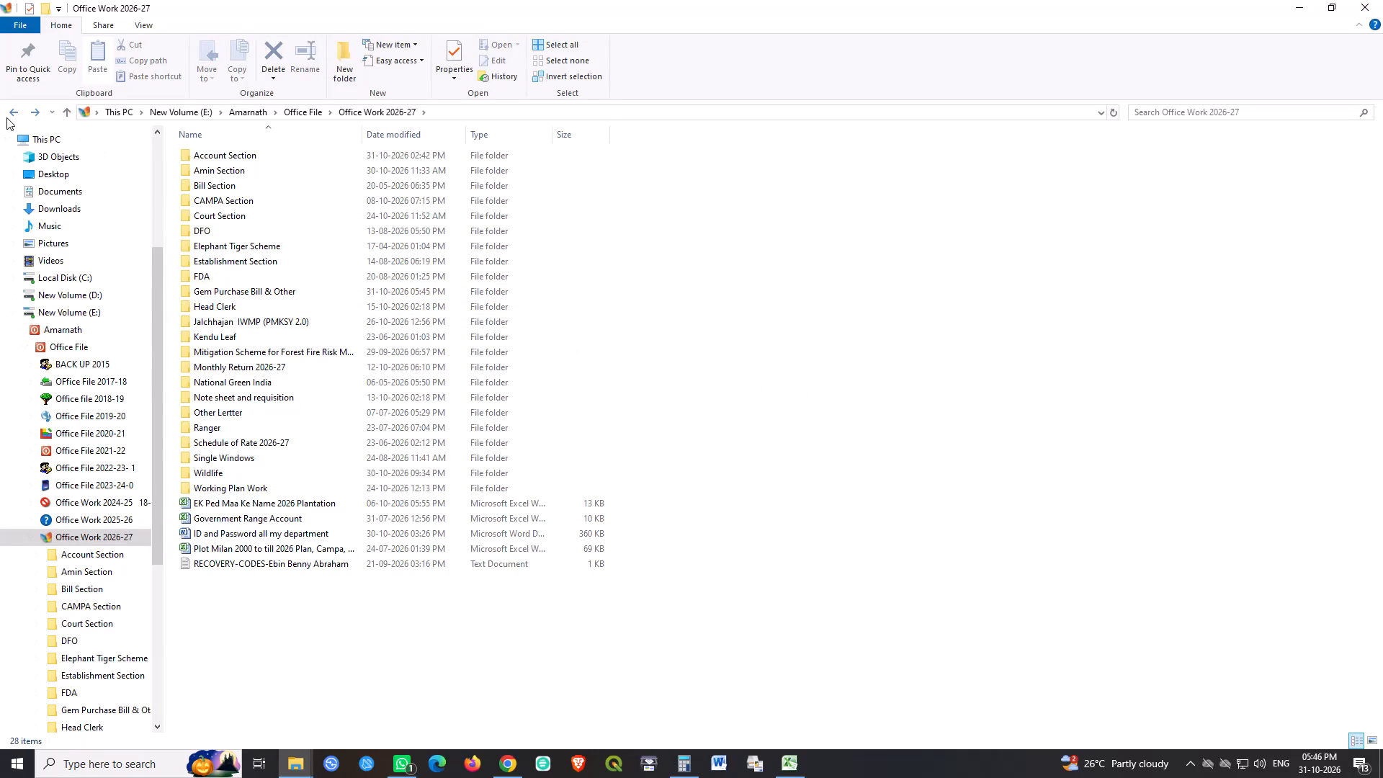
pyautogui.click(6, 117)
pyautogui.click(745, 381)
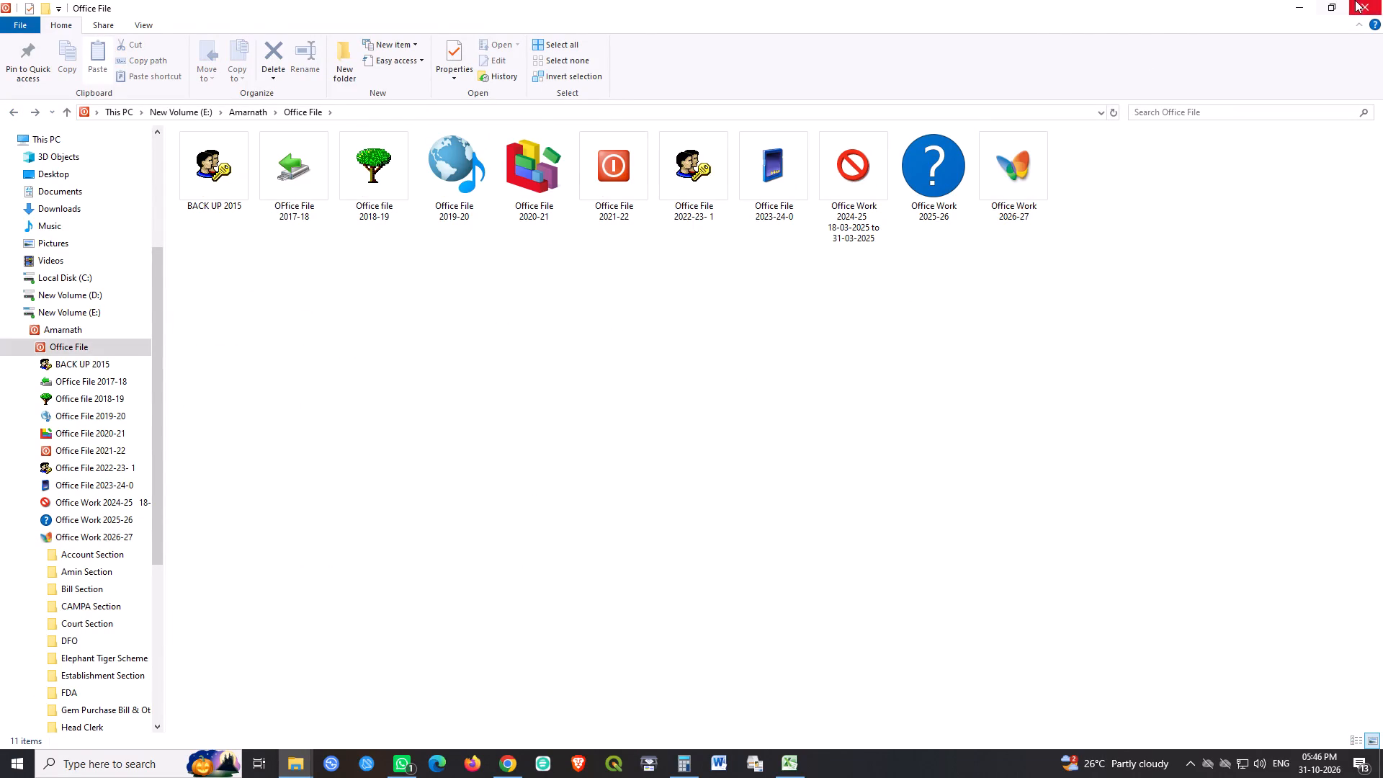
pyautogui.click(1355, 0)
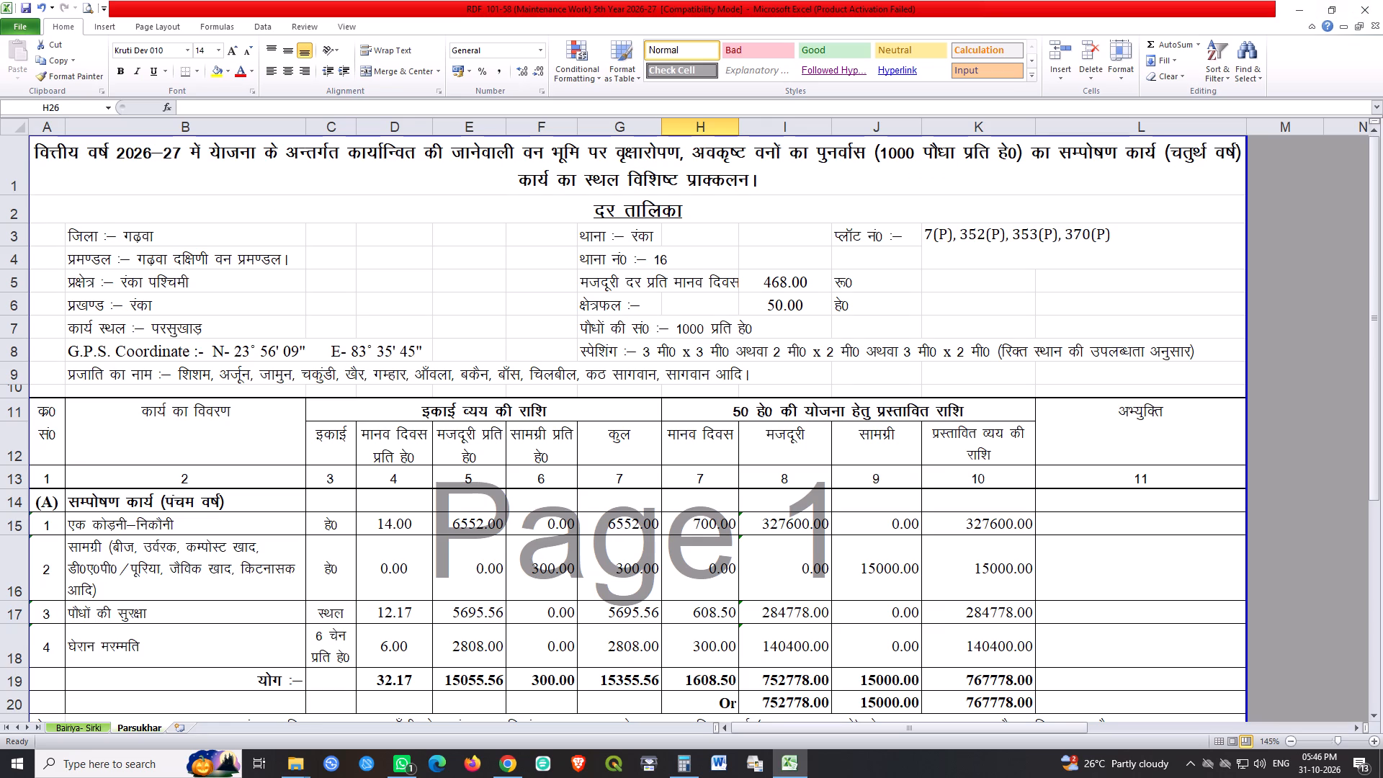
# Compare the Bairiya- Sirki and Parsukhar estimate sheets, reading the Parsukhar sheet through to its signature block.
pyautogui.click(1047, 313)
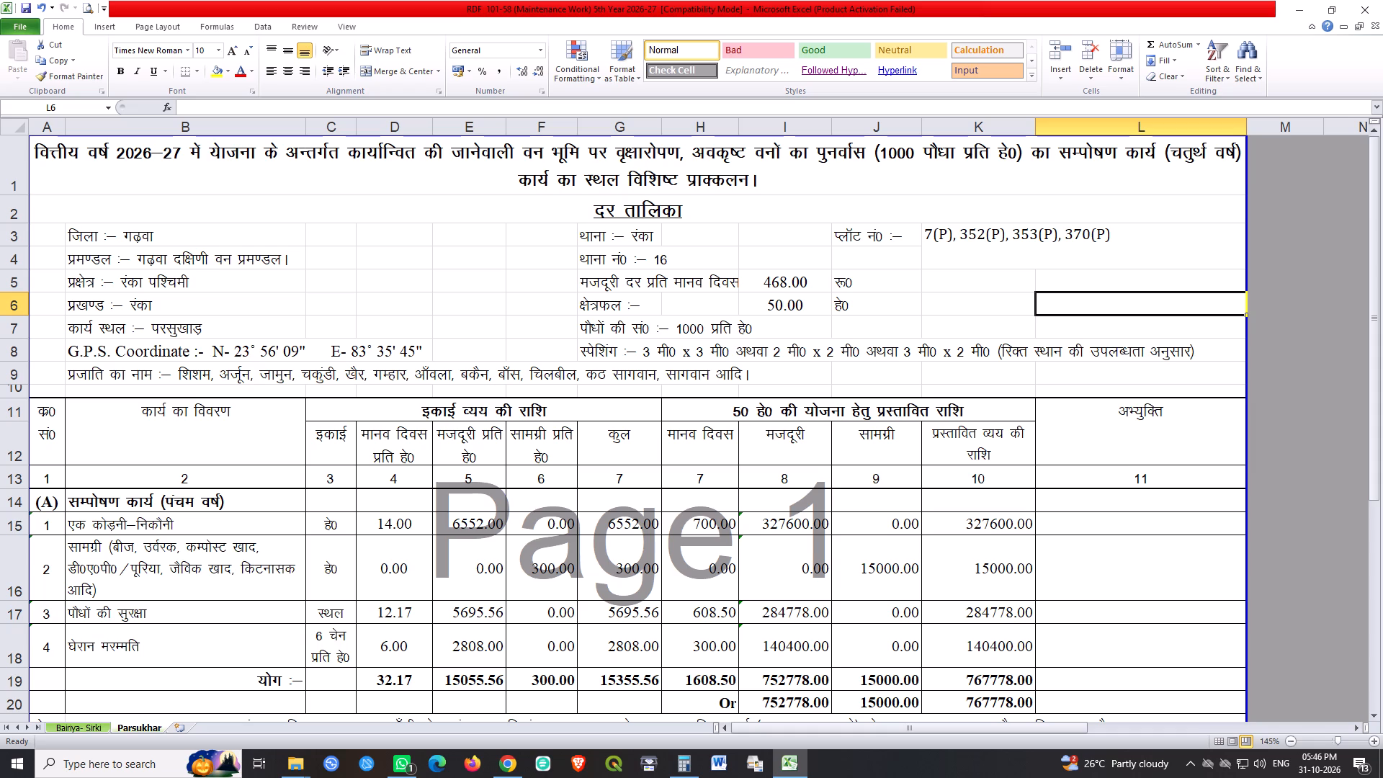
pyautogui.click(79, 731)
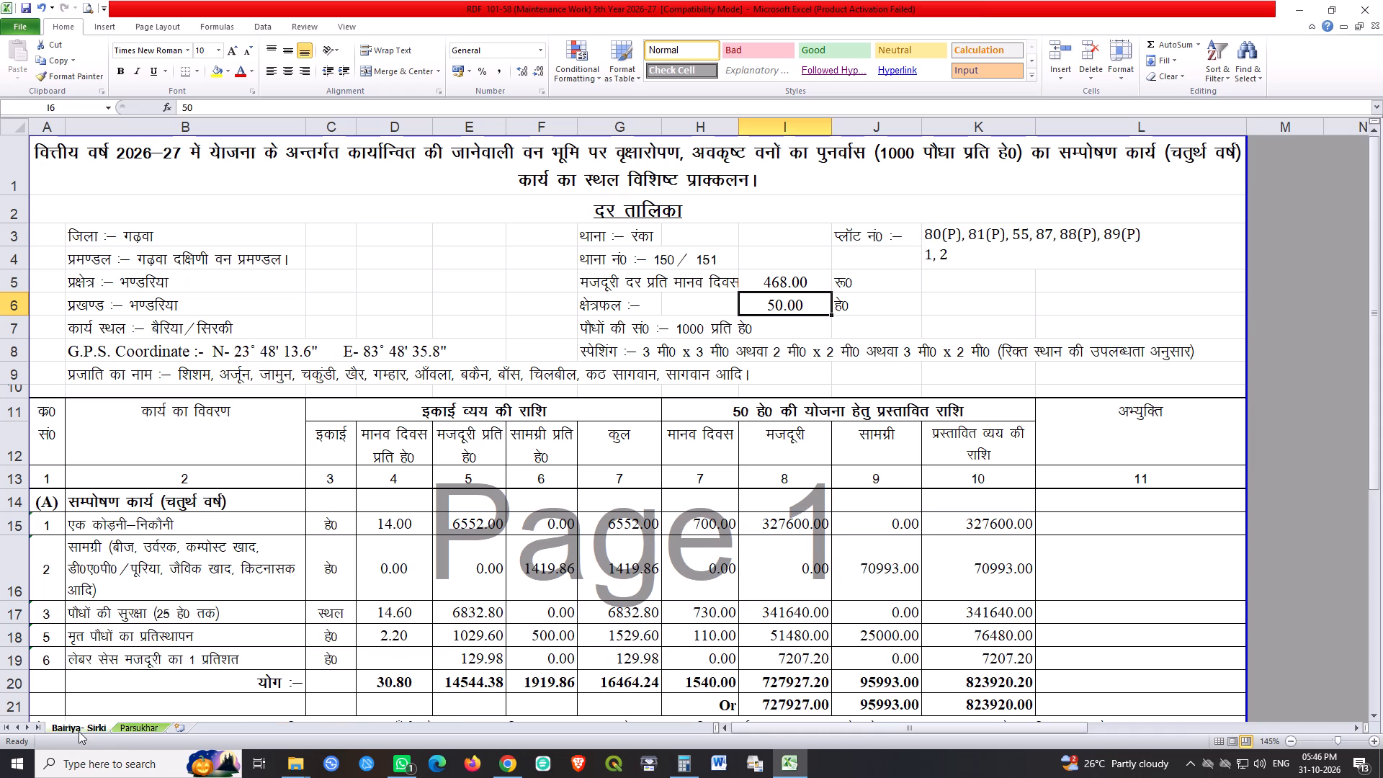
pyautogui.click(496, 281)
pyautogui.click(138, 726)
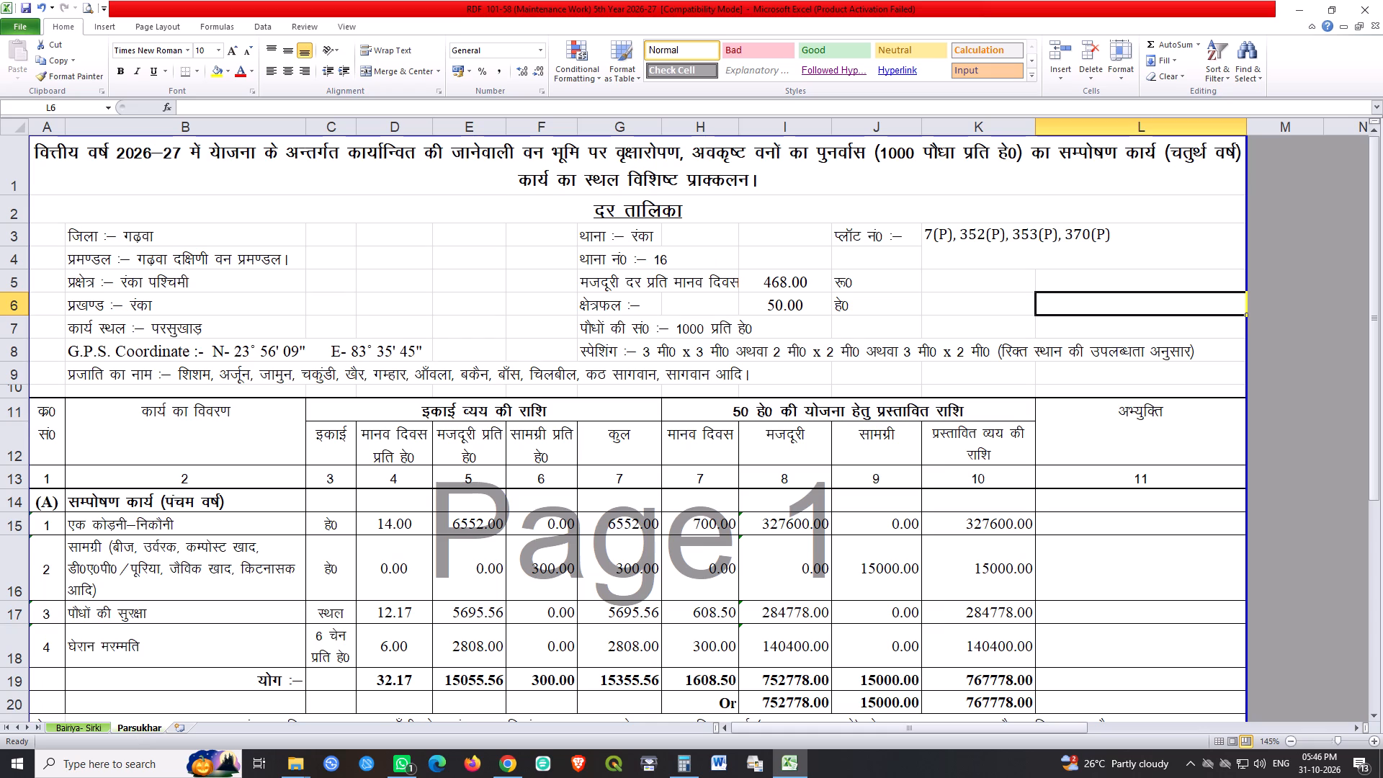
pyautogui.scroll(-4, 799, 342)
pyautogui.scroll(1, 803, 322)
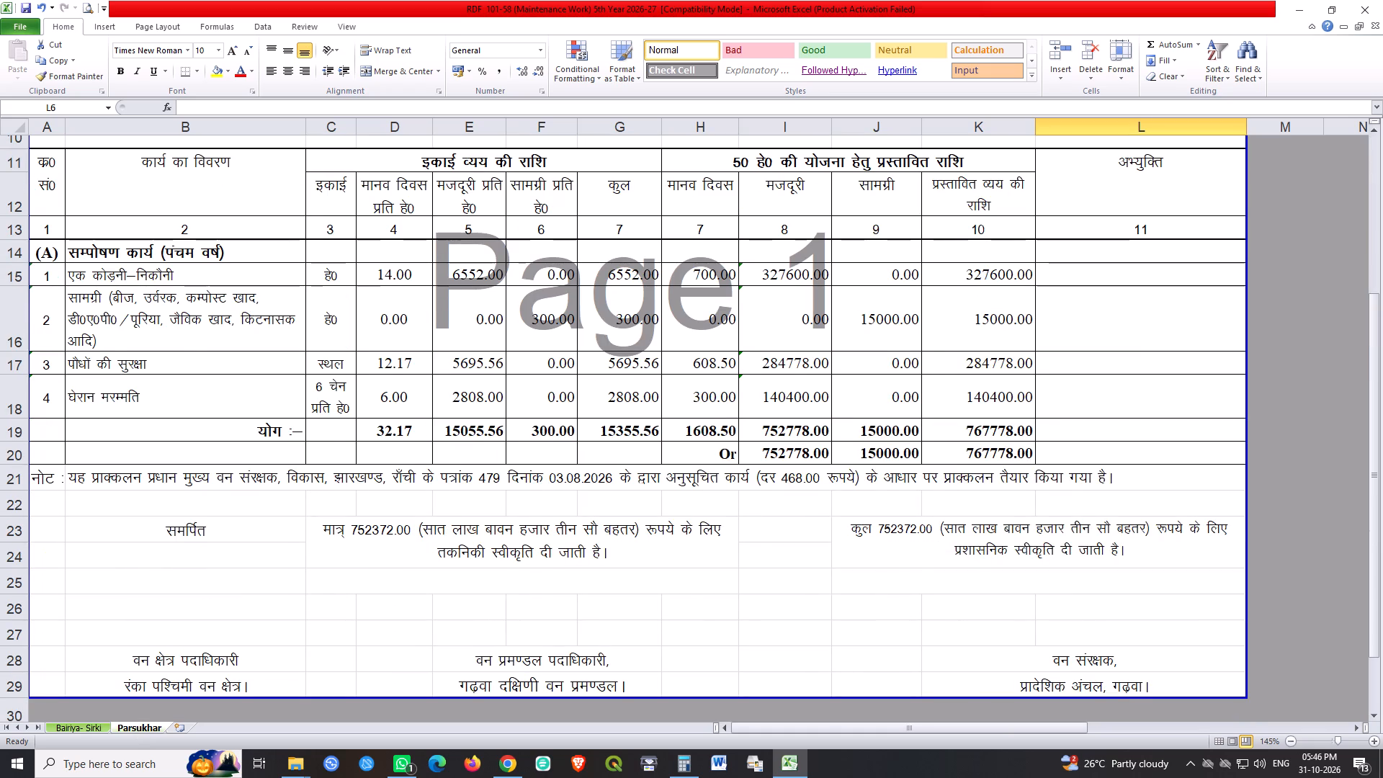
pyautogui.scroll(1, 75, 249)
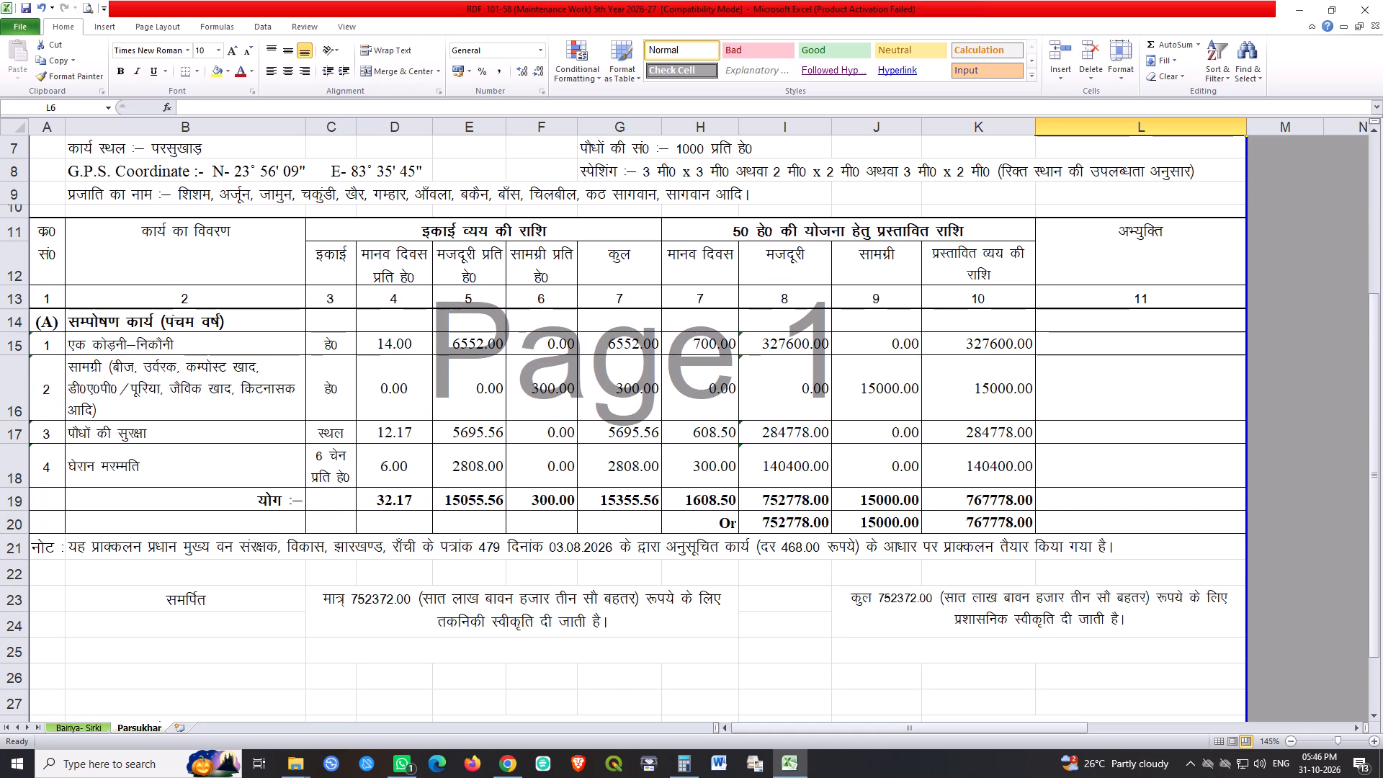
# Correct the serial-number column heading in A11 of the Parsukhar sheet to क्र0.
pyautogui.tripleClick(49, 233)
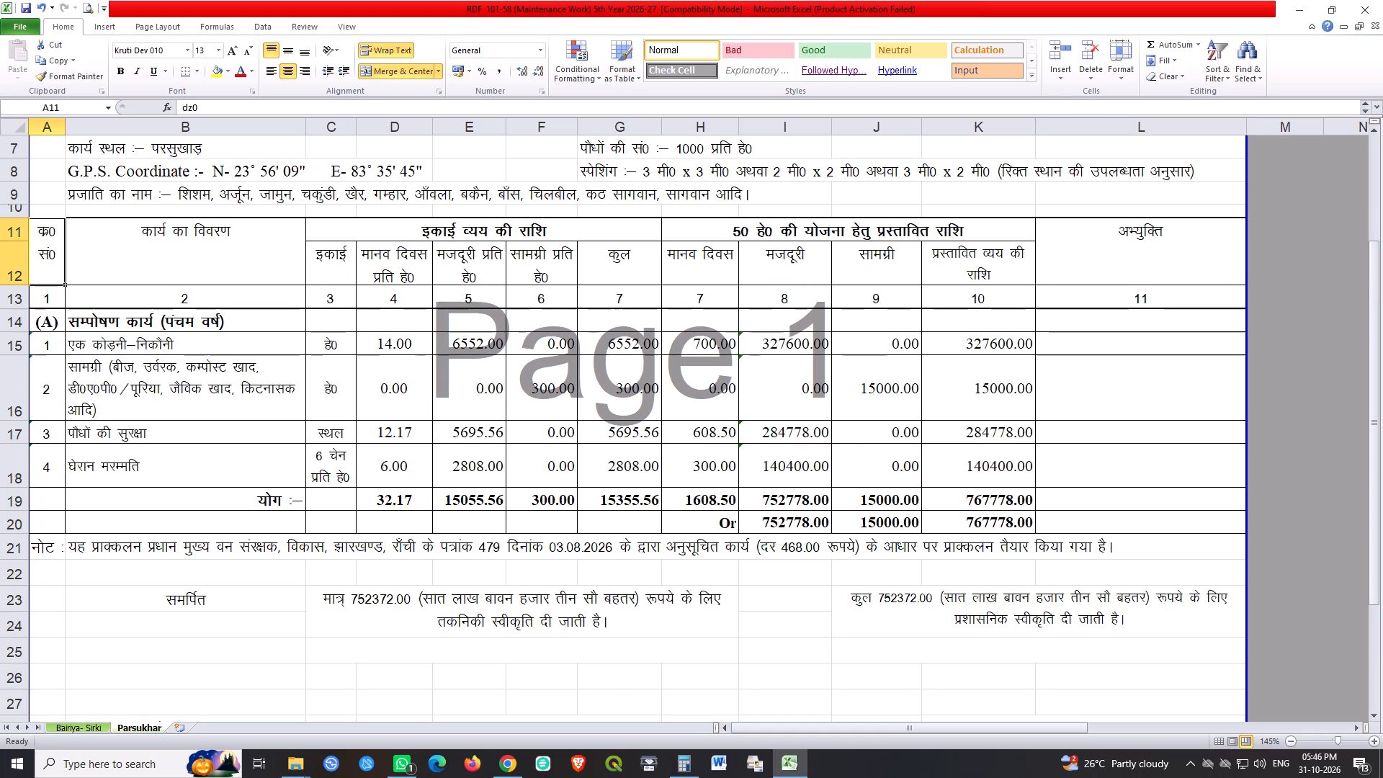
pyautogui.doubleClick(58, 231)
pyautogui.moveTo(58, 231); pyautogui.dragTo(42, 233)
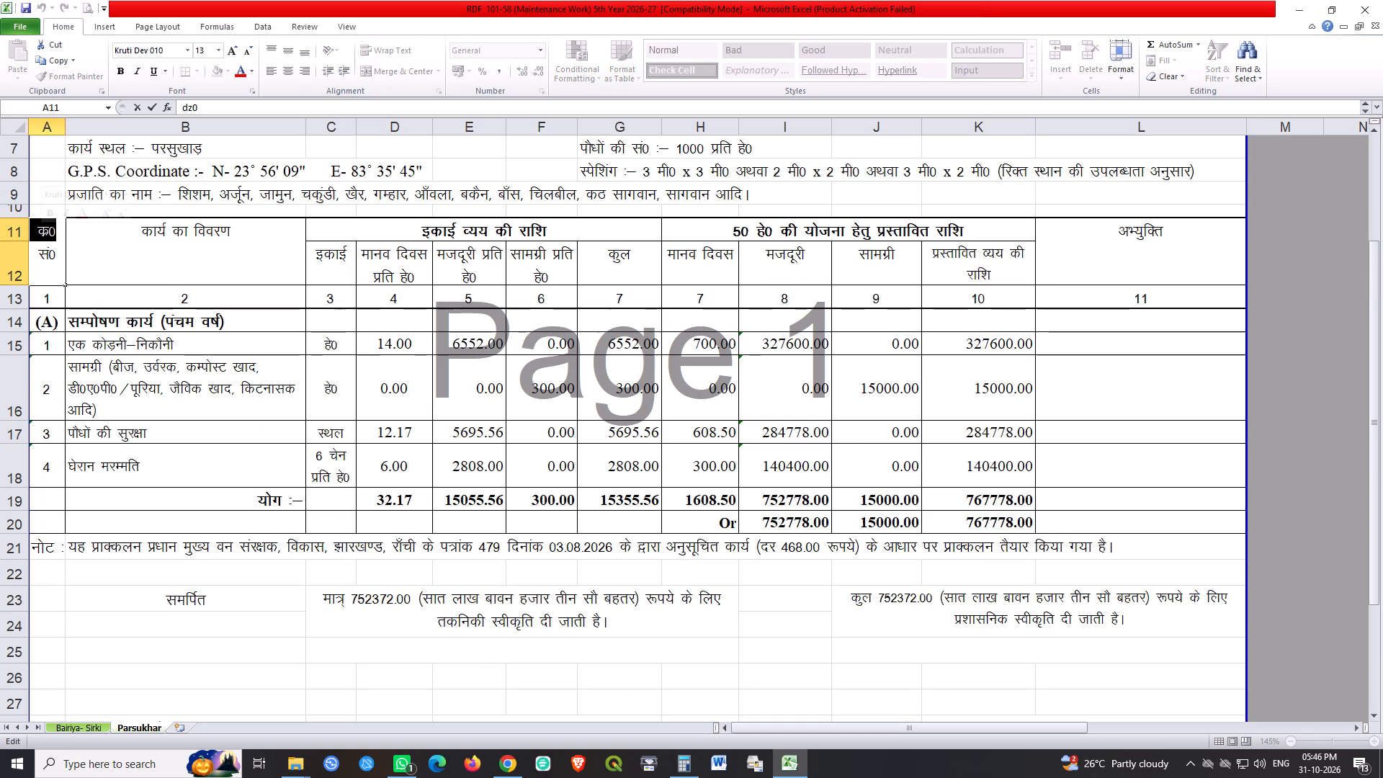
pyautogui.hotkey('alt', '0')
pyautogui.hotkey('alt', '2')
pyautogui.hotkey('alt', '1')
pyautogui.hotkey('alt', '6')
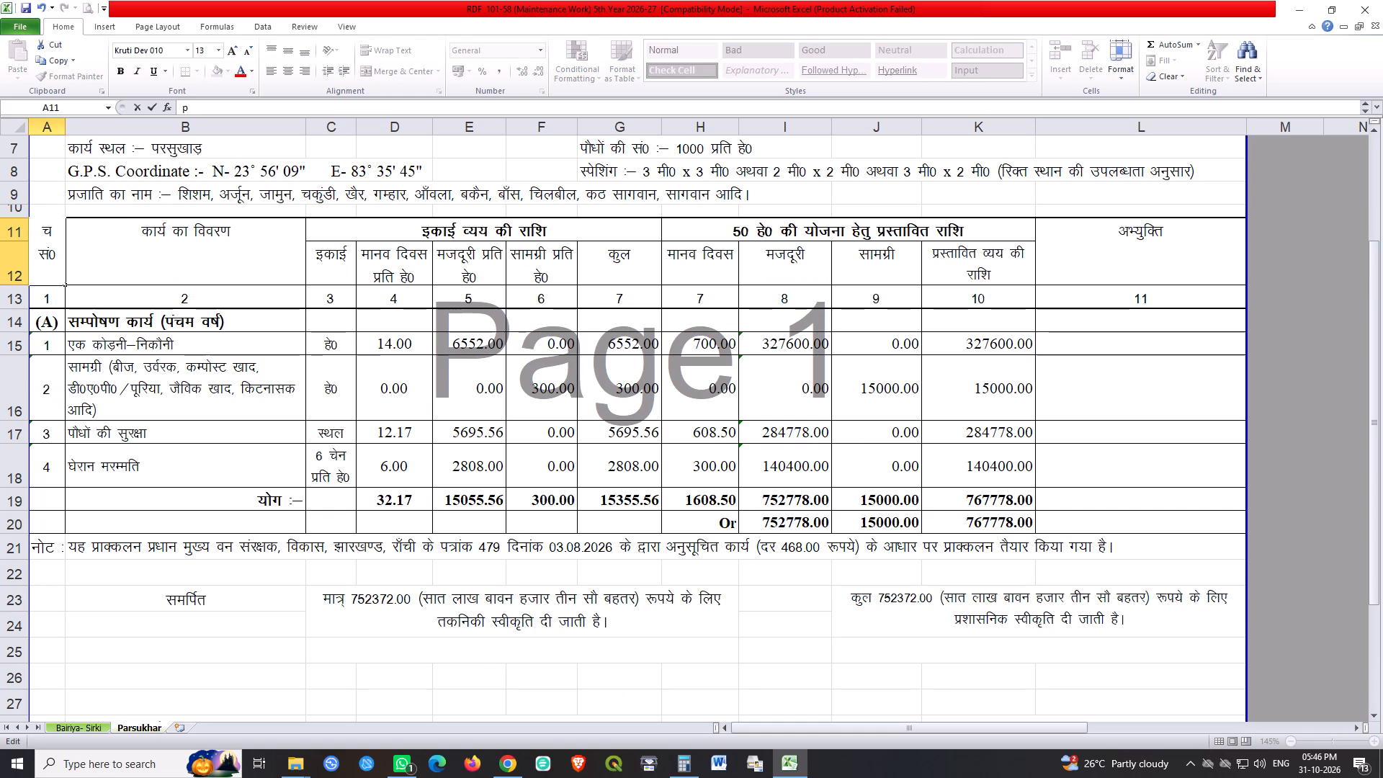
pyautogui.press('BackSpace')
pyautogui.hotkey('alt', '0')
pyautogui.hotkey('alt', '2')
pyautogui.hotkey('alt', '1')
pyautogui.hotkey('alt', '6')
pyautogui.press('0')
pyautogui.press('Return')
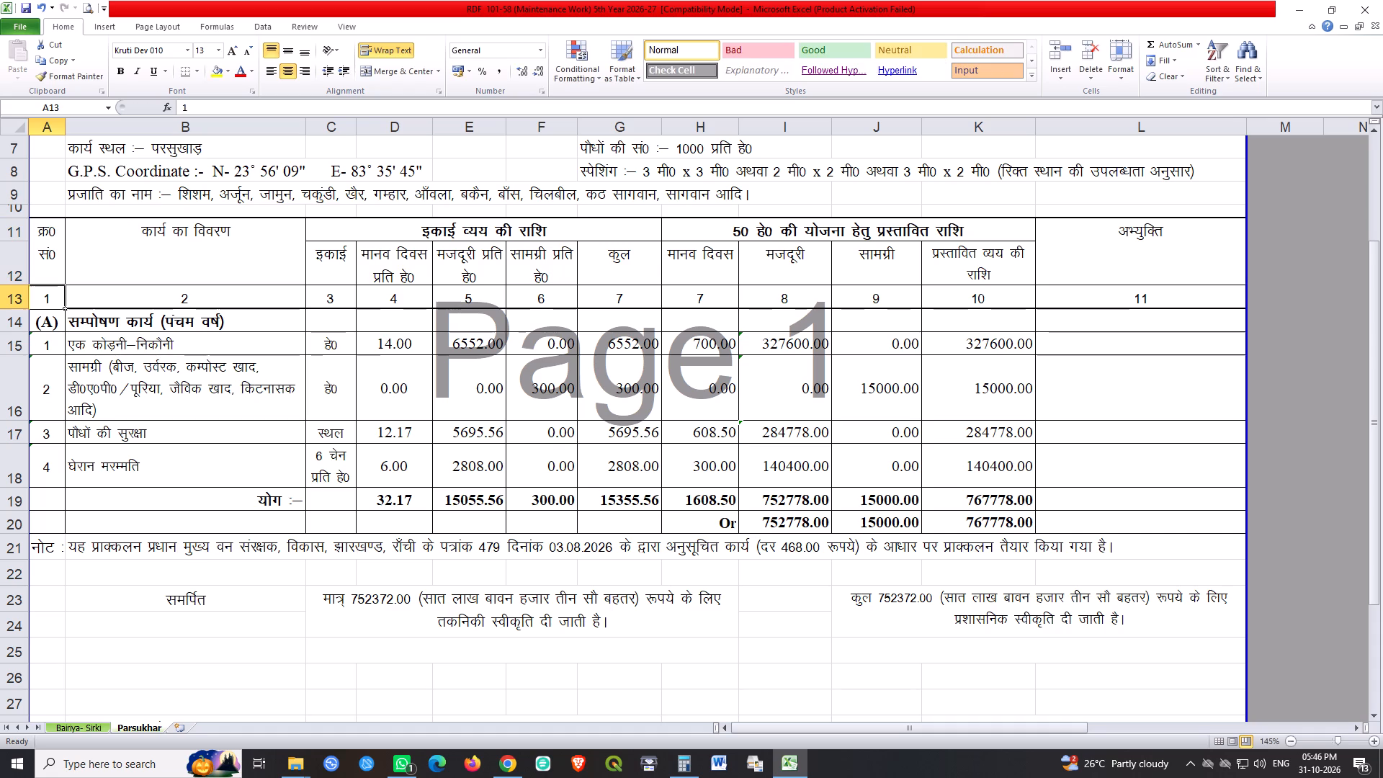
# Copy rows 11 to 21 of the Parsukhar sheet over the Bairiya- Sirki sheet's estimate table, starting at row 11.
pyautogui.moveTo(6, 229); pyautogui.dragTo(13, 449)
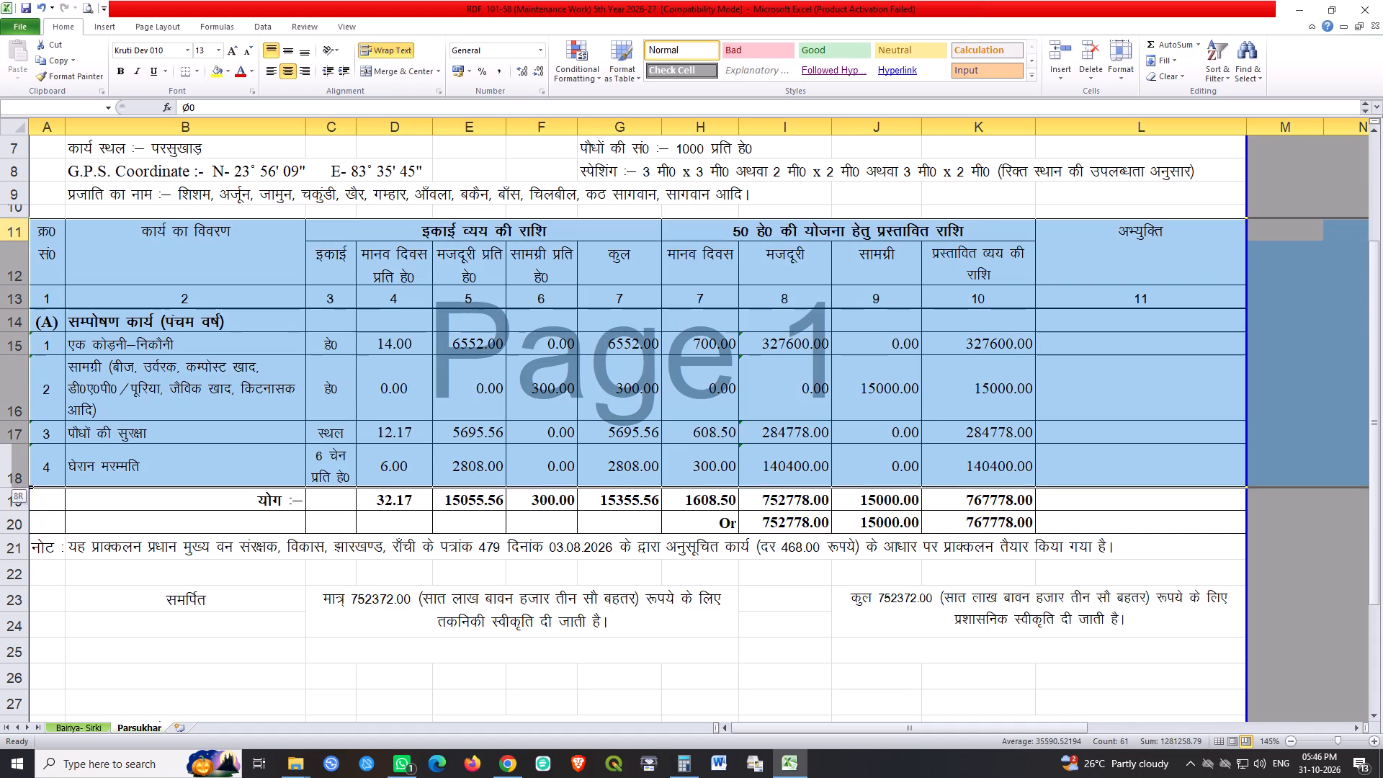
pyautogui.moveTo(13, 449); pyautogui.dragTo(27, 550)
pyautogui.hotkey('ctrl', 'c')
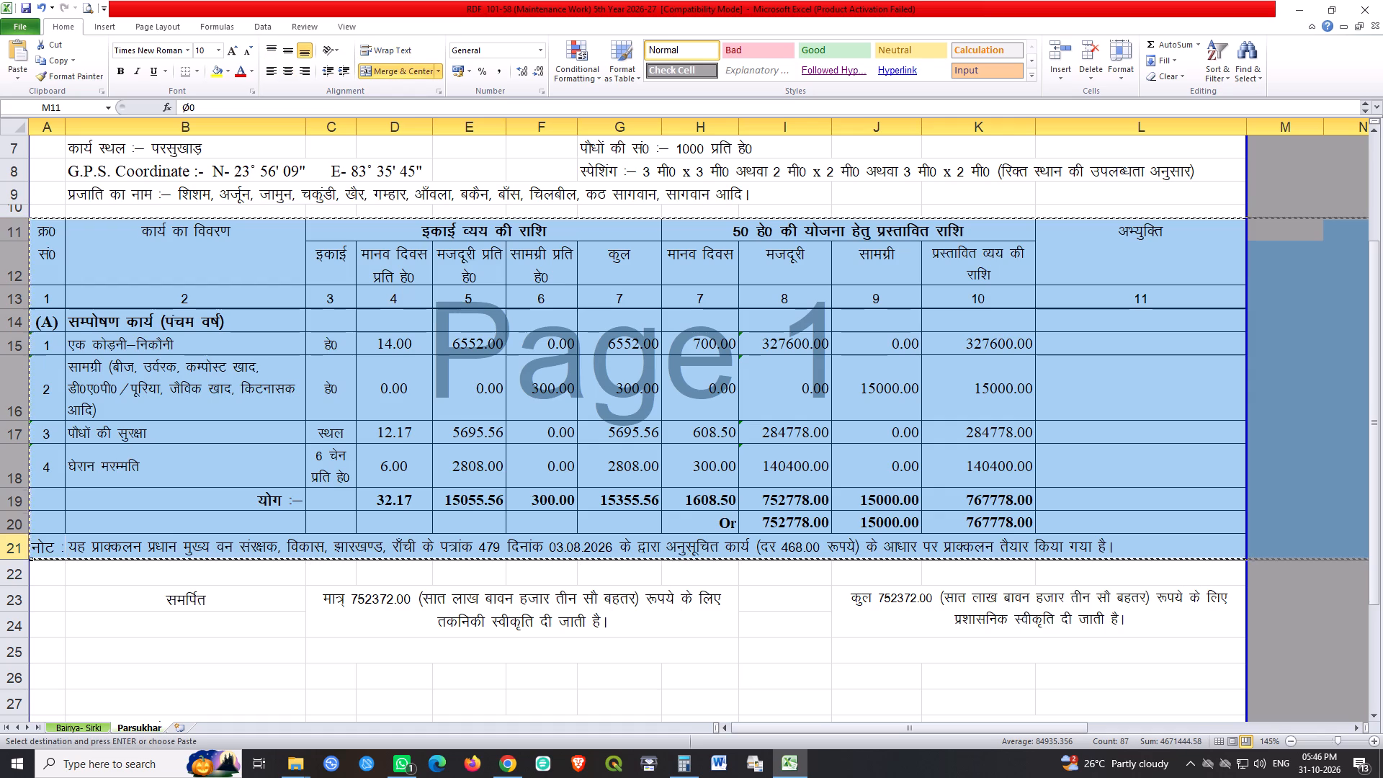
pyautogui.click(74, 727)
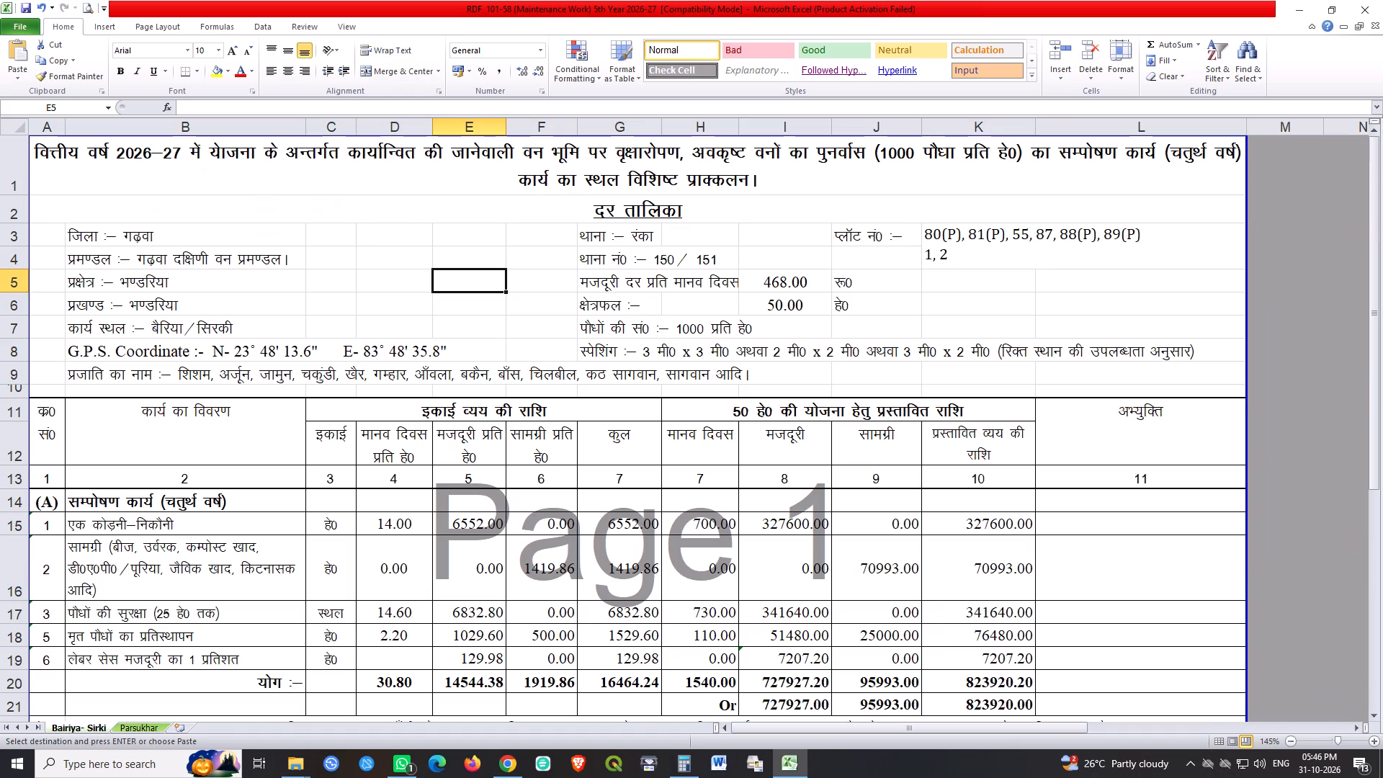
pyautogui.click(22, 410)
pyautogui.hotkey('ctrl', 'v')
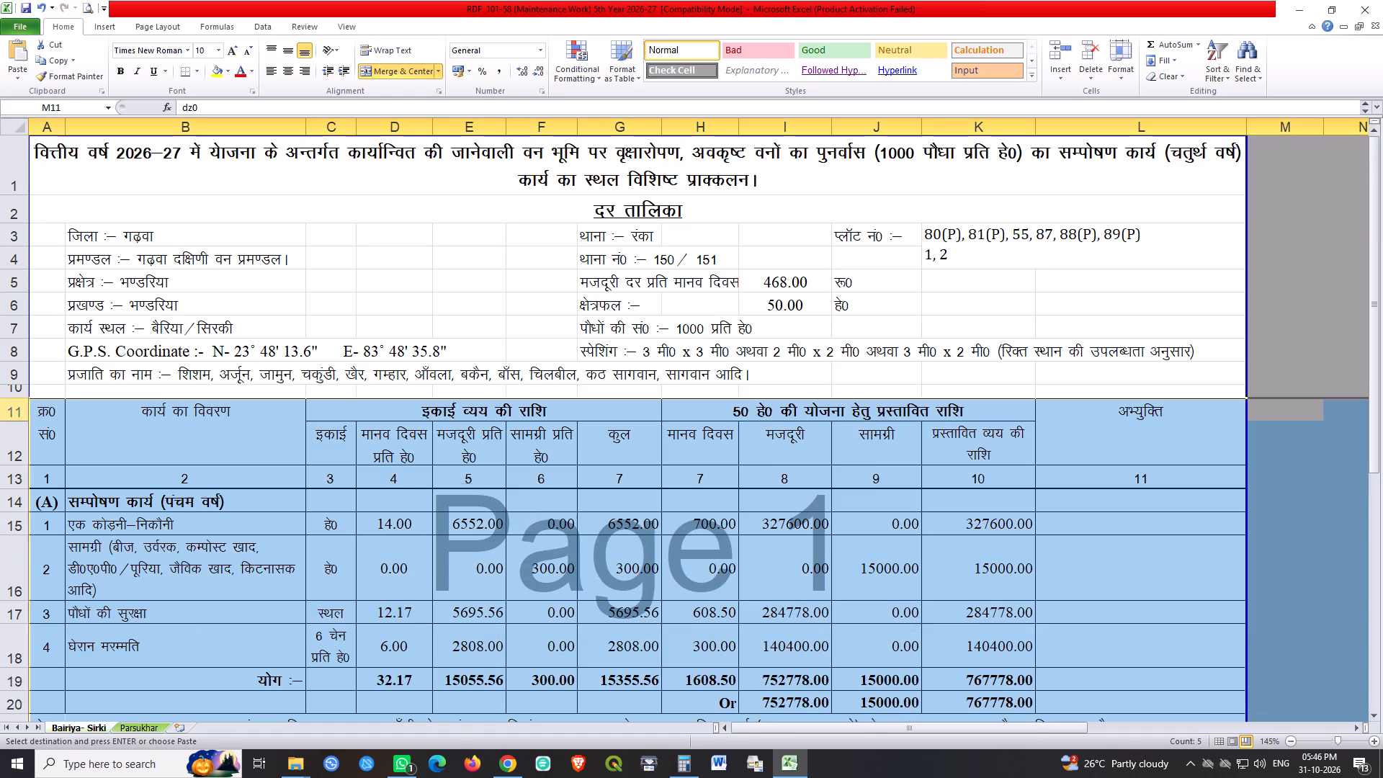
# Delete row 22 of the Bairiya- Sirki sheet, the leftover note citing letter 408 dated 03.07.2025.
pyautogui.scroll(-3, 684, 452)
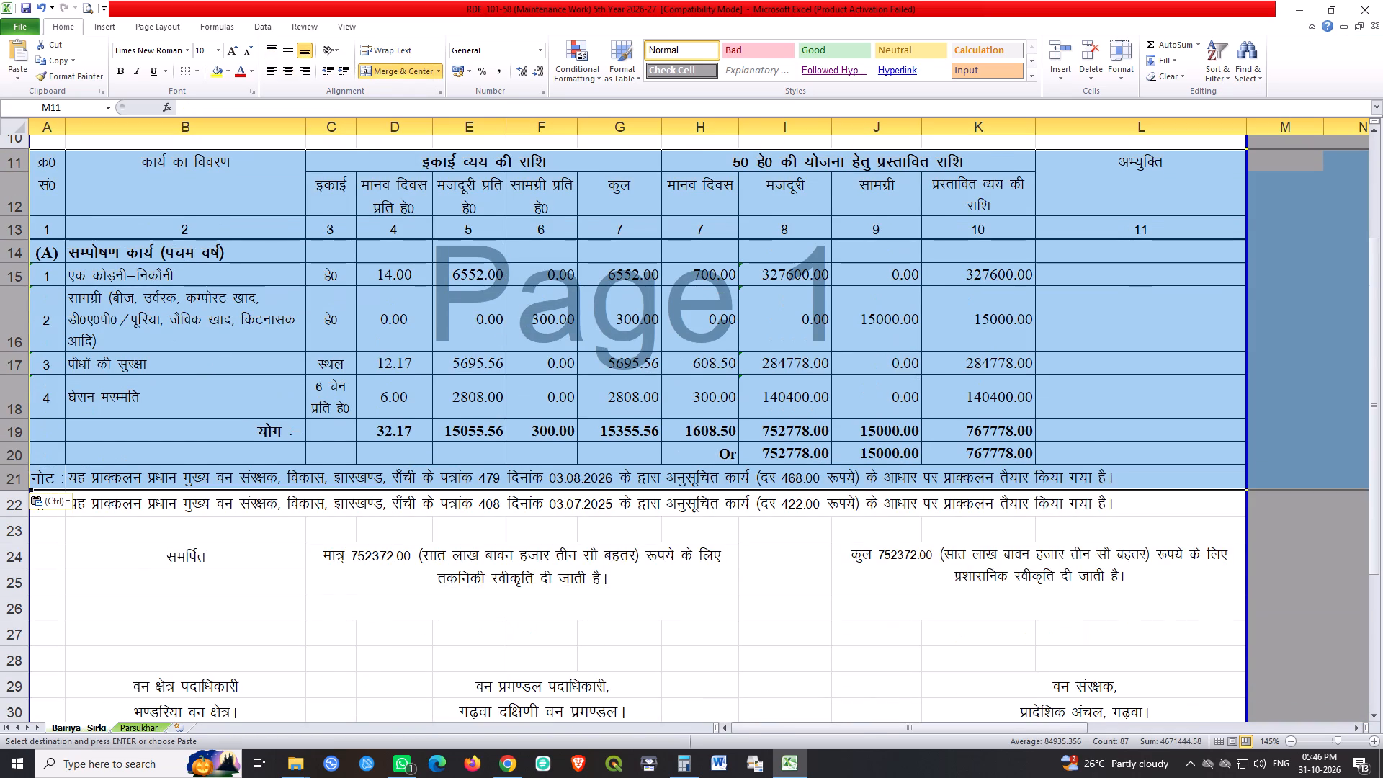
pyautogui.click(7, 505)
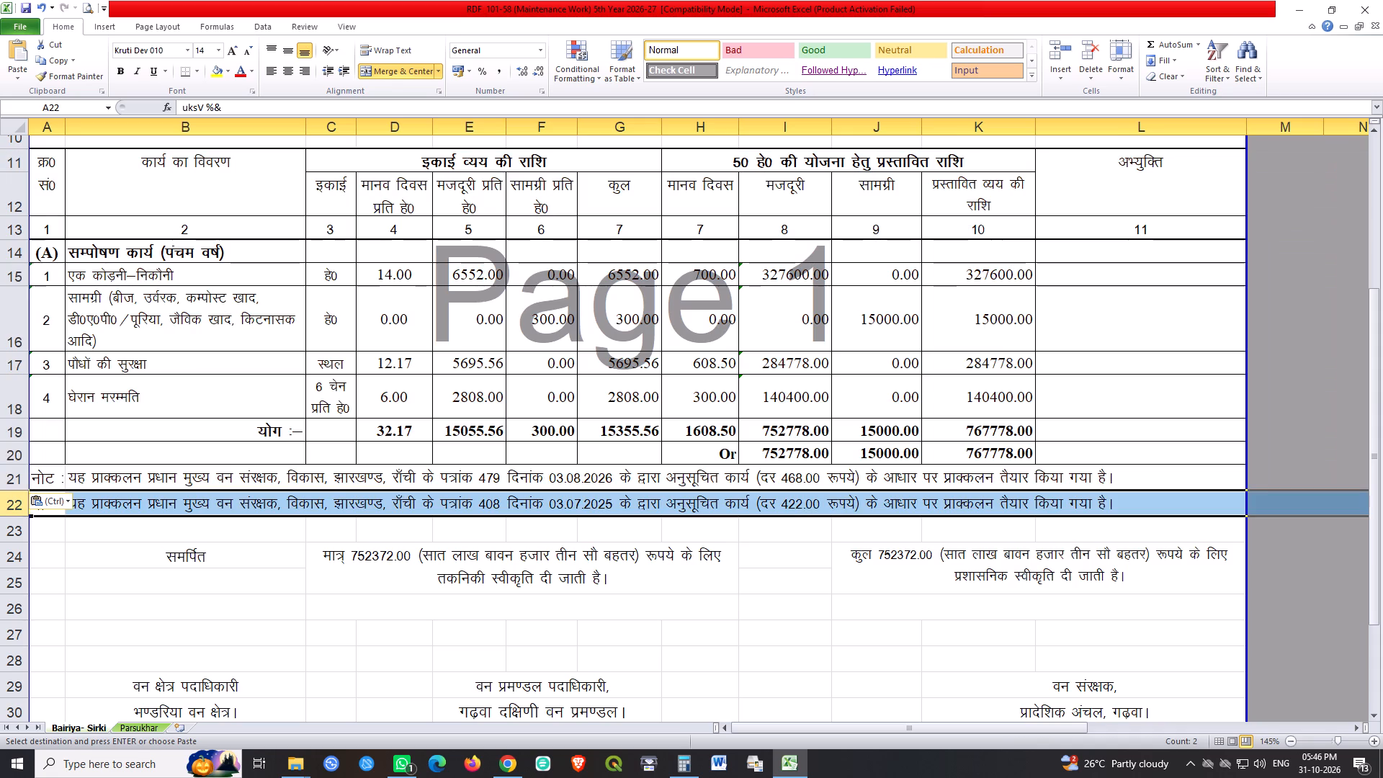
pyautogui.hotkey('ctrl', '-')
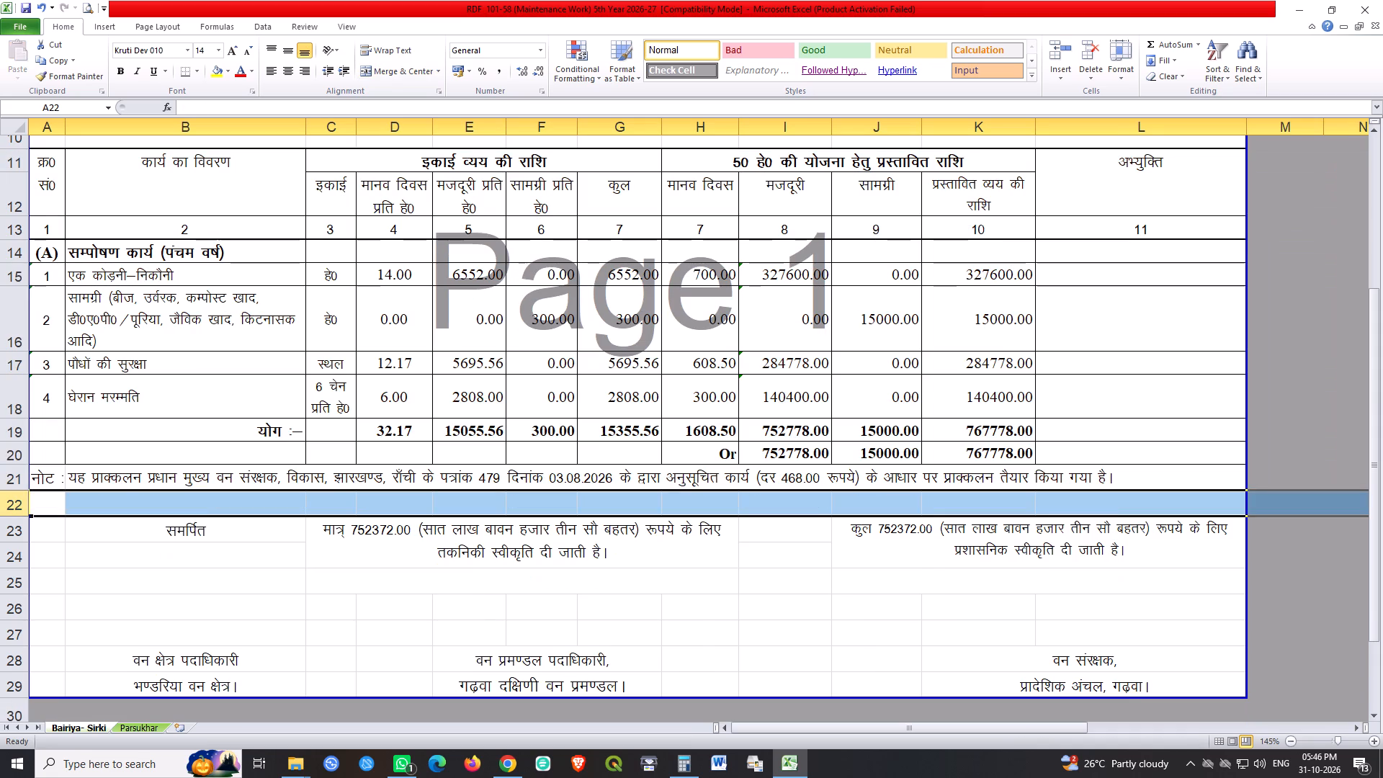
pyautogui.click(790, 578)
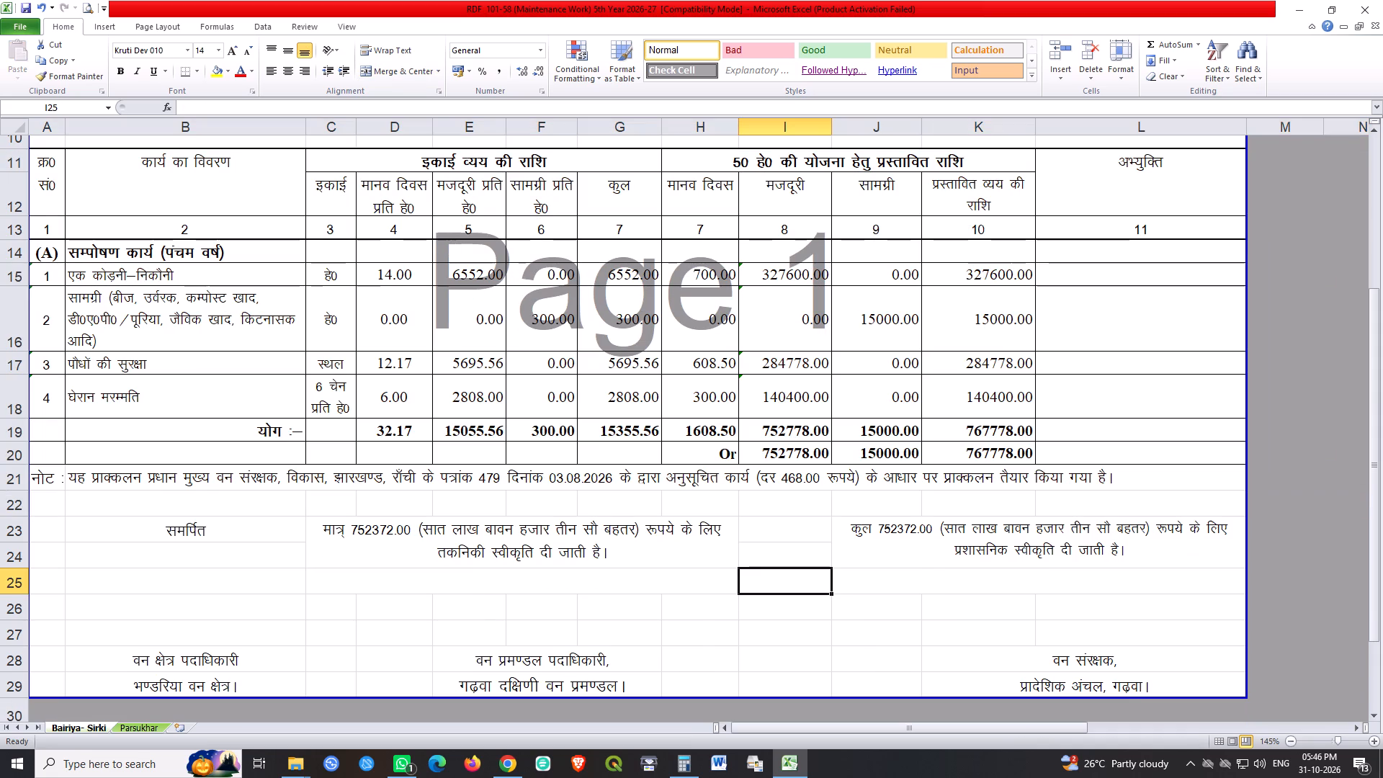
# Save the workbook, then return to the Parsukhar sheet and save again.
pyautogui.hotkey('ctrl', 's')
pyautogui.hotkey('ctrl', 's')
pyautogui.hotkey('ctrl', 's')
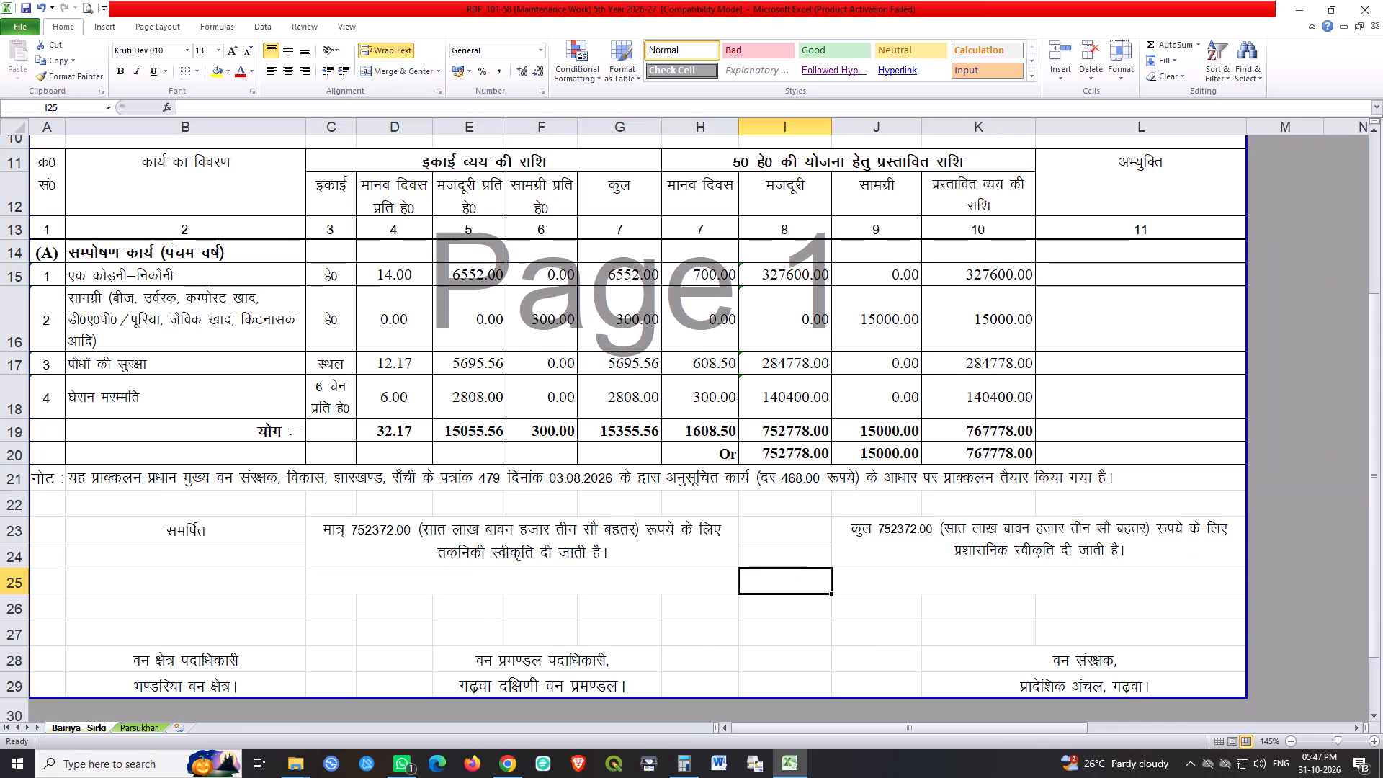
pyautogui.click(132, 729)
pyautogui.click(707, 675)
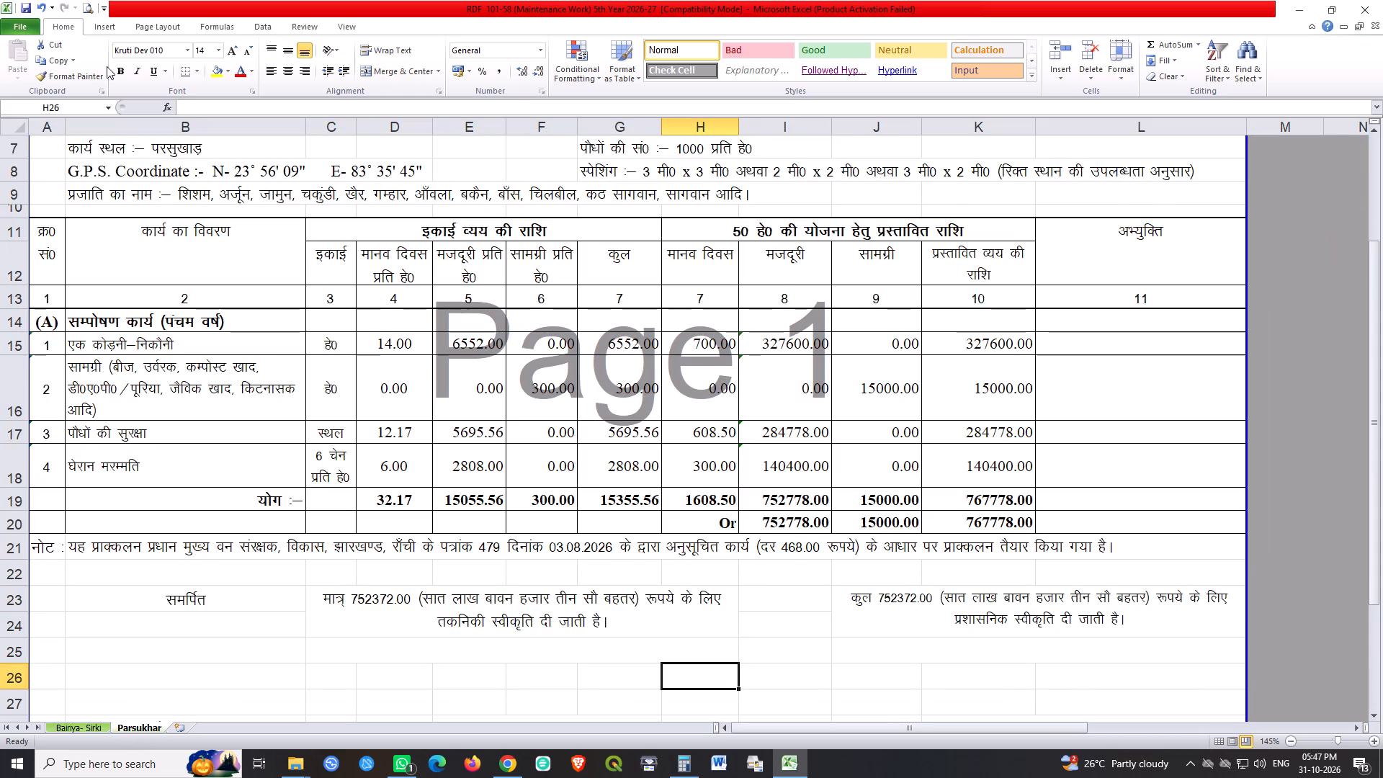
pyautogui.tripleClick(27, 4)
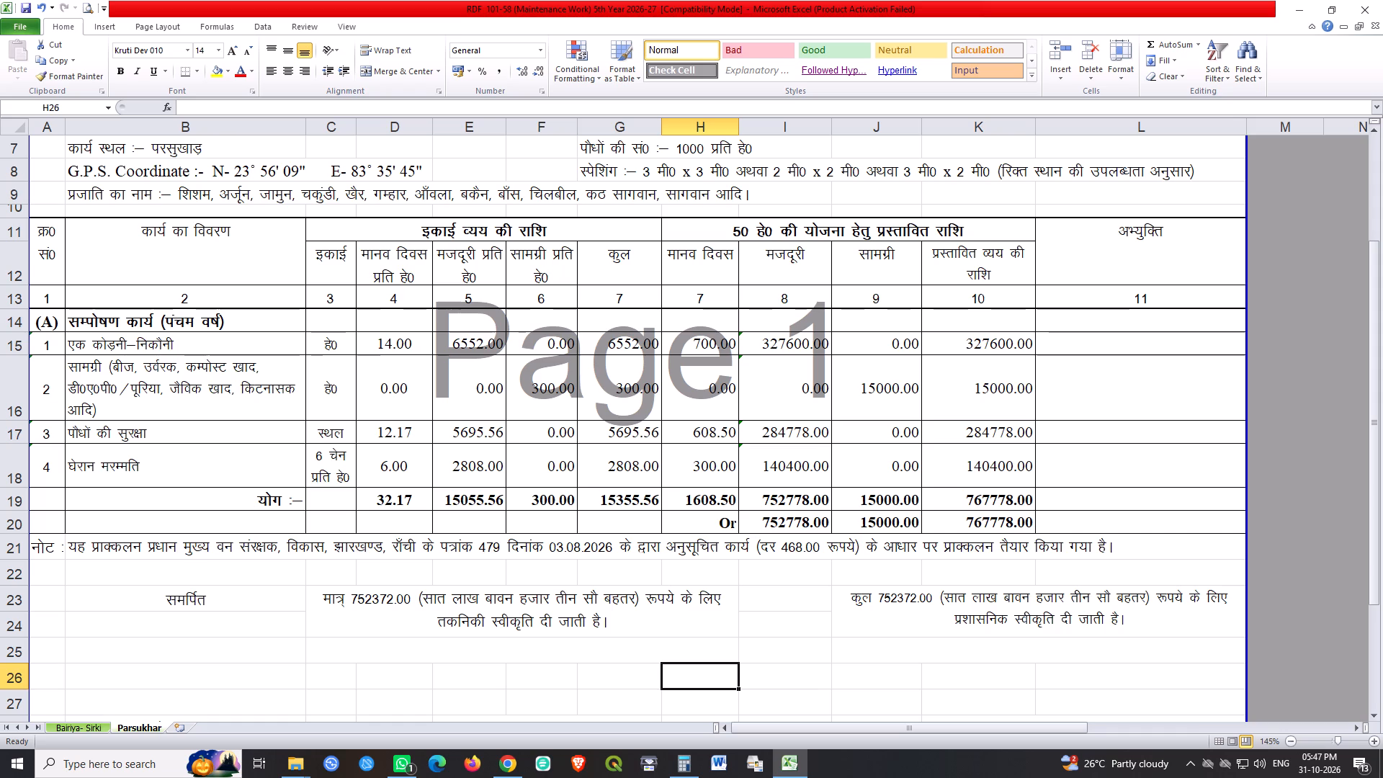
# Change the Parsukhar sheet's rounded labour total in I20 to =ROUND(I19,0)-278, after checking the labour total on Bairiya- Sirki.
pyautogui.click(94, 728)
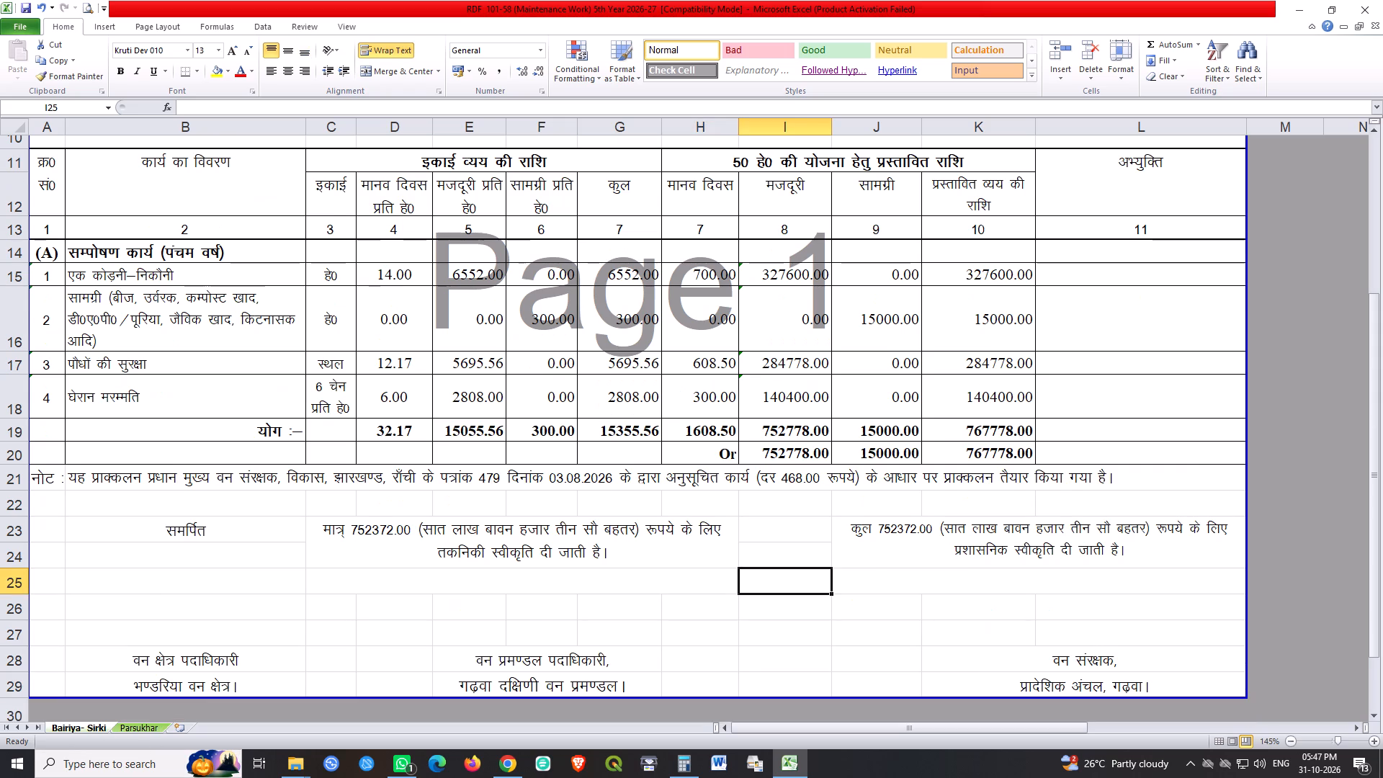
pyautogui.click(902, 437)
pyautogui.click(827, 434)
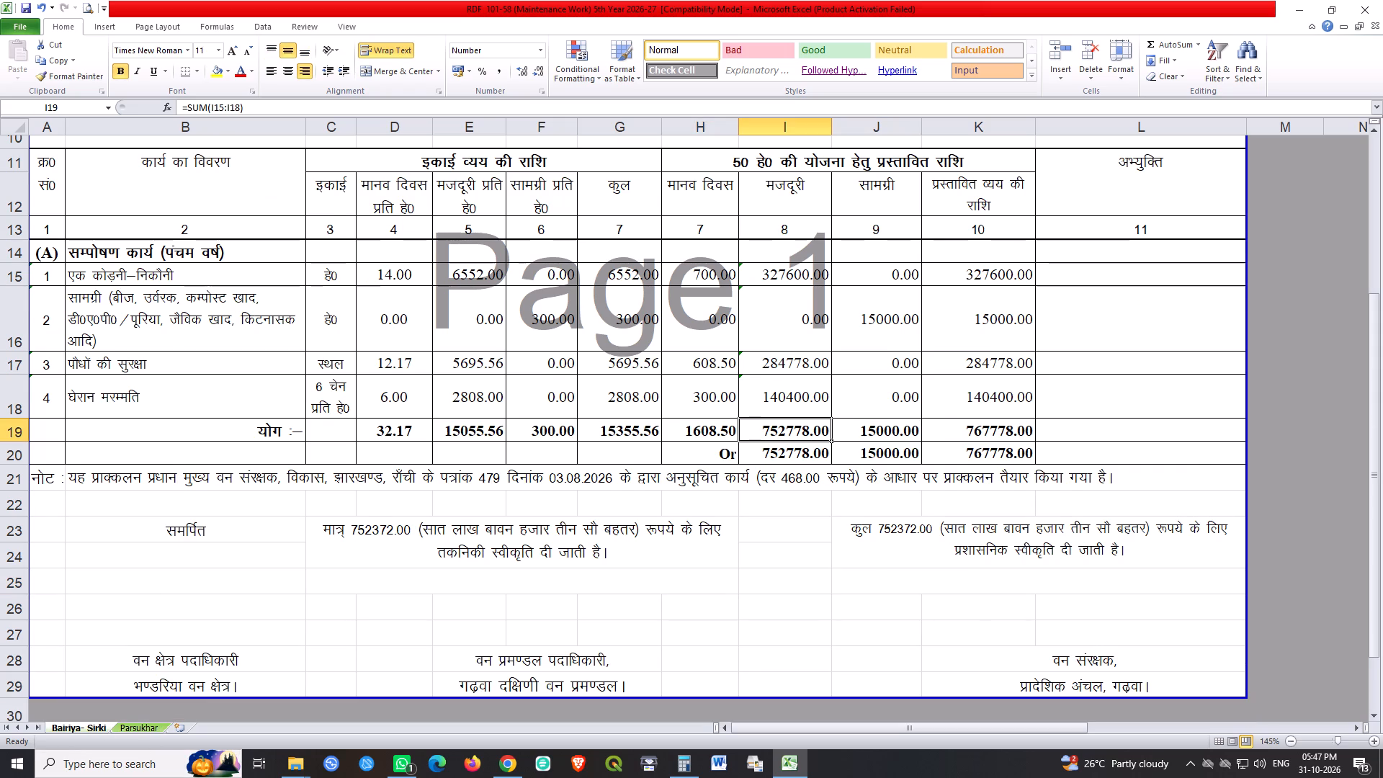
pyautogui.click(146, 724)
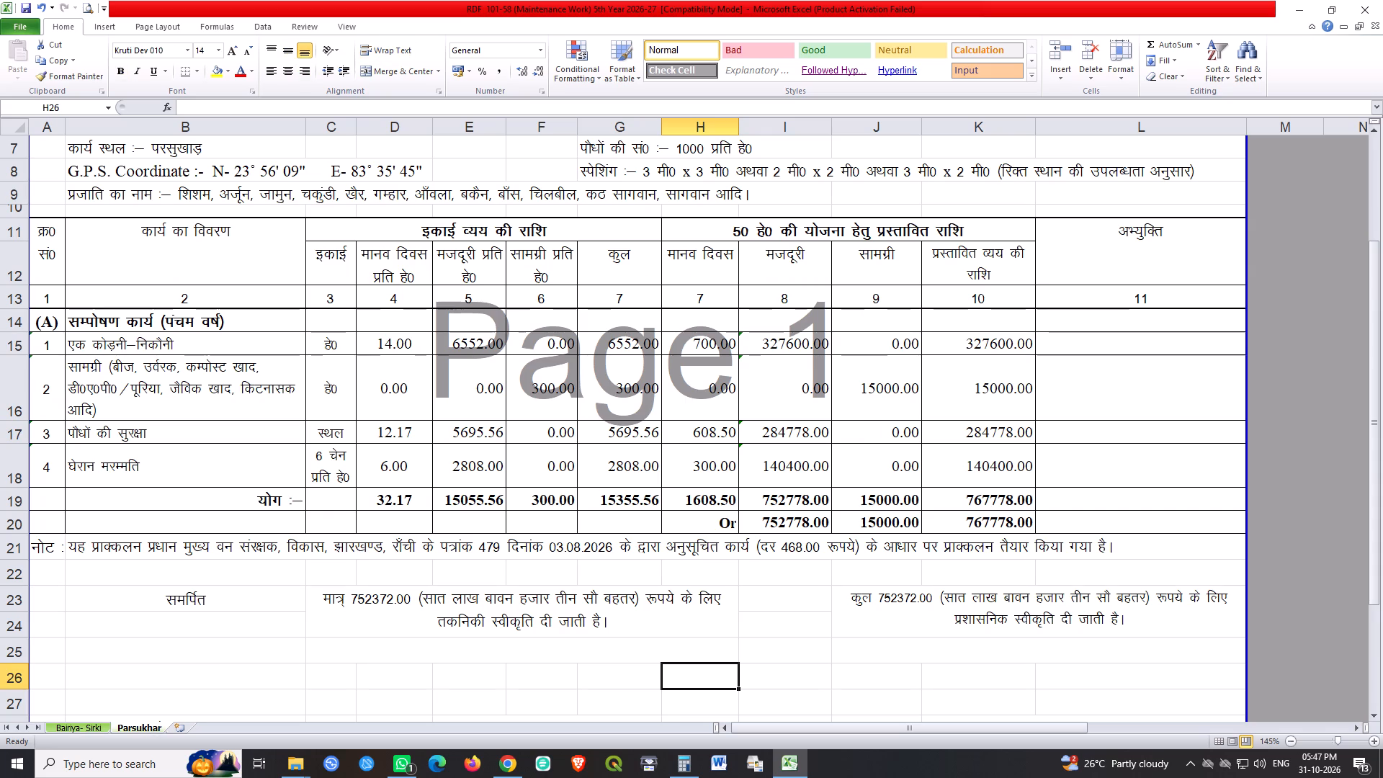
pyautogui.doubleClick(790, 524)
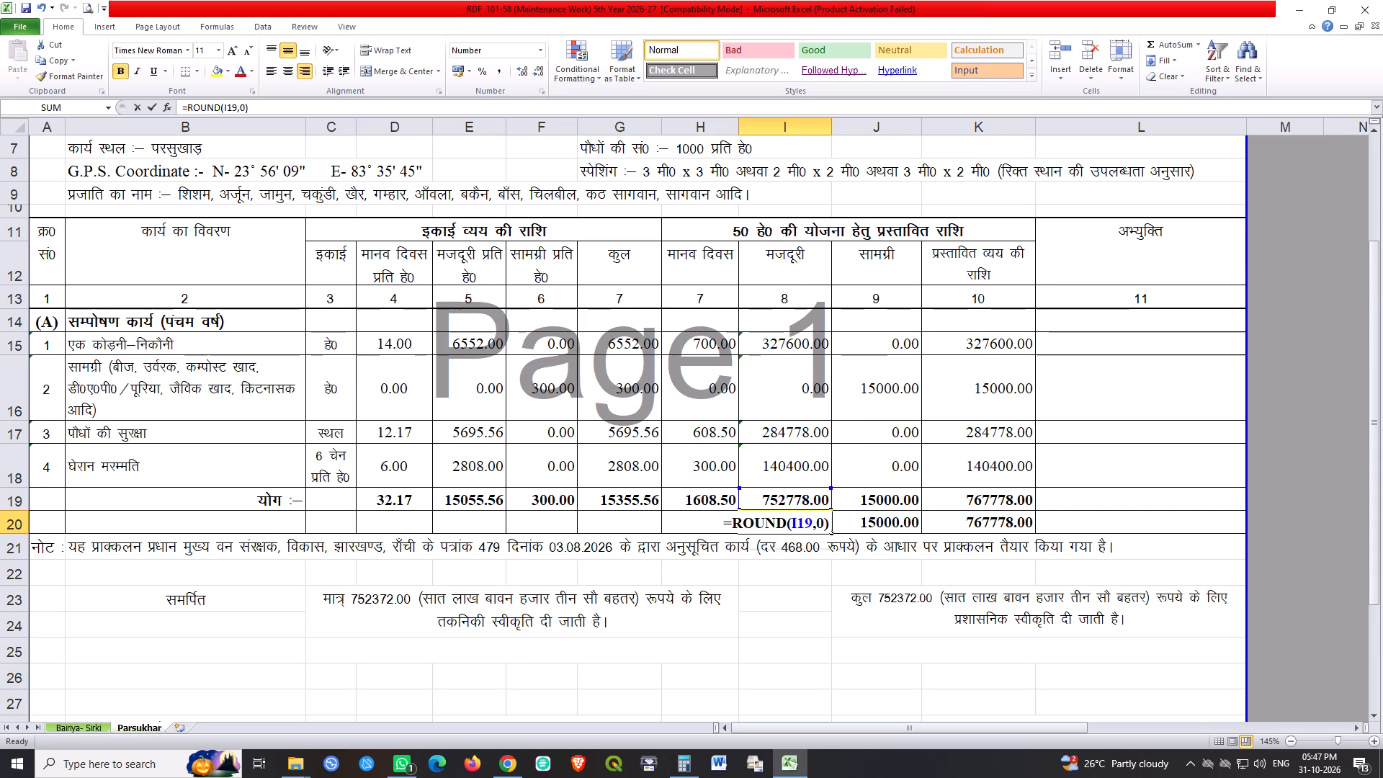
pyautogui.press('Return')
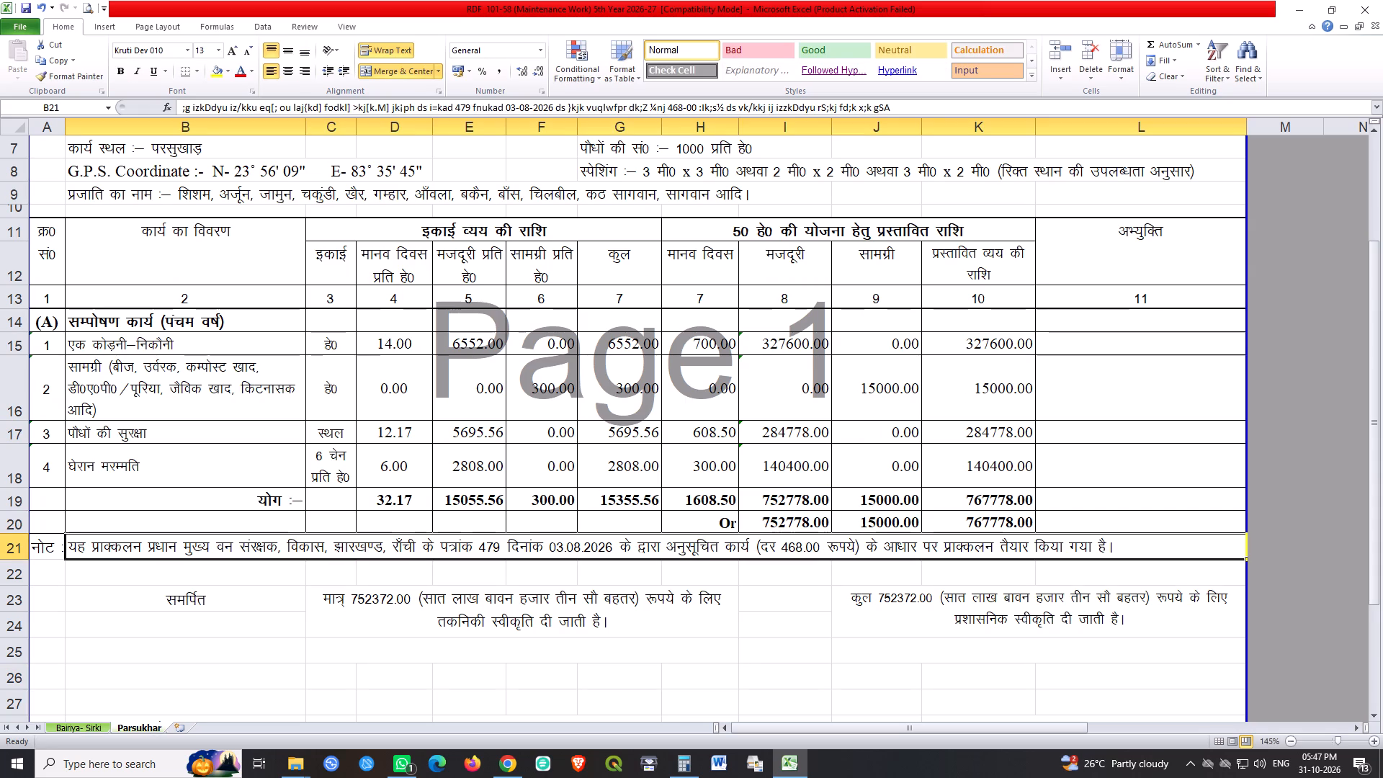
pyautogui.doubleClick(797, 527)
pyautogui.click(833, 518)
pyautogui.doubleClick(807, 527)
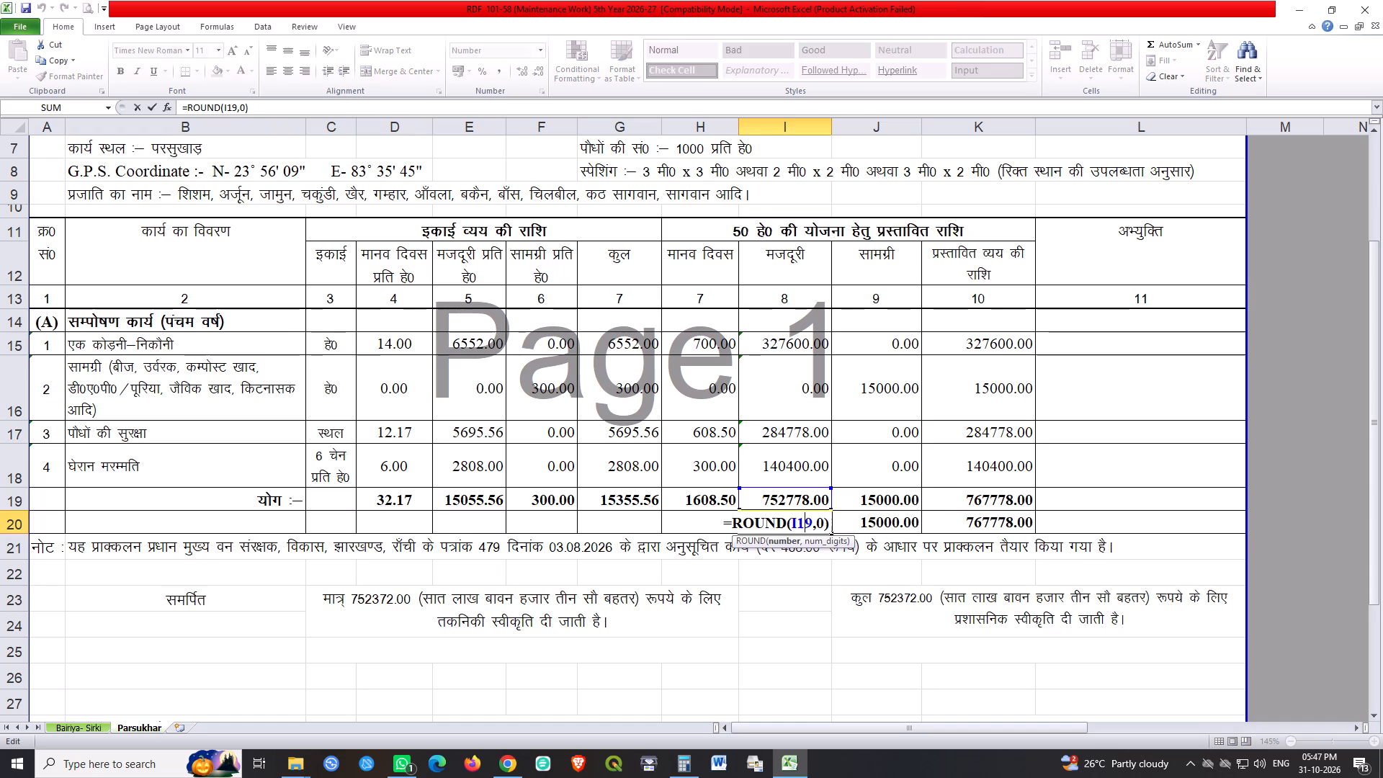
pyautogui.press('Right')
pyautogui.press('Right')
pyautogui.press('Right')
pyautogui.press('Right')
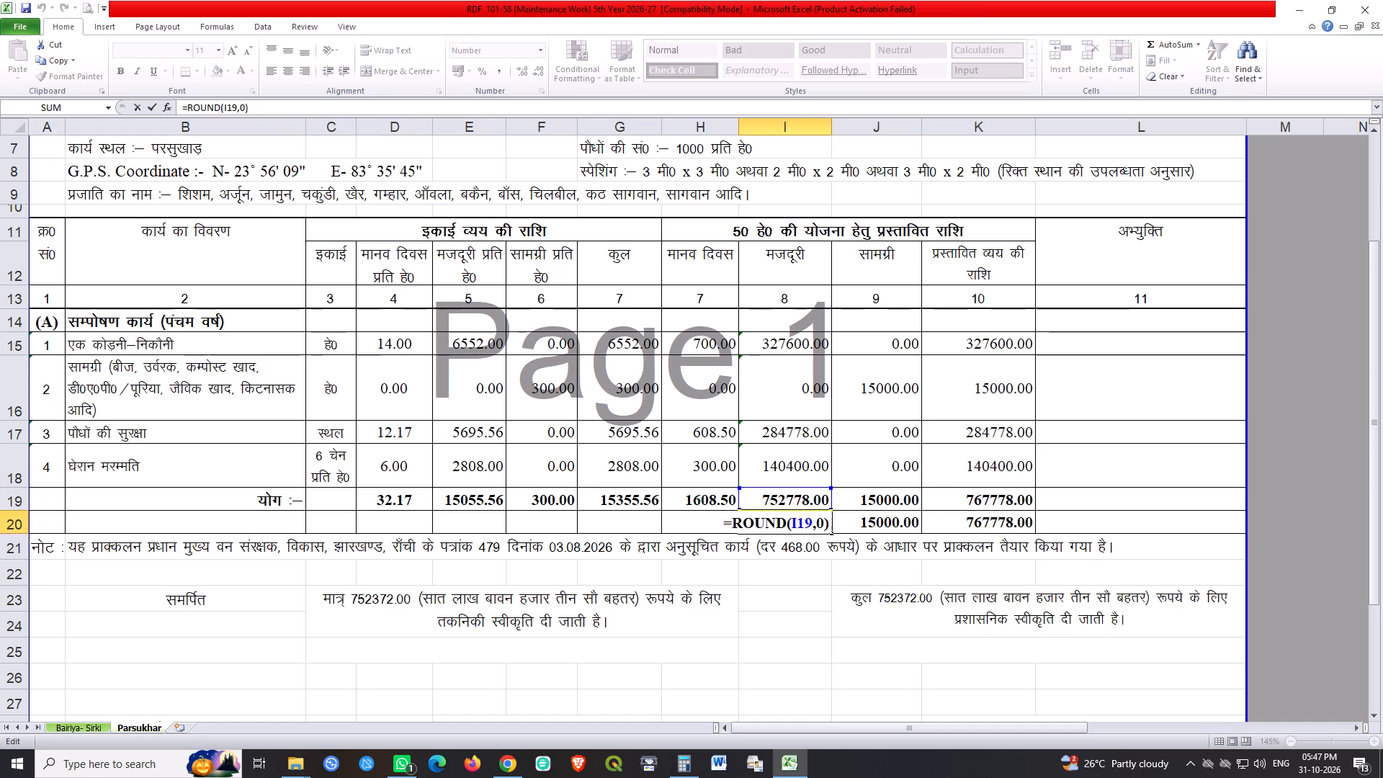
pyautogui.write('-278')
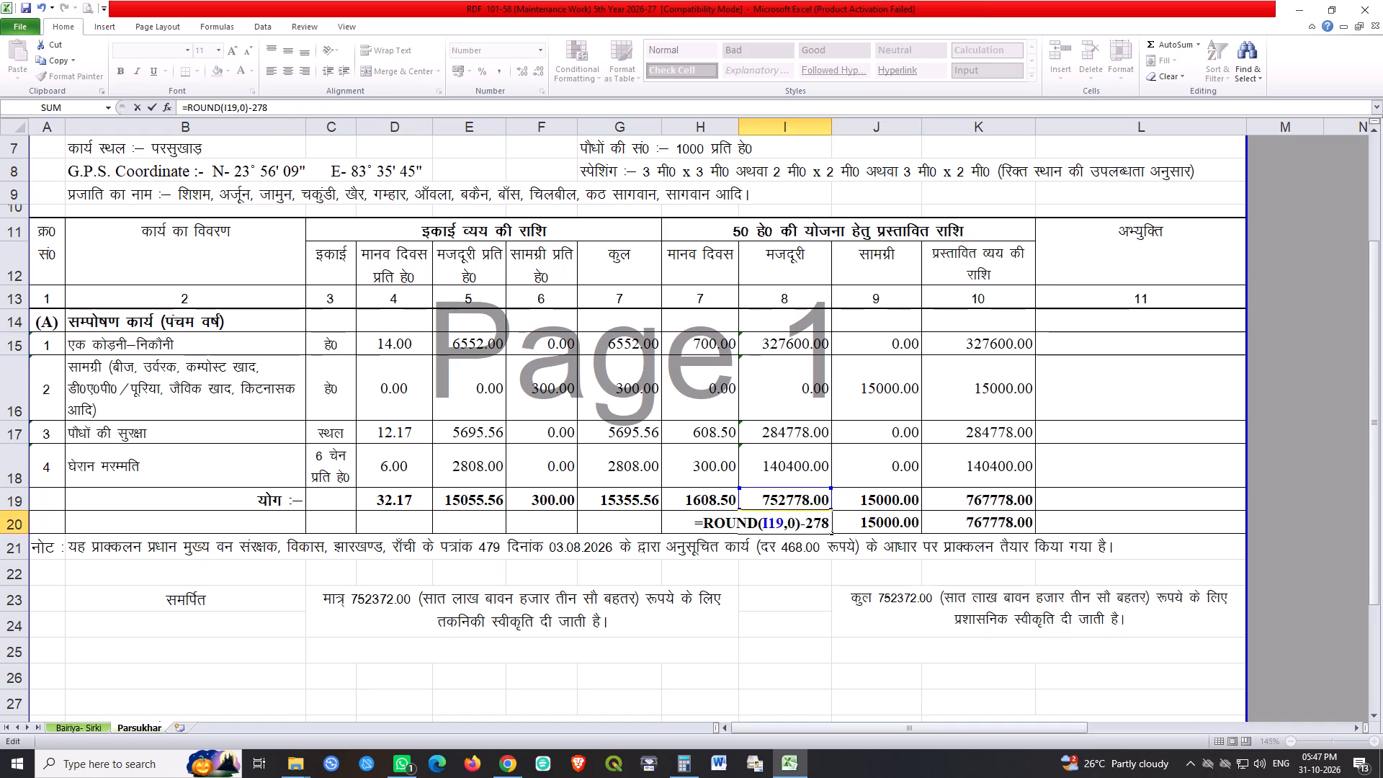
pyautogui.press('Return')
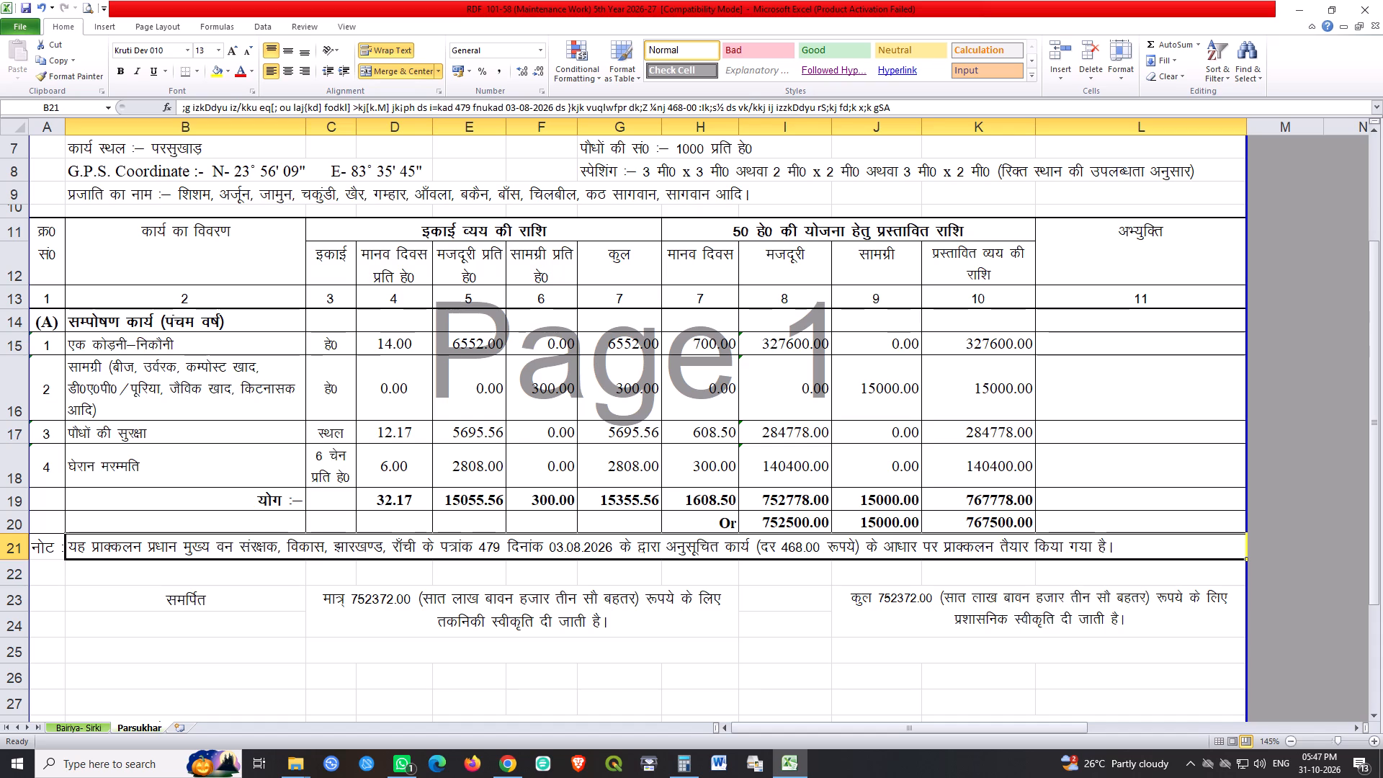
# Save the workbook with the overall total cell K20 selected on the Parsukhar sheet.
pyautogui.click(990, 521)
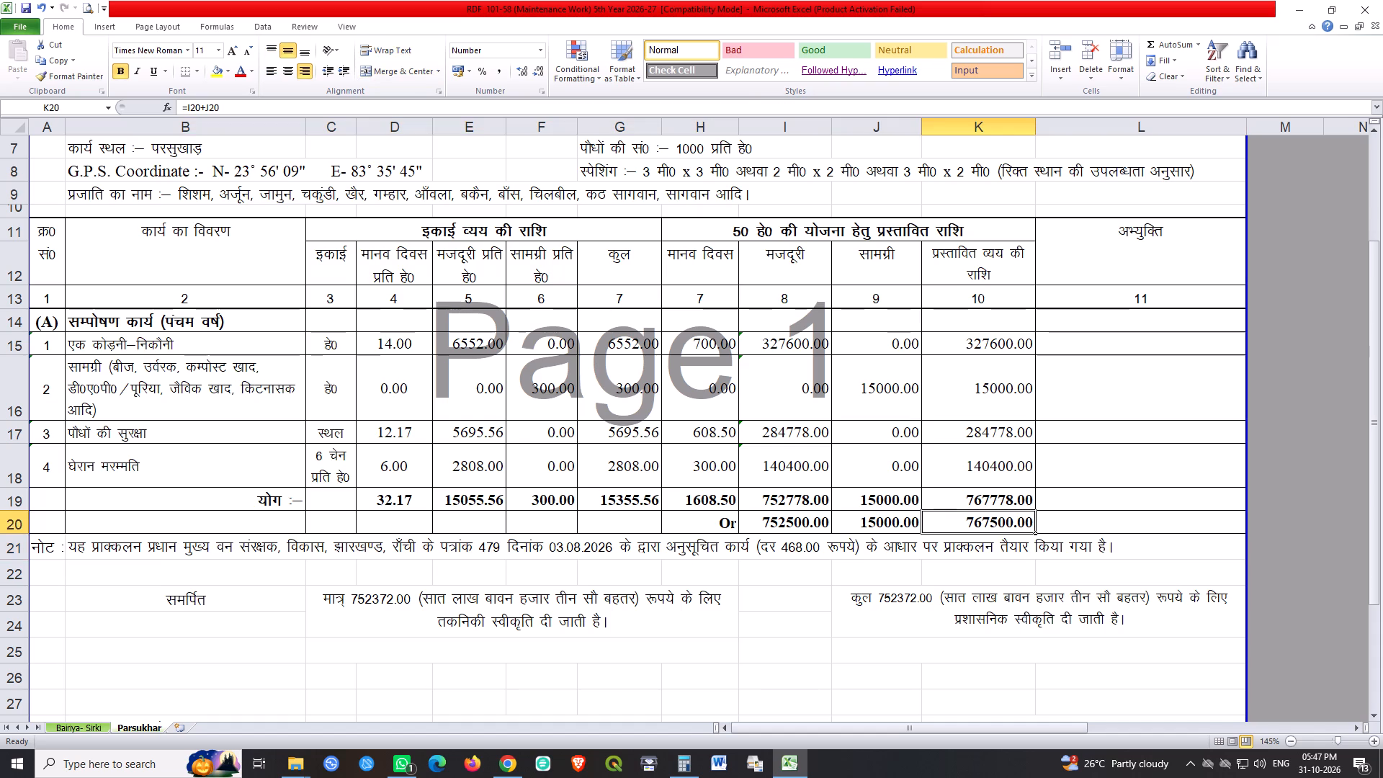
pyautogui.click(25, 4)
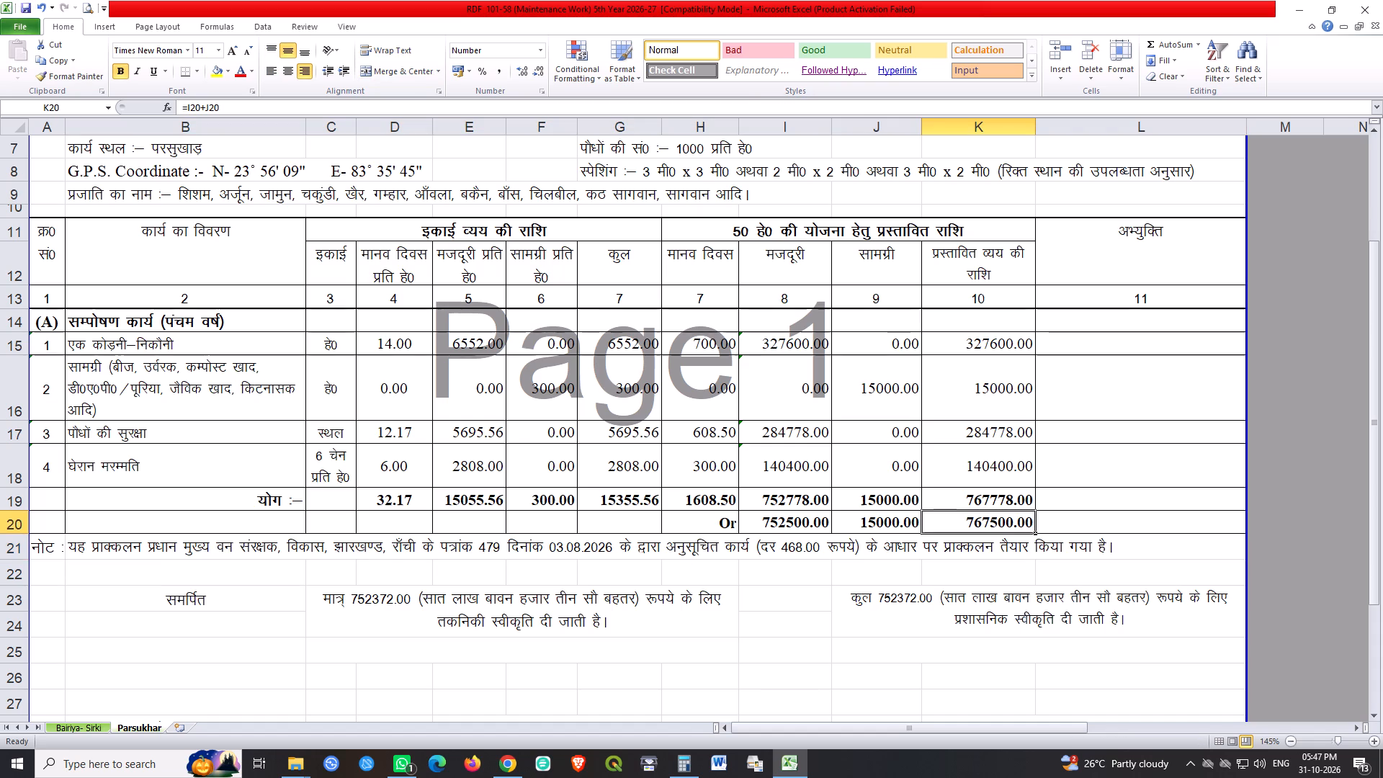
# Save the workbook with an empty cell below the Parsukhar estimate selected.
pyautogui.click(850, 611)
pyautogui.click(796, 661)
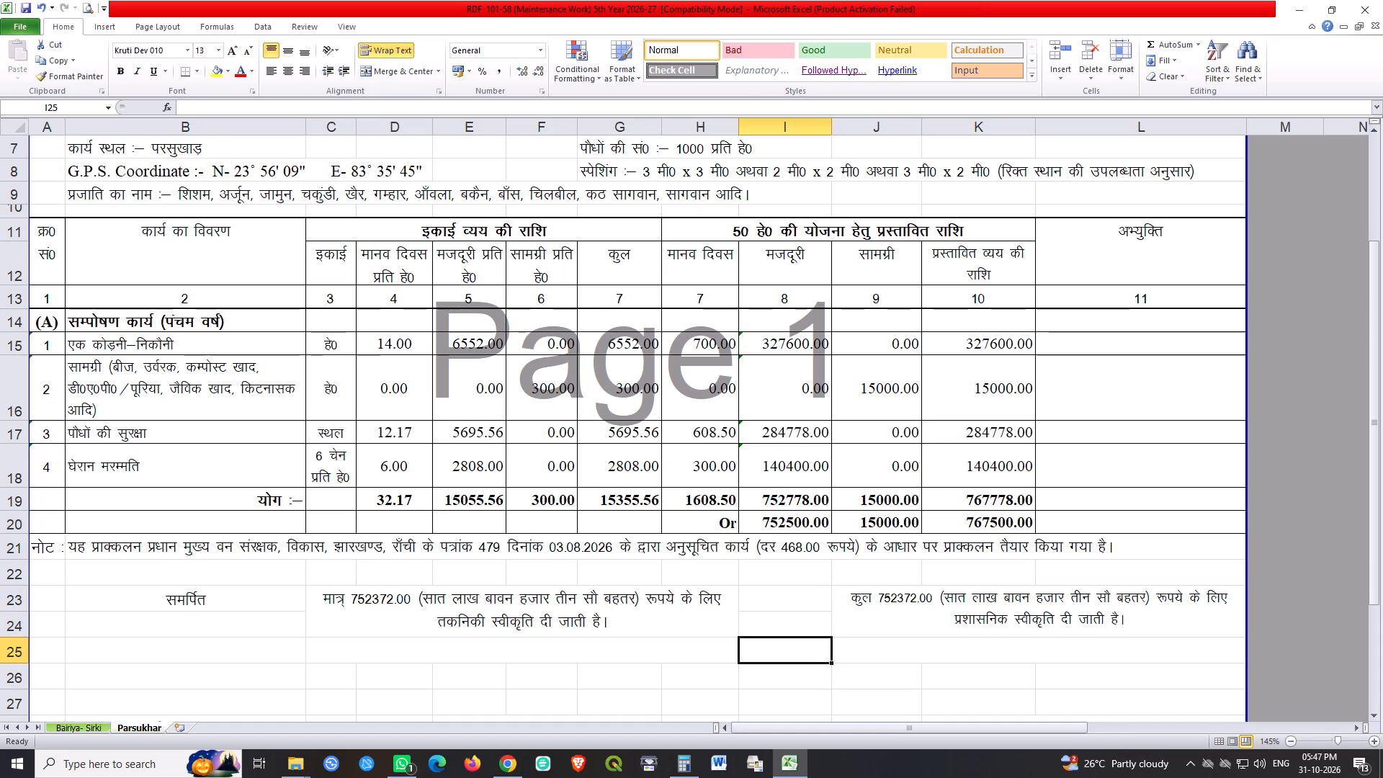
pyautogui.hotkey('ctrl', 's')
pyautogui.hotkey('ctrl', 's')
pyautogui.hotkey('ctrl', 's')
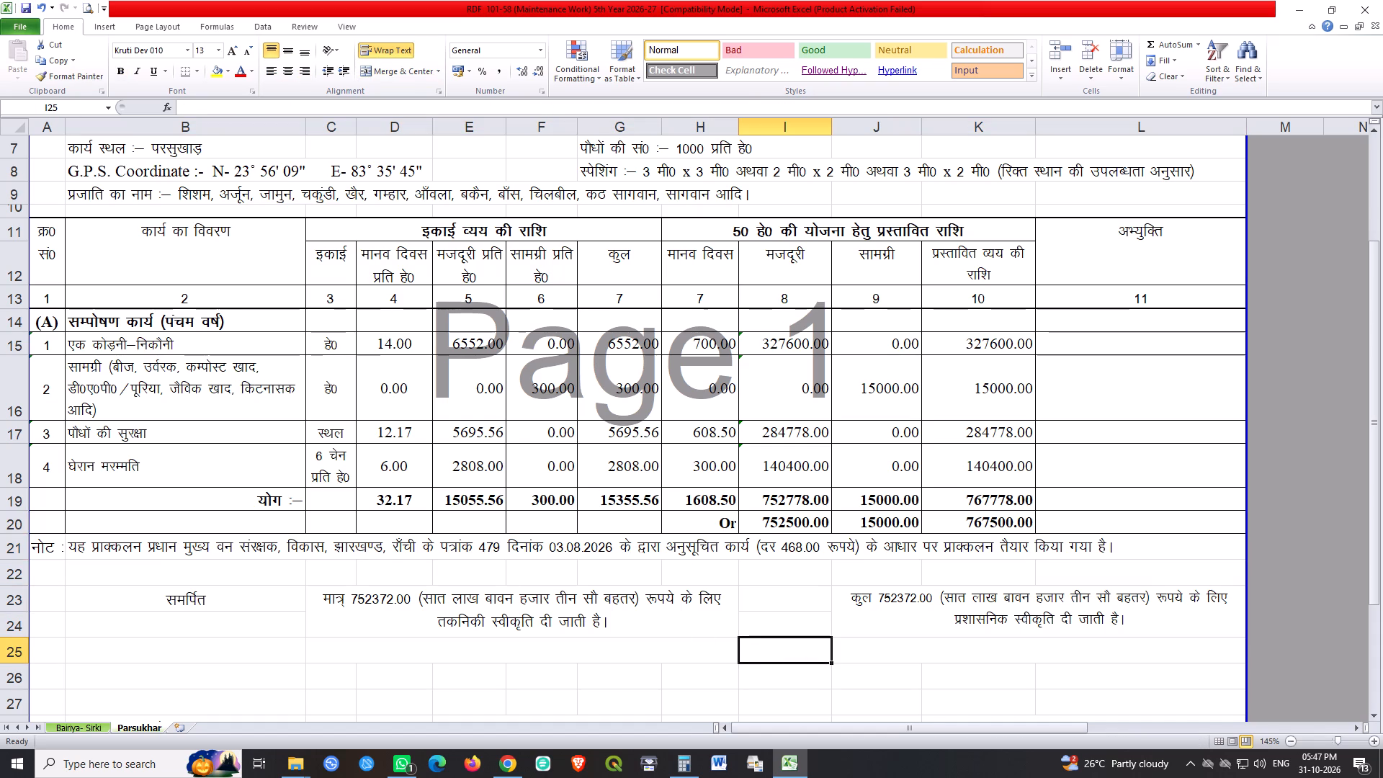
# Change the figure in the Parsukhar sheet's technical-sanction statement in C23 to 752500.00.
pyautogui.doubleClick(376, 600)
pyautogui.hotkey('shift', 'Right')
pyautogui.hotkey('shift', 'Right')
pyautogui.hotkey('shift', 'Right')
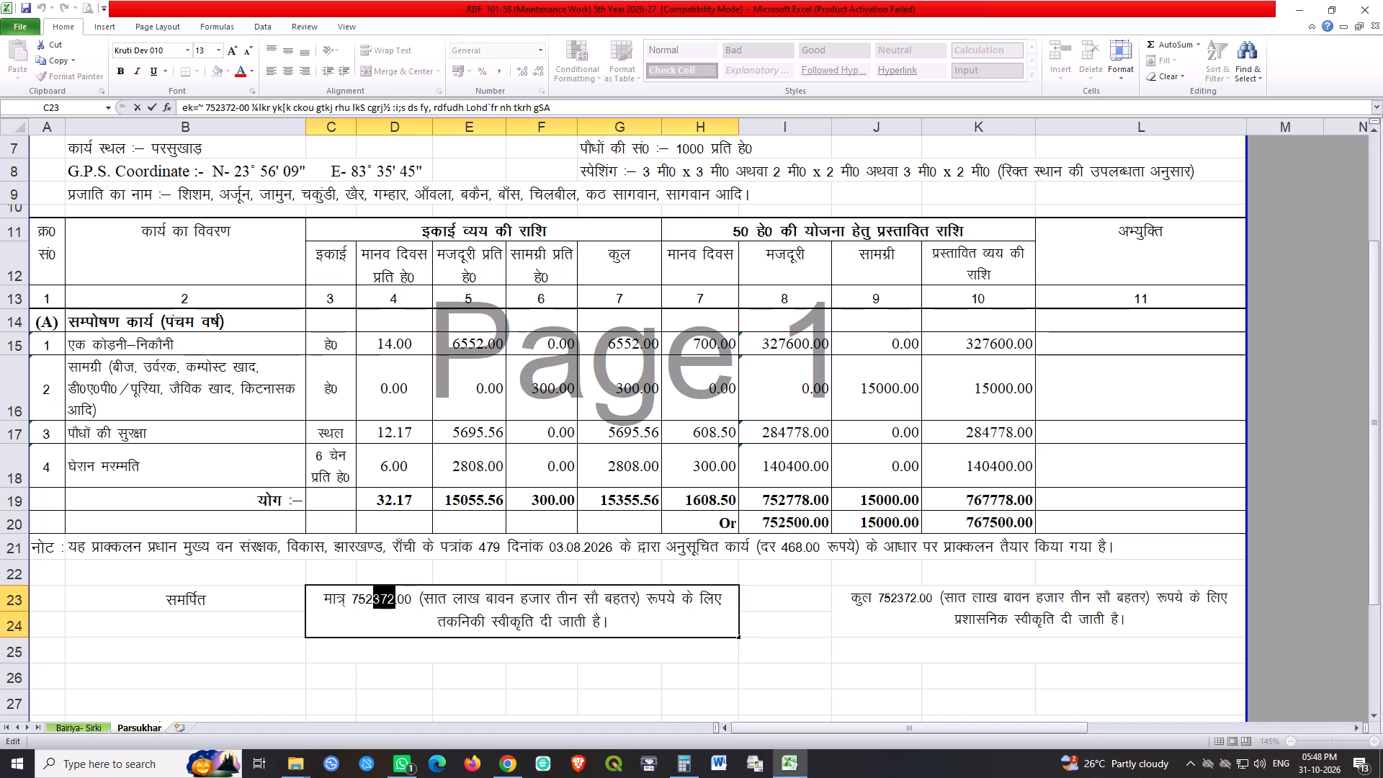
pyautogui.write('500')
# Replace the word तीन with पाँच in the amount in words of the technical-sanction statement in C23.
pyautogui.press('Right')
pyautogui.press('Right')
pyautogui.press('Right')
pyautogui.press('Right')
pyautogui.press('Right')
pyautogui.press('Right')
pyautogui.press('Right')
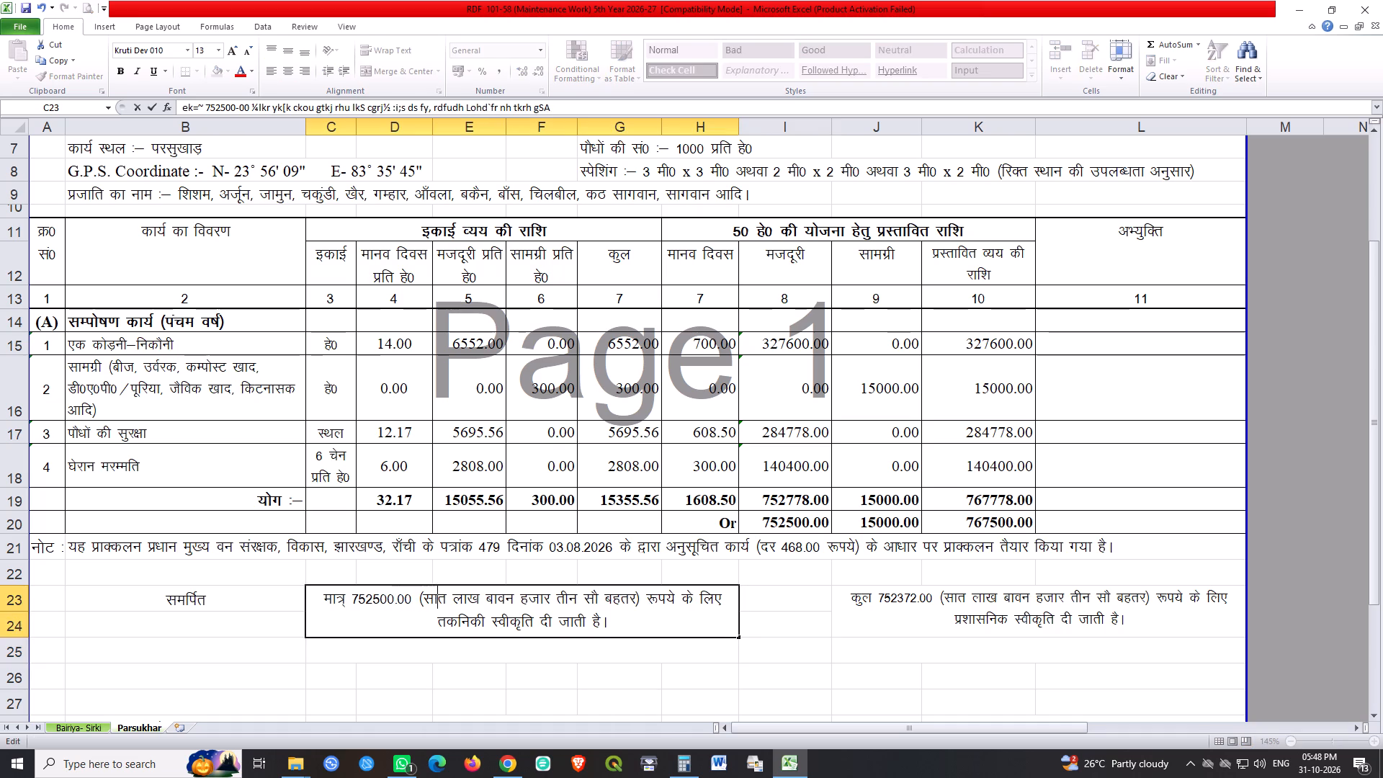
pyautogui.press('Right')
pyautogui.press('Right')
pyautogui.press('Right')
pyautogui.press('Right')
pyautogui.press('Right')
pyautogui.press('Right')
pyautogui.press('Right')
pyautogui.press('Right')
pyautogui.press('Right')
pyautogui.press('Right')
pyautogui.press('Right')
pyautogui.press('Right')
pyautogui.press('Right')
pyautogui.press('Right')
pyautogui.press('Right')
pyautogui.press('Right')
pyautogui.press('Right')
pyautogui.press('Right')
pyautogui.press('Left')
pyautogui.hotkey('shift', 'Right')
pyautogui.hotkey('shift', 'Right')
pyautogui.hotkey('shift', 'Right')
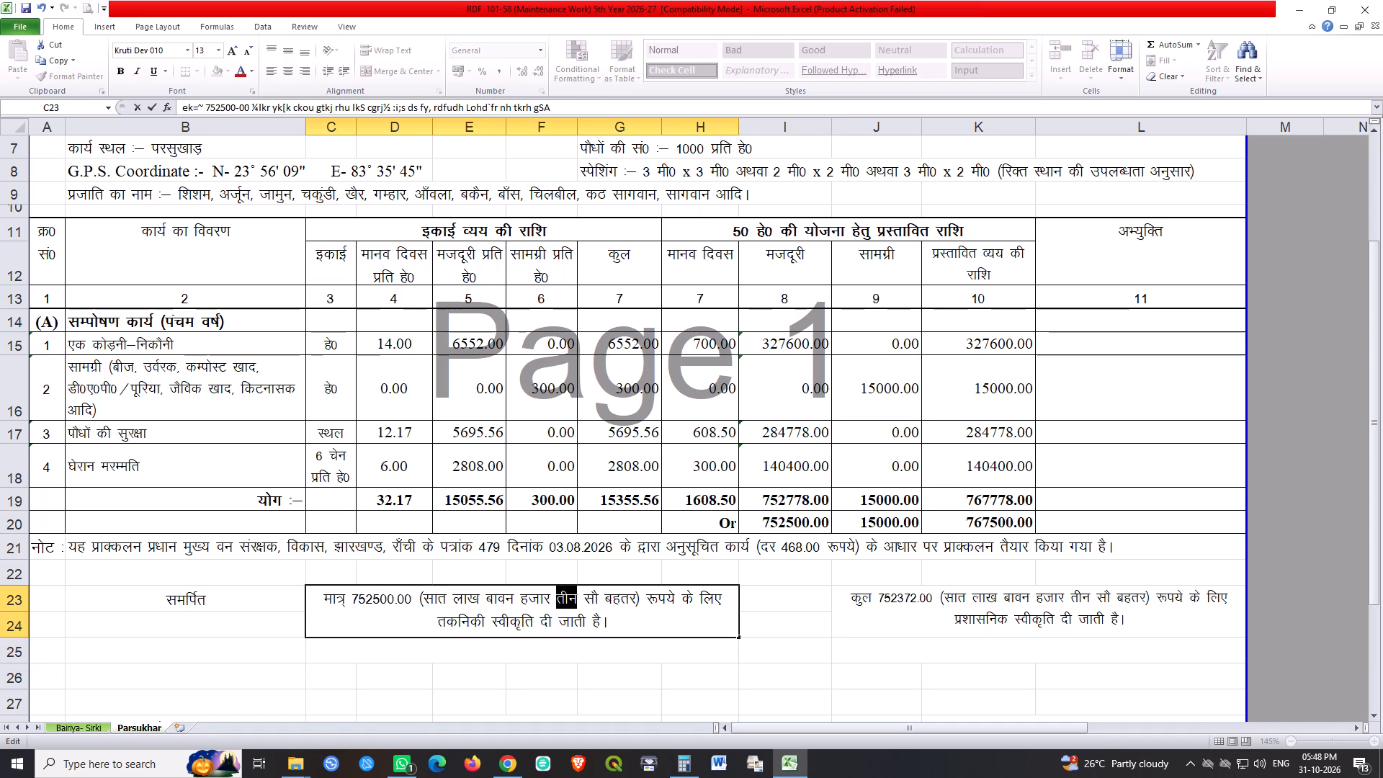
pyautogui.write('ikj')
pyautogui.press('BackSpace')
pyautogui.hotkey('alt', '0')
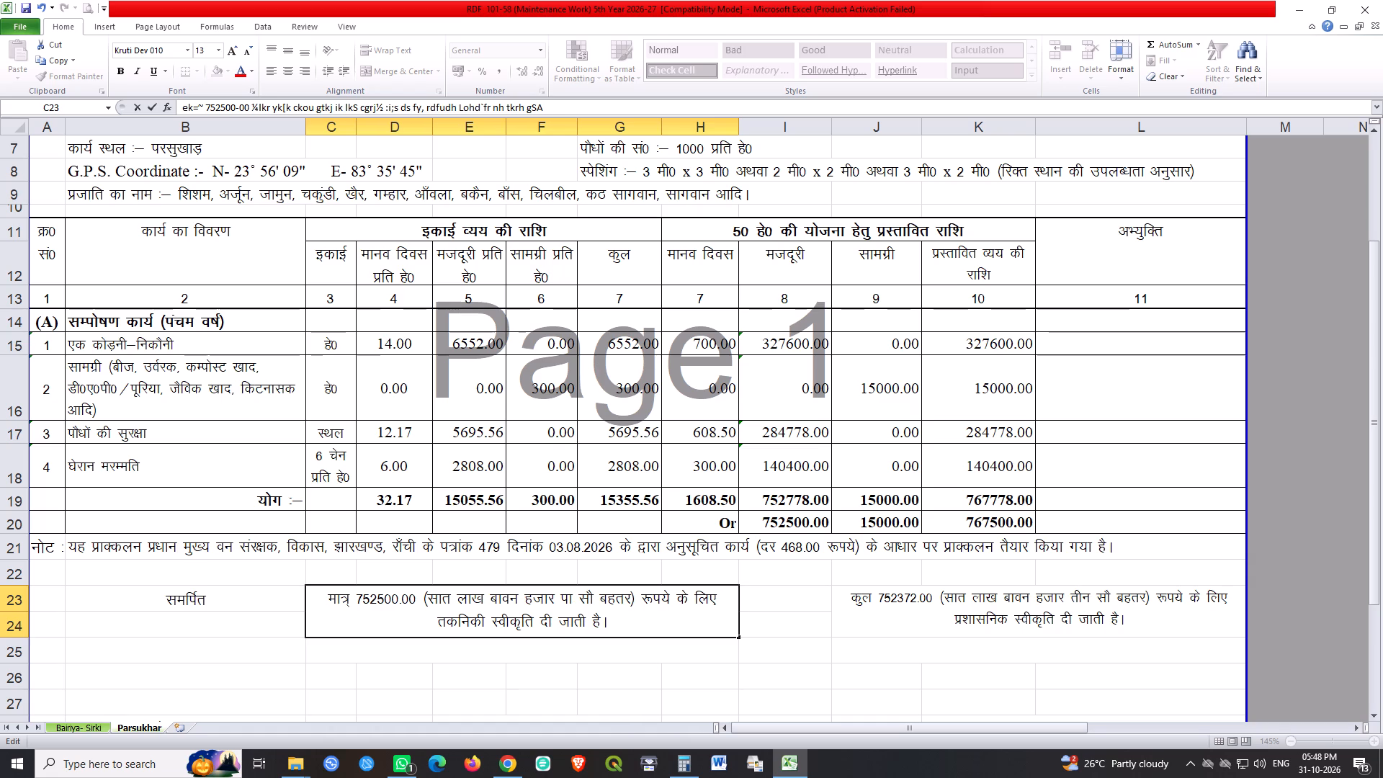
pyautogui.hotkey('alt', '1')
pyautogui.hotkey('alt', '6')
pyautogui.hotkey('alt', '1')
pyautogui.press('BackSpace')
pyautogui.hotkey('alt', '0')
pyautogui.hotkey('alt', '1')
pyautogui.hotkey('alt', '6')
pyautogui.hotkey('alt', '1')
pyautogui.press('BackSpace')
pyautogui.hotkey('alt', '0')
pyautogui.hotkey('alt', '1')
pyautogui.hotkey('alt', '6')
pyautogui.hotkey('alt', '+')
pyautogui.hotkey('alt', '1')
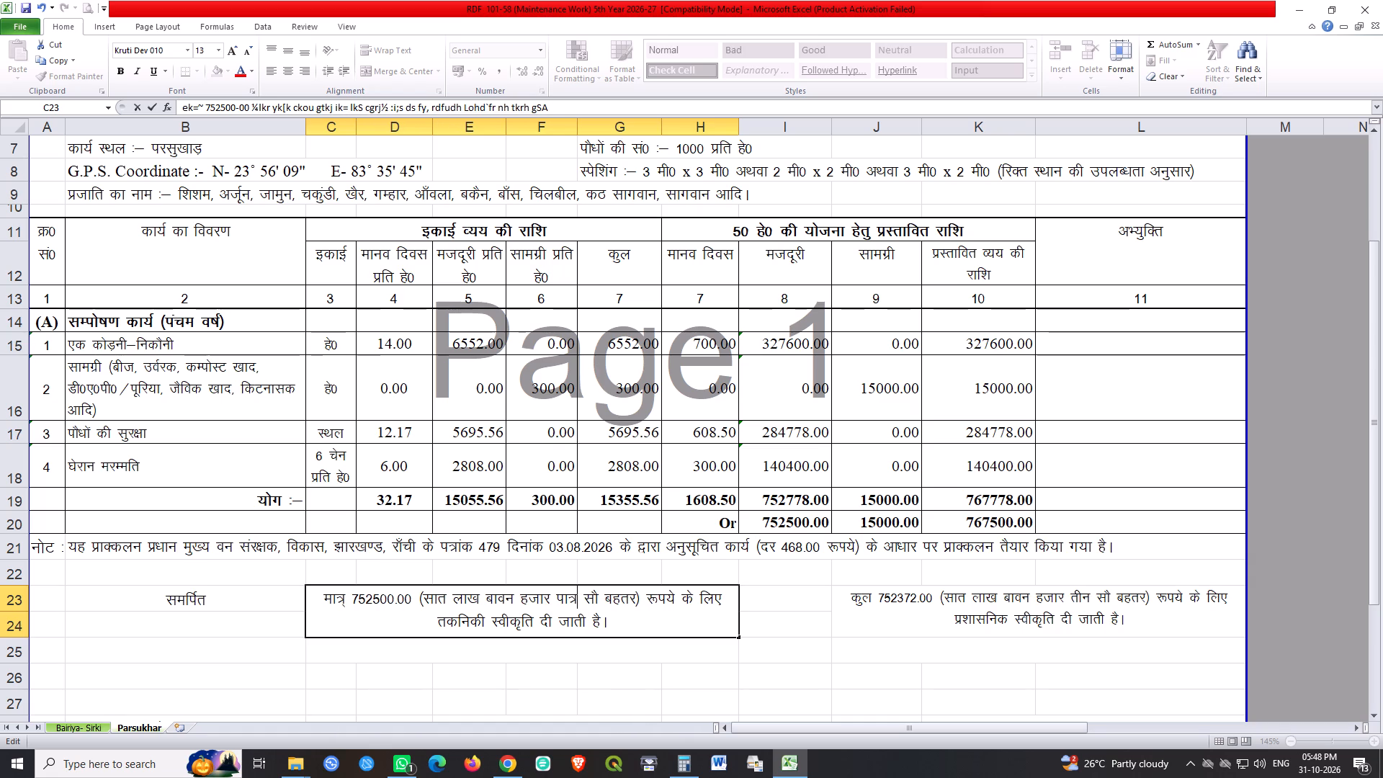
pyautogui.press('BackSpace')
pyautogui.press('BackSpace')
pyautogui.hotkey('alt', '0')
pyautogui.hotkey('alt', '1')
pyautogui.hotkey('alt', '6')
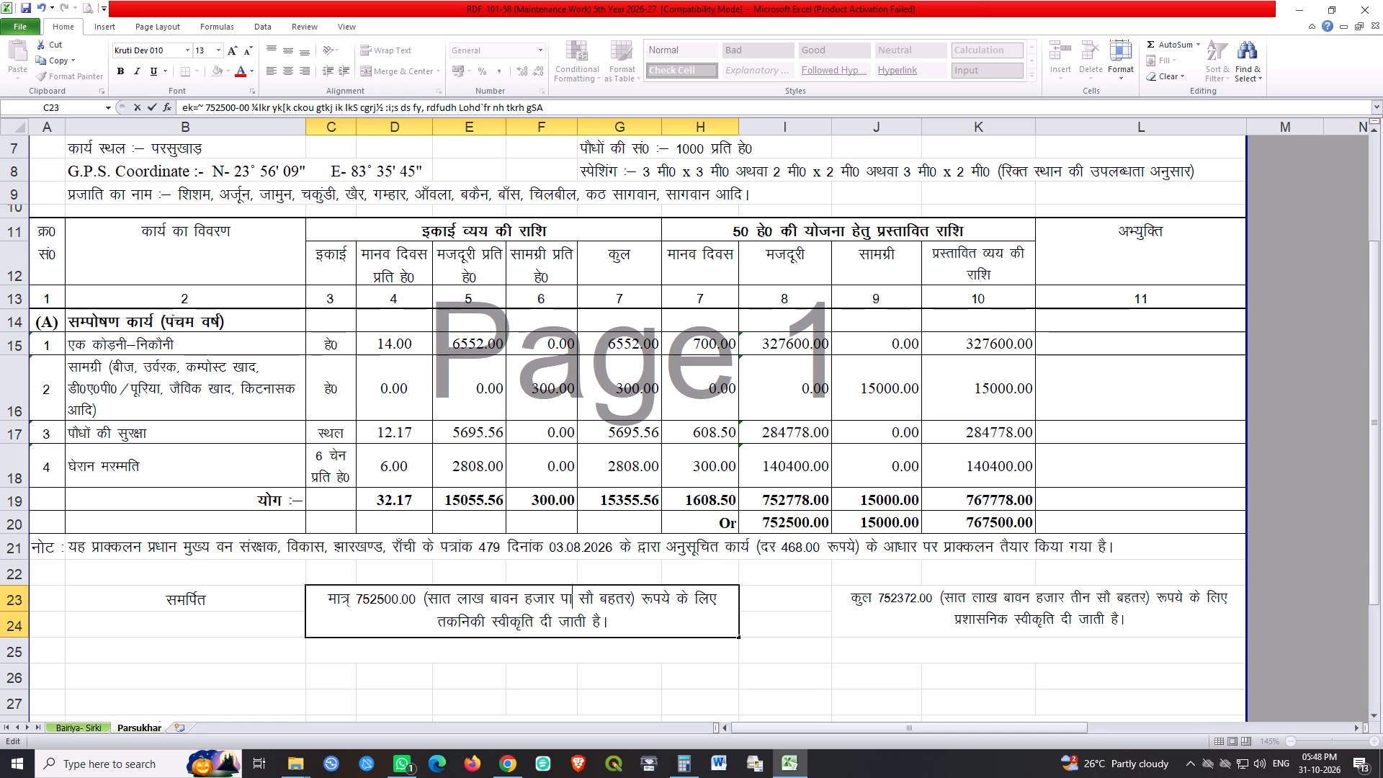
pyautogui.hotkey('alt', '1')
pyautogui.press('p')
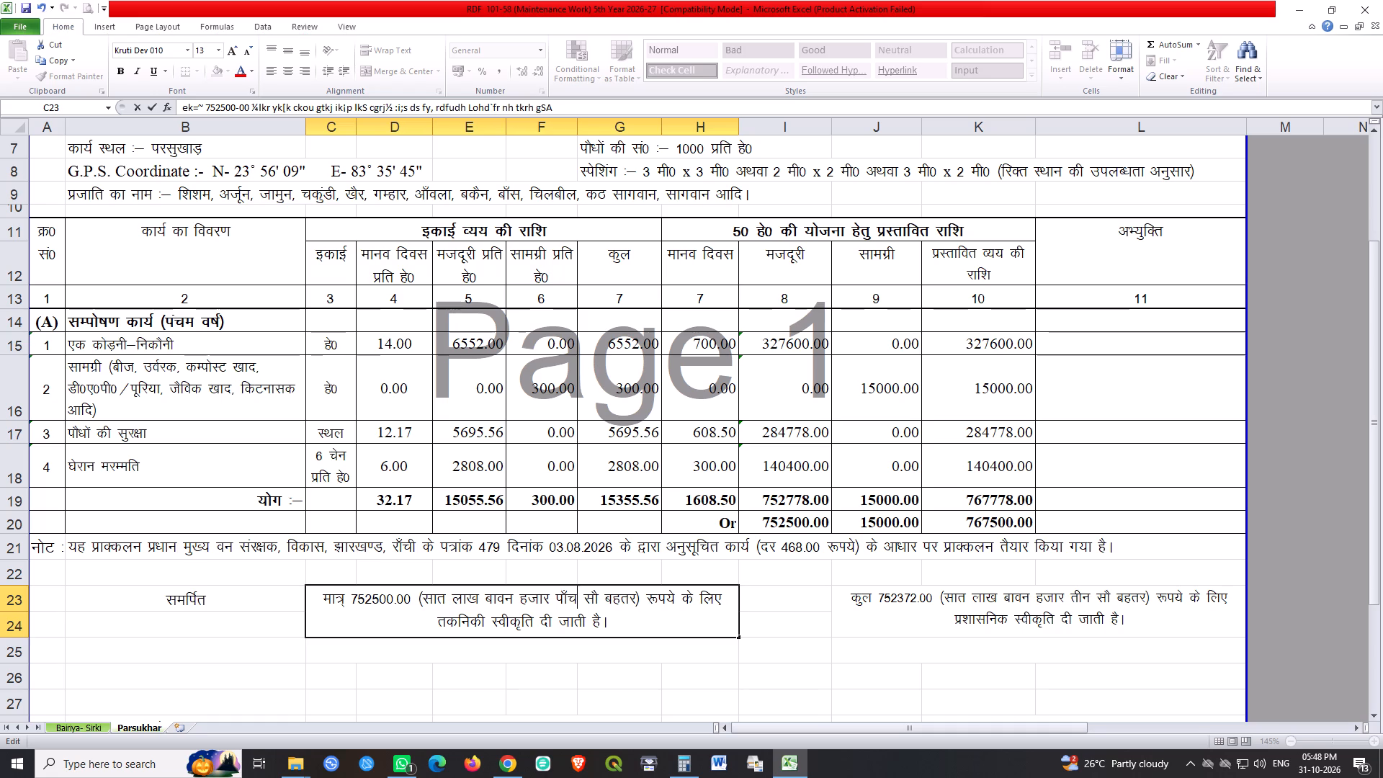
# Remove the word बहतर from C23's amount in words, leaving पाँच सौ directly before the closing bracket.
pyautogui.press('Right')
pyautogui.press('Right')
pyautogui.press('Right')
pyautogui.press('Right')
pyautogui.press('Right')
pyautogui.press('Delete')
pyautogui.press('Delete')
pyautogui.press('Delete')
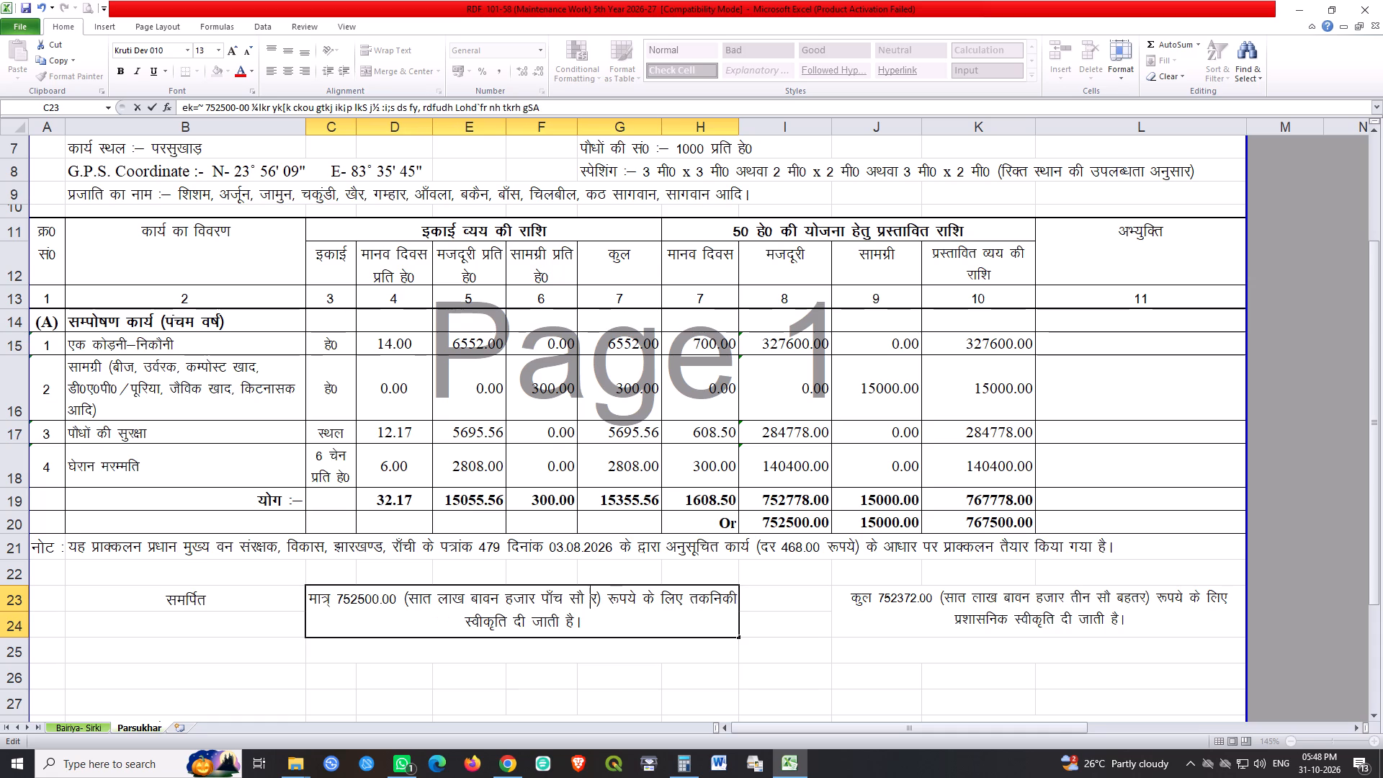
pyautogui.press('Delete')
pyautogui.press('BackSpace')
pyautogui.press('Return')
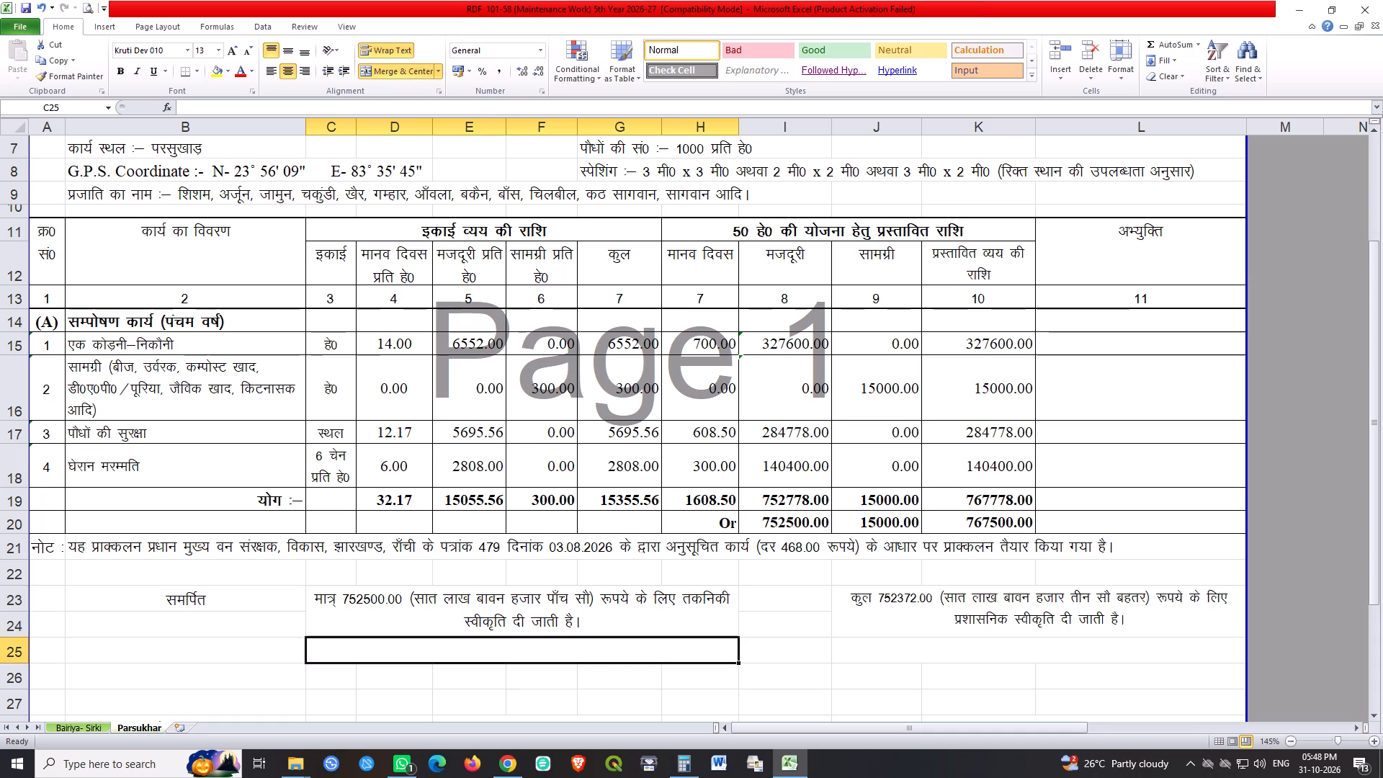
# Copy "752500.00 (सात लाख बावन हजार पाँच सौ)" from C23 over the amount in the administrative-sanction statement in J23, followed by a space.
pyautogui.doubleClick(342, 600)
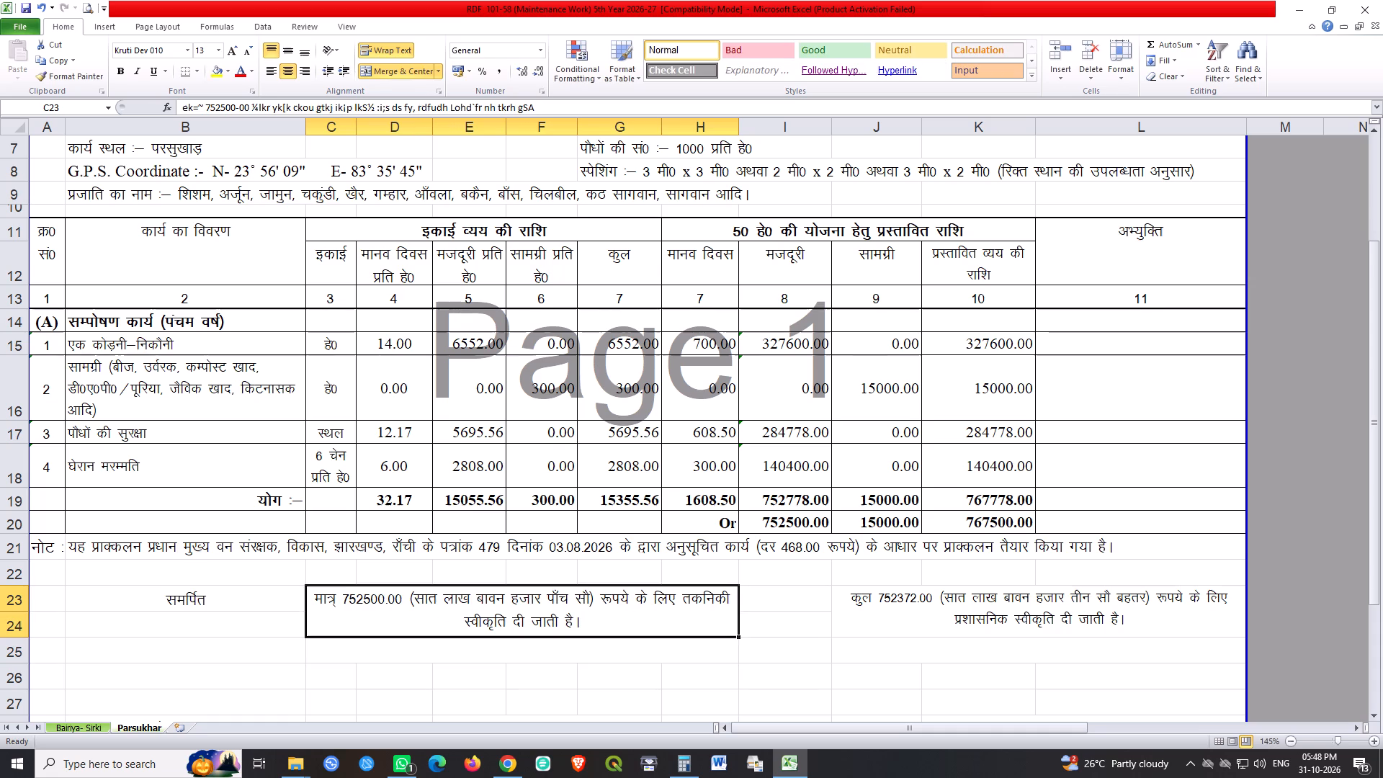
pyautogui.moveTo(342, 600); pyautogui.dragTo(586, 597)
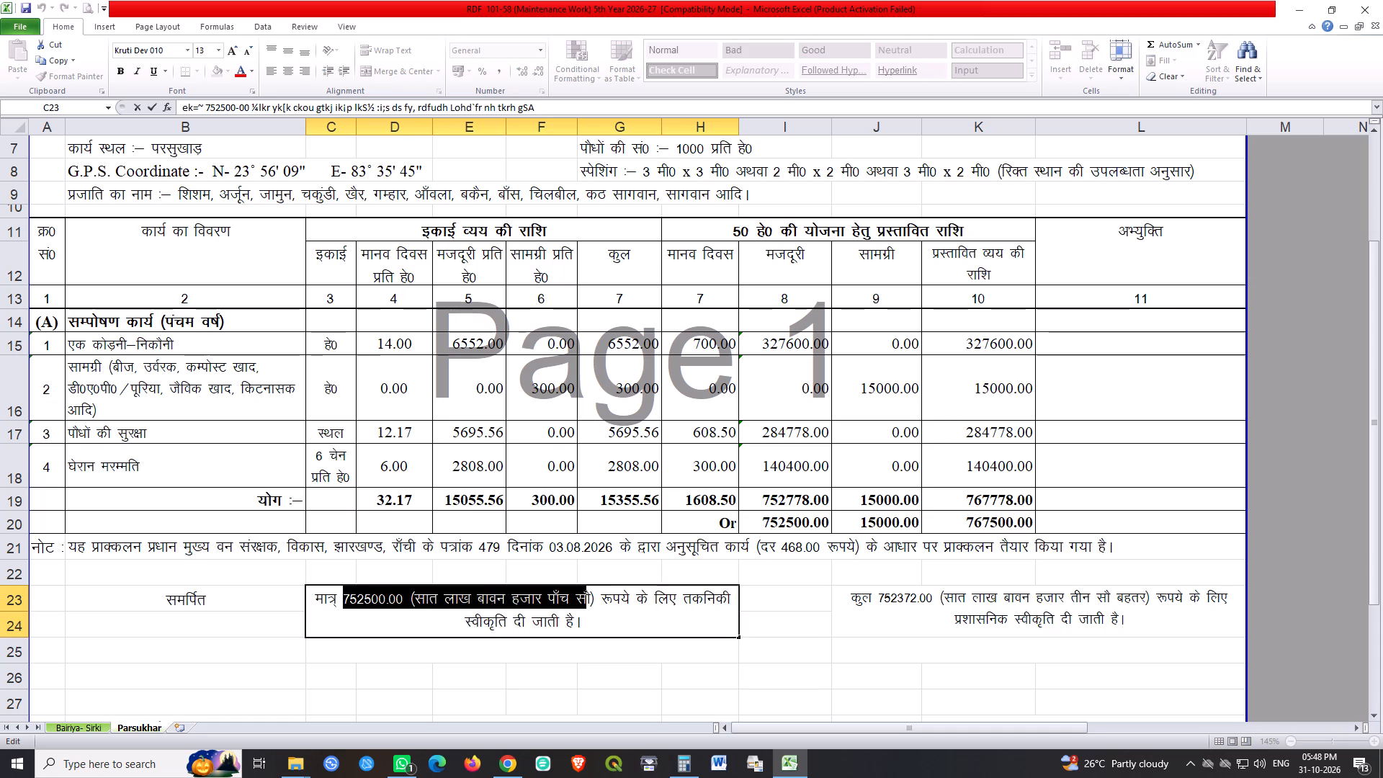
pyautogui.moveTo(586, 597); pyautogui.dragTo(596, 597)
pyautogui.hotkey('ctrl', 'c')
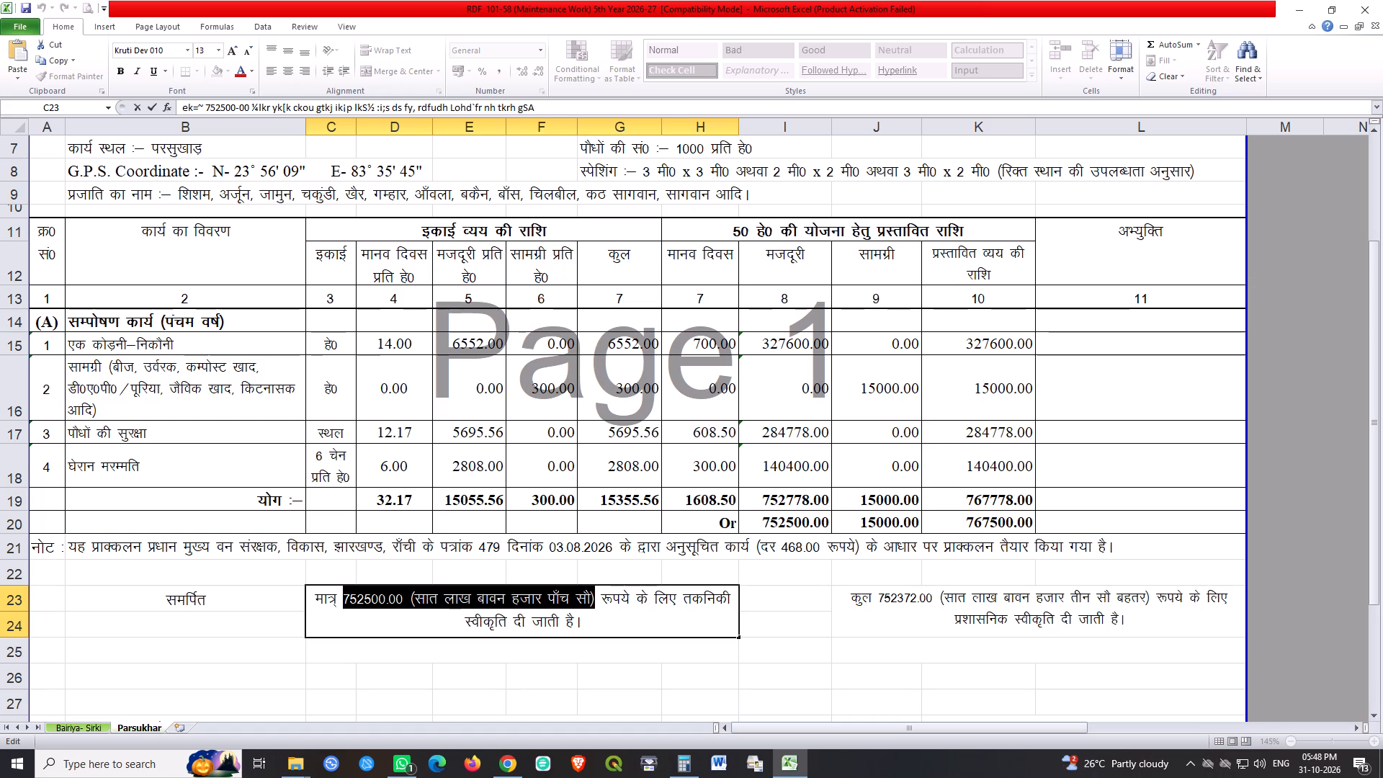
pyautogui.doubleClick(927, 618)
pyautogui.moveTo(878, 596); pyautogui.dragTo(1158, 600)
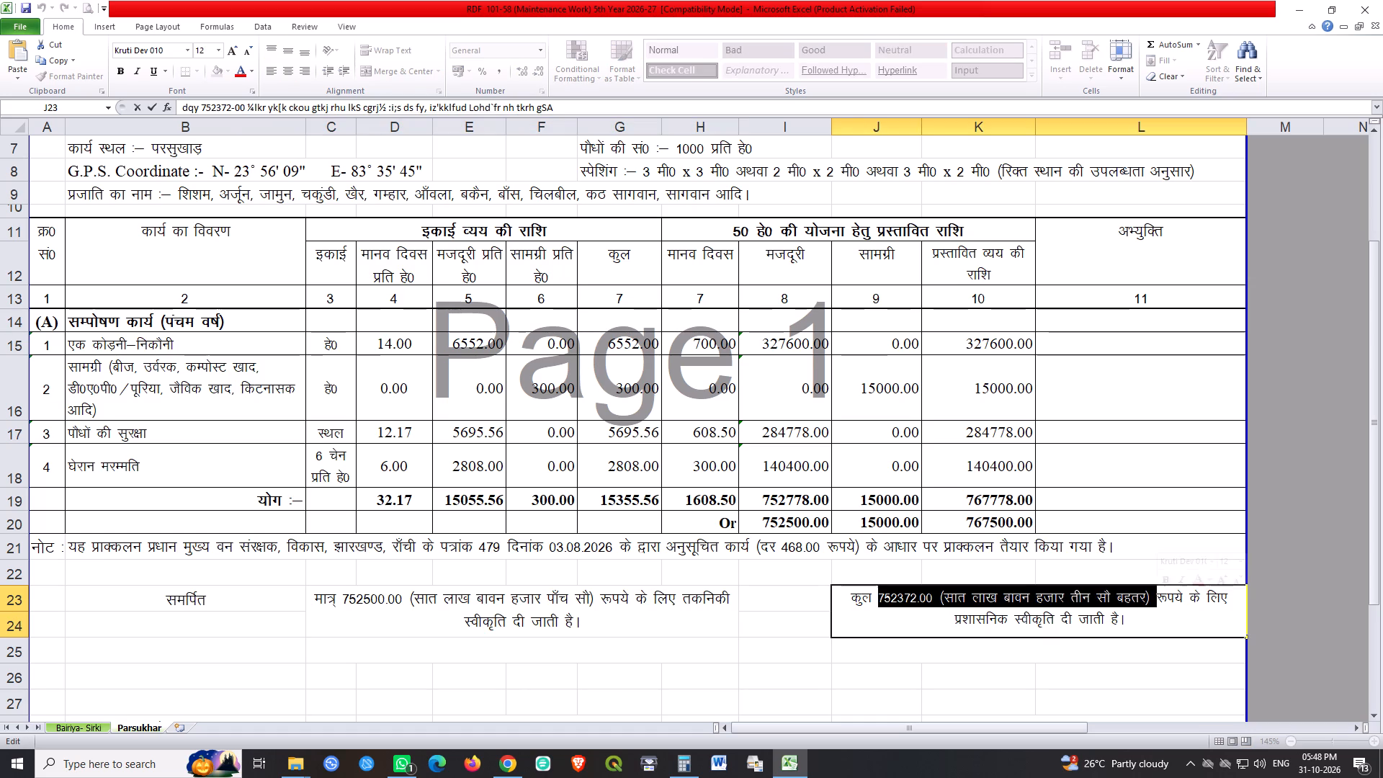
pyautogui.hotkey('ctrl', 'v')
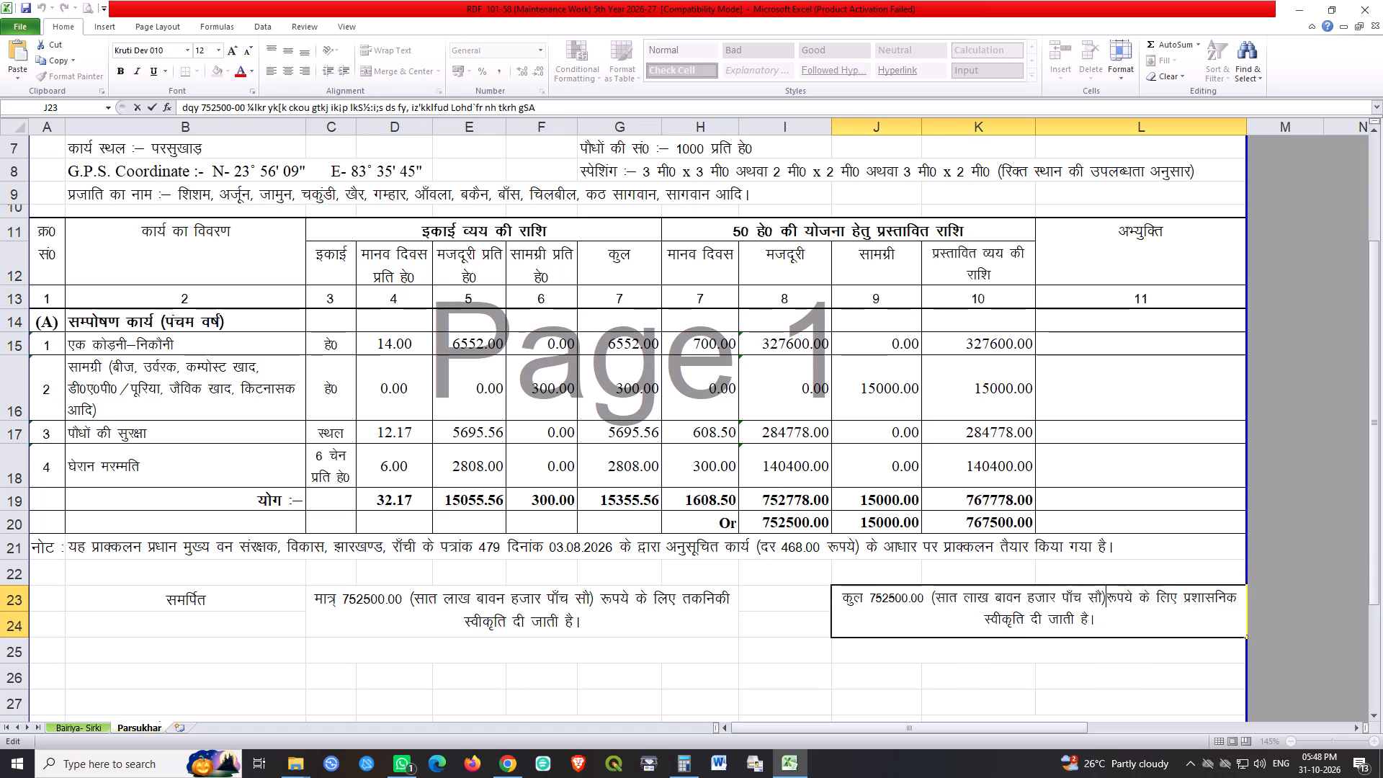
pyautogui.press('space')
pyautogui.press('Return')
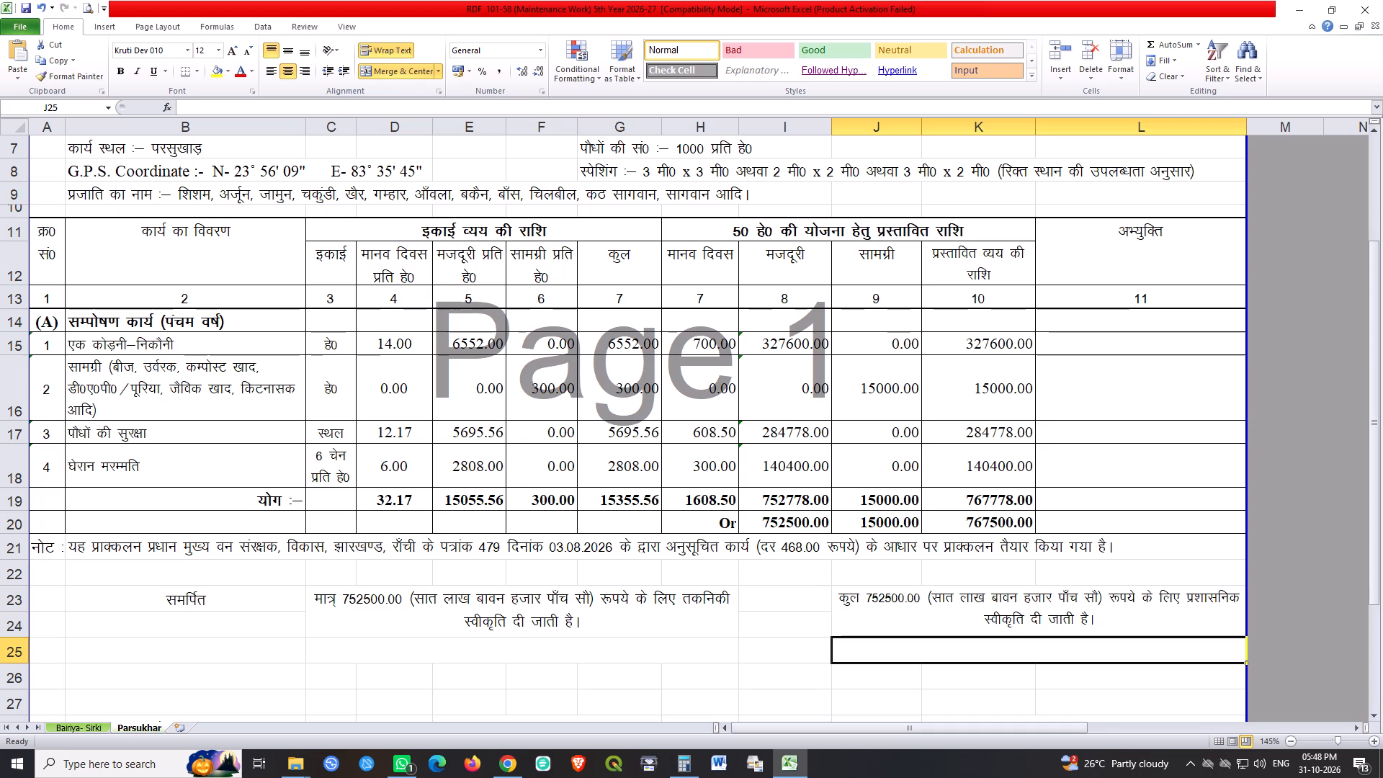
# Save the workbook with the updated Parsukhar sanction statements.
pyautogui.scroll(-1, 769, 666)
pyautogui.hotkey('ctrl', 's')
pyautogui.hotkey('ctrl', 's')
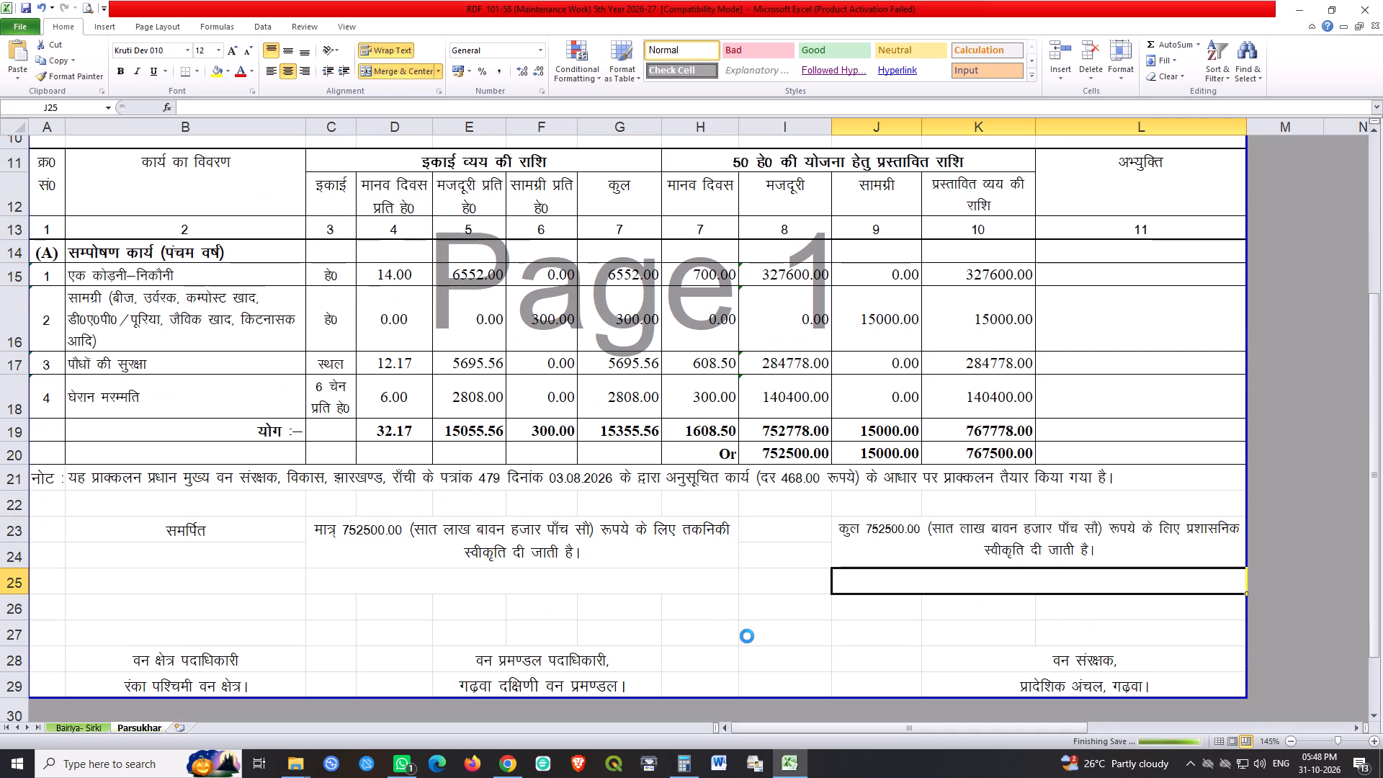
# Copy both sanction statements in rows 23-24 of Parsukhar over the matching statements on the Bairiya- Sirki sheet, starting at C23.
pyautogui.moveTo(430, 541); pyautogui.dragTo(985, 544)
pyautogui.hotkey('ctrl', 'c')
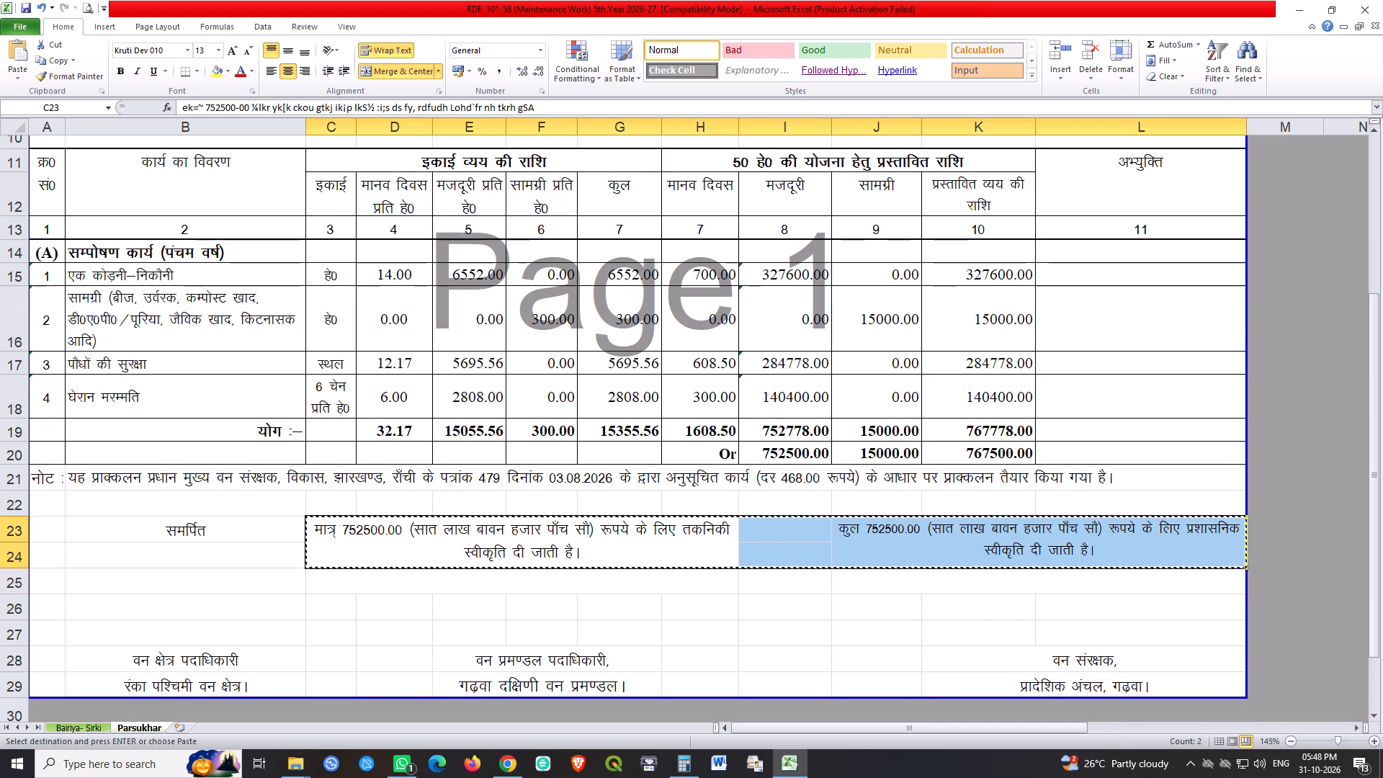
pyautogui.click(81, 725)
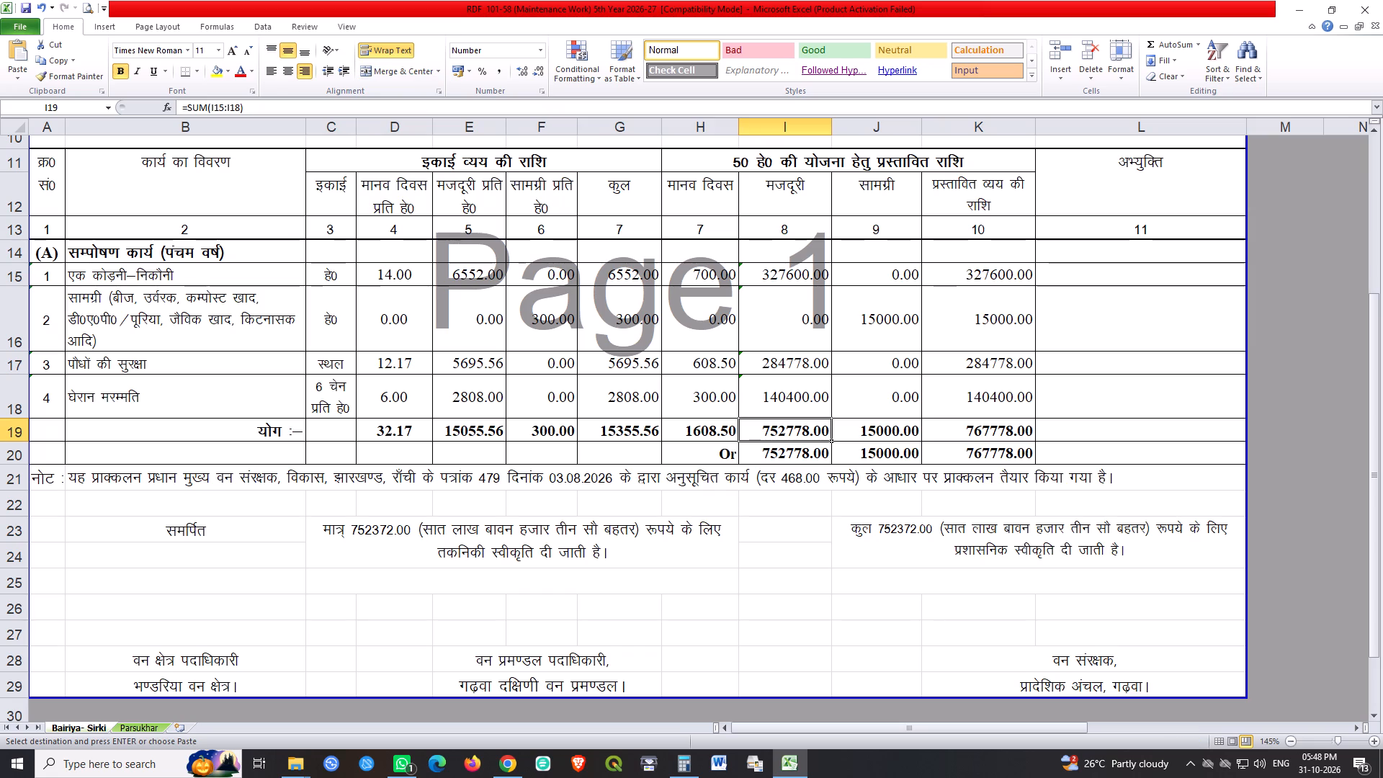
pyautogui.click(546, 534)
pyautogui.press('Return')
pyautogui.press('Return')
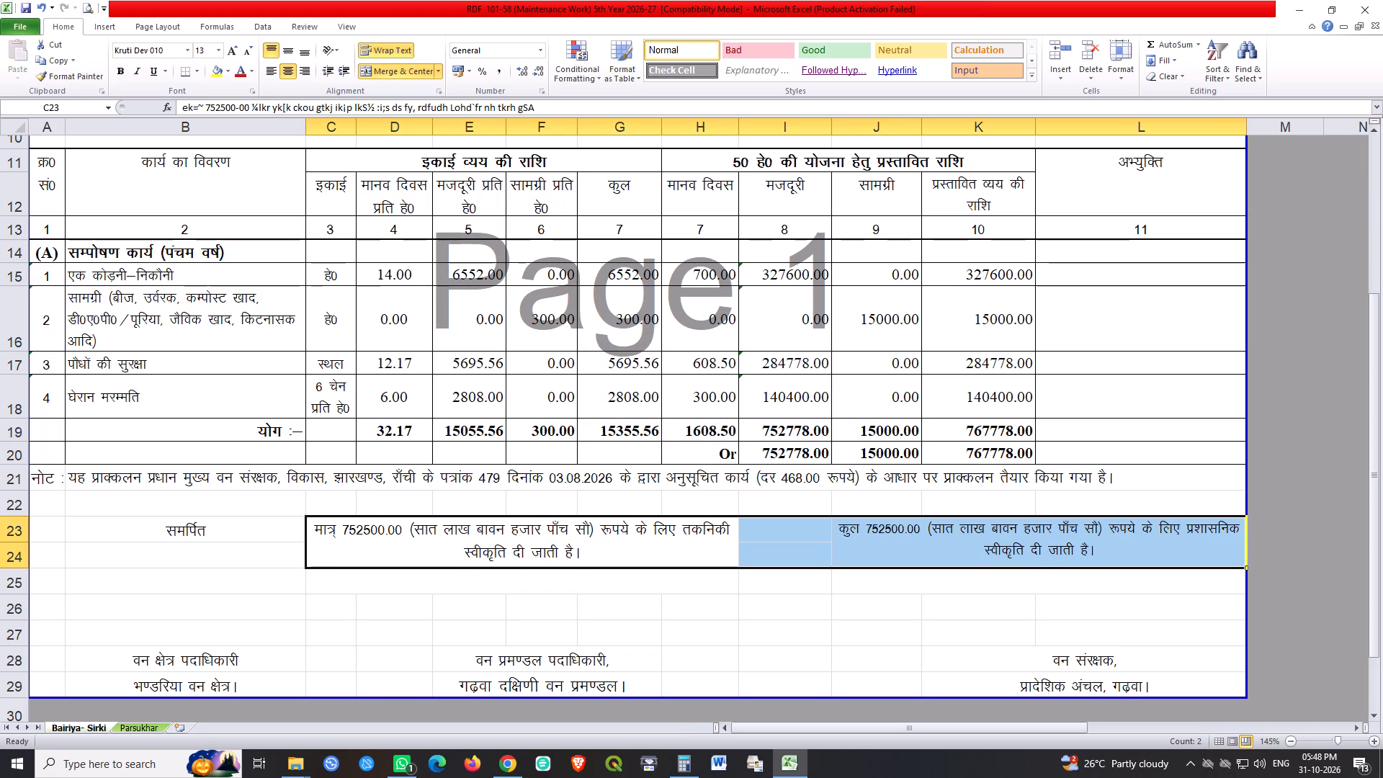
# Replace the word बावन with सरस in the technical-sanction statement in C23 of the Bairiya- Sirki sheet.
pyautogui.click(711, 548)
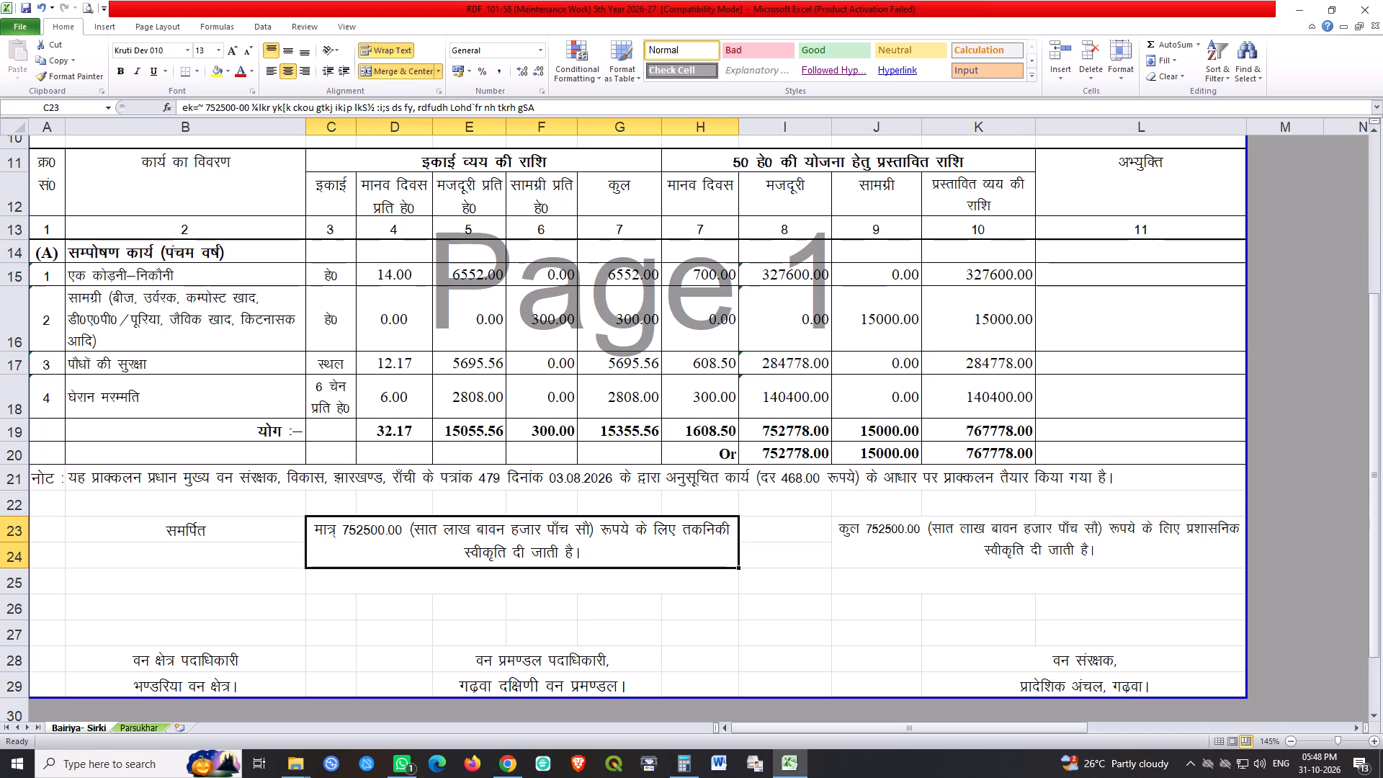
pyautogui.doubleClick(473, 532)
pyautogui.press('Right')
pyautogui.hotkey('shift', 'Right')
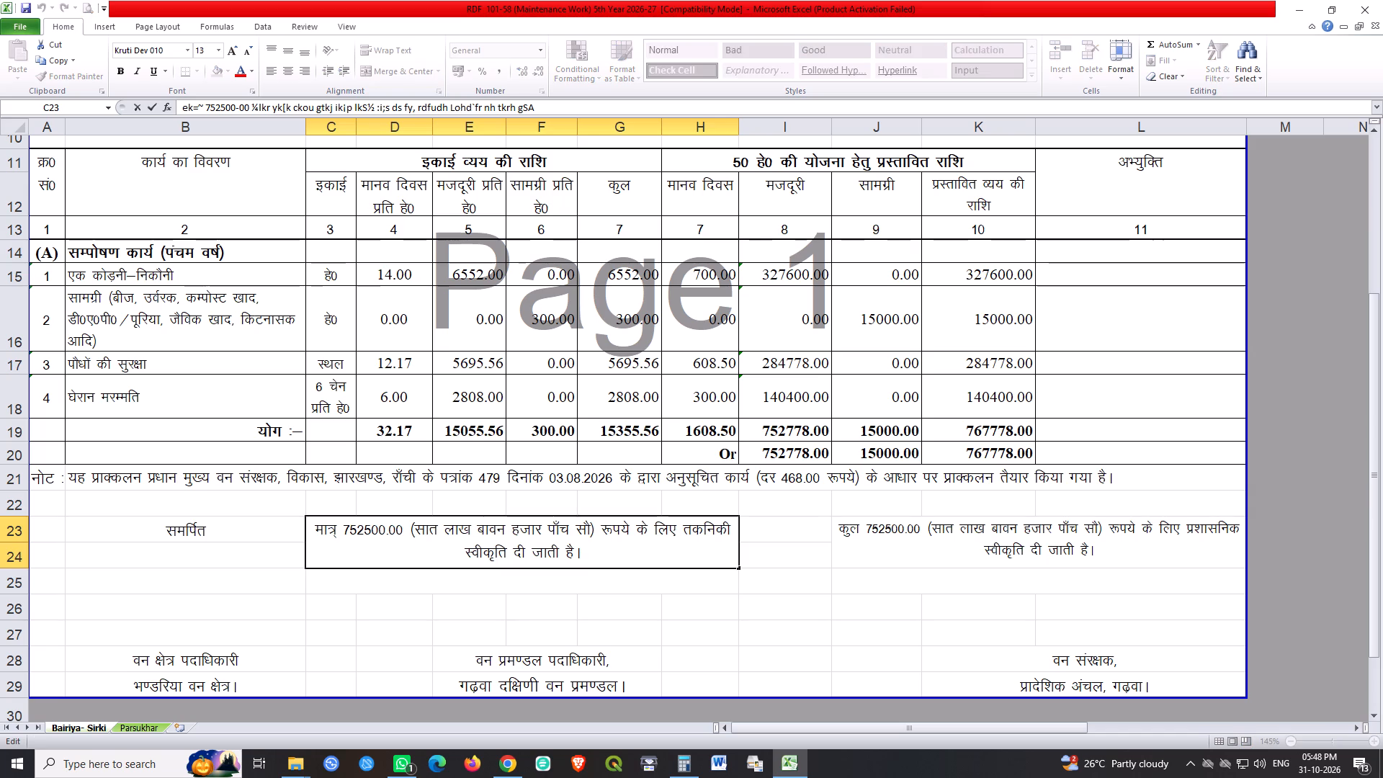
pyautogui.hotkey('shift', 'Right')
pyautogui.hotkey('shift', 'Right')
pyautogui.hotkey('shift', 'Right')
pyautogui.write('ljl')
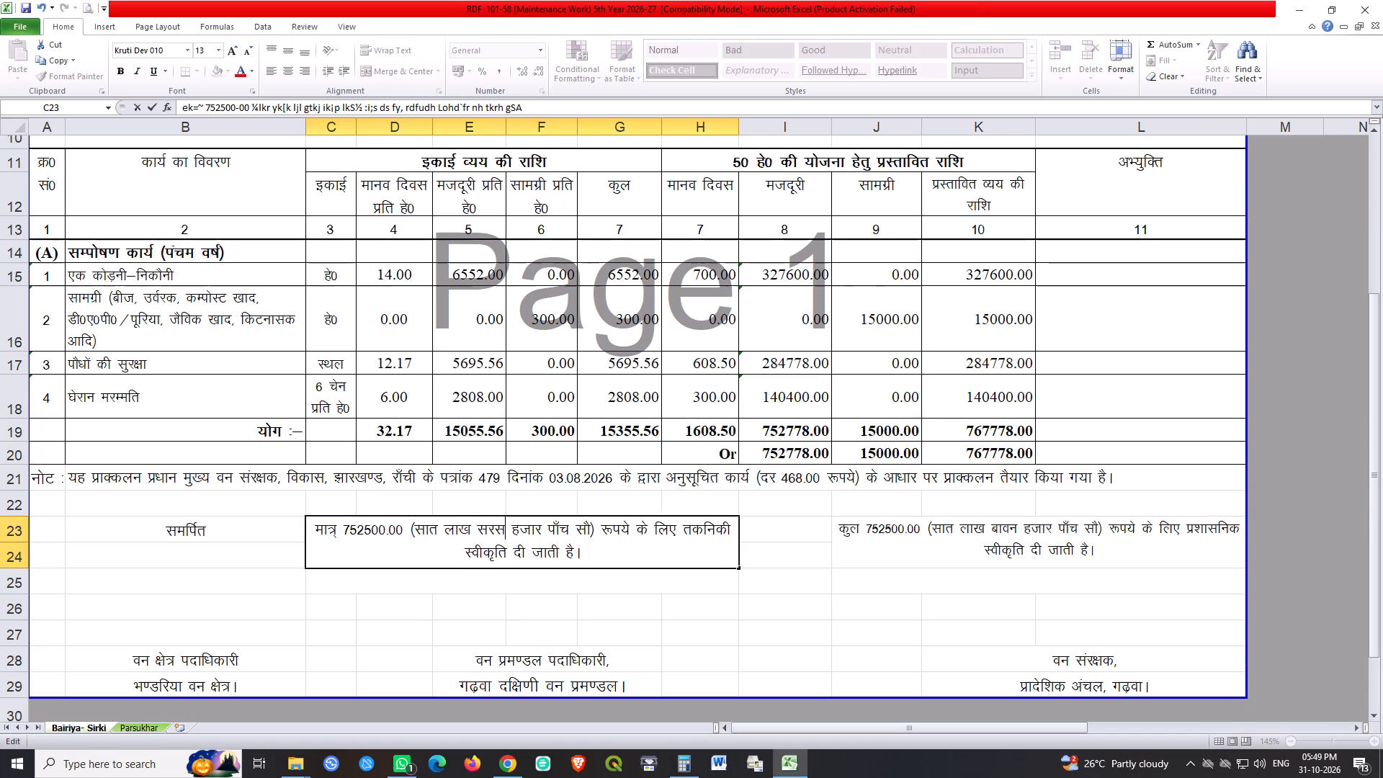
# Change the figure in the Bairiya- Sirki technical-sanction statement in C23 to 767500.00.
pyautogui.click(349, 526)
pyautogui.hotkey('shift', 'Right')
pyautogui.hotkey('shift', 'Right')
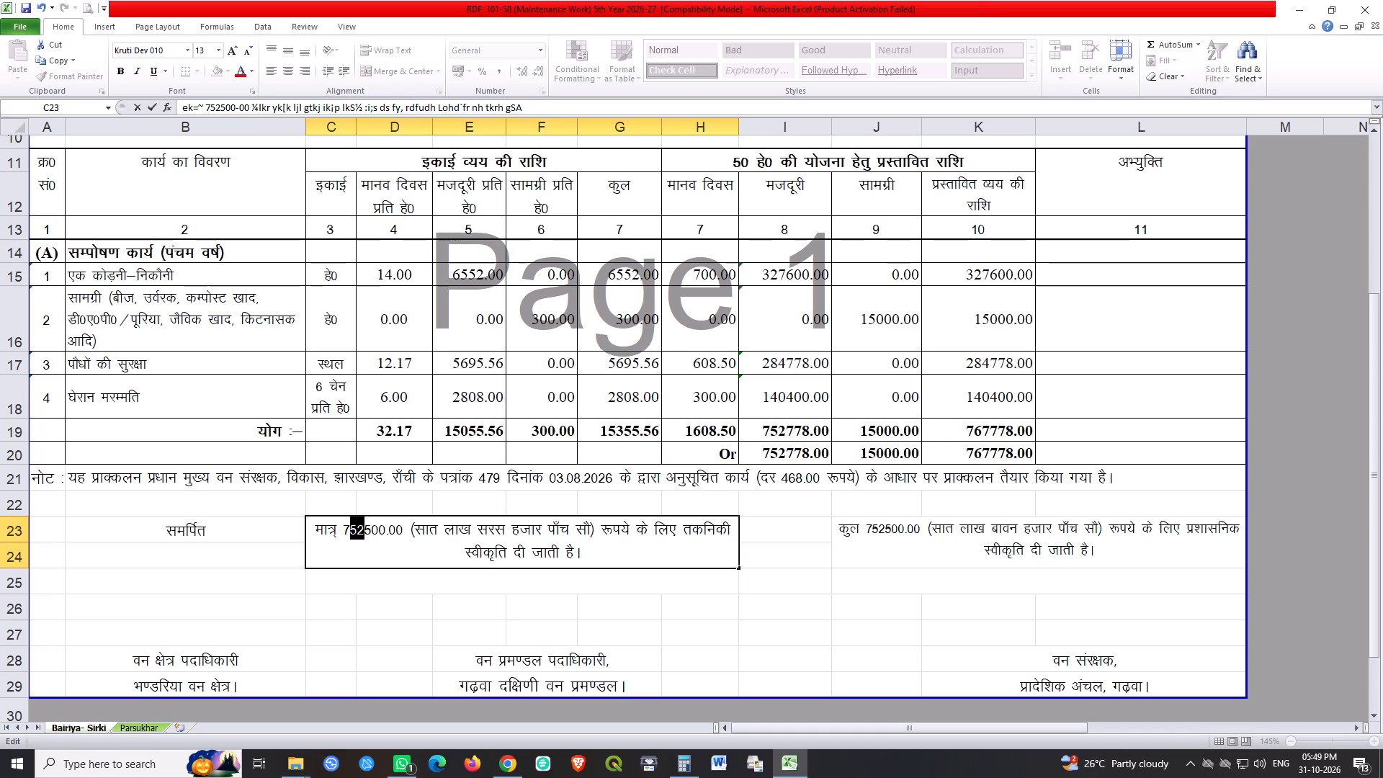
pyautogui.write('67')
# Add ठ to सरस in C23 so the amount in words reads सात लाख सरसठ हजार पाँच सौ.
pyautogui.press('Right')
pyautogui.press('Right')
pyautogui.press('Right')
pyautogui.press('Right')
pyautogui.press('Right')
pyautogui.press('Right')
pyautogui.press('Right')
pyautogui.press('Right')
pyautogui.press('Right')
pyautogui.press('Right')
pyautogui.press('Right')
pyautogui.press('Right')
pyautogui.press('Right')
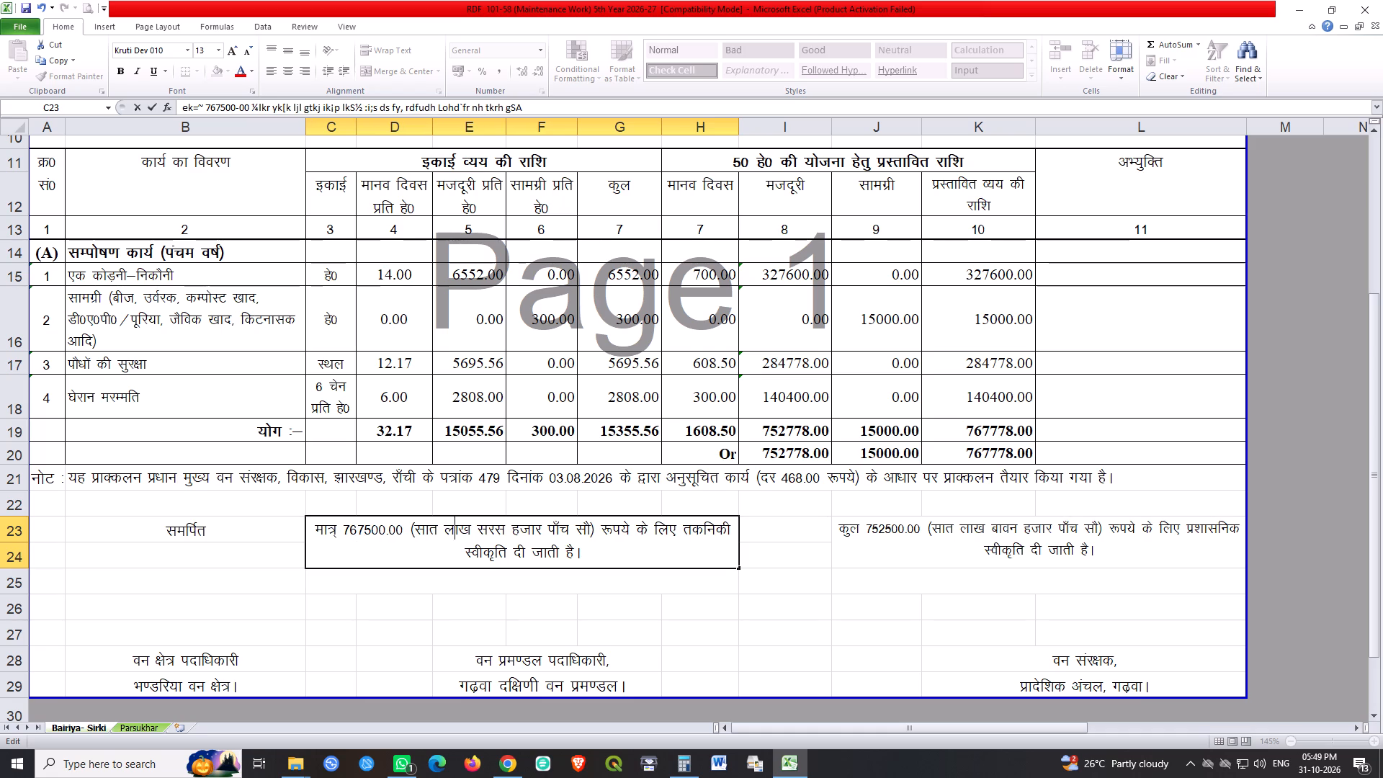
pyautogui.press('Right')
pyautogui.press('Right')
pyautogui.press('Right')
pyautogui.press('Right')
pyautogui.press('Right')
pyautogui.press('Right')
pyautogui.press('Right')
pyautogui.hotkey('shift', 'b')
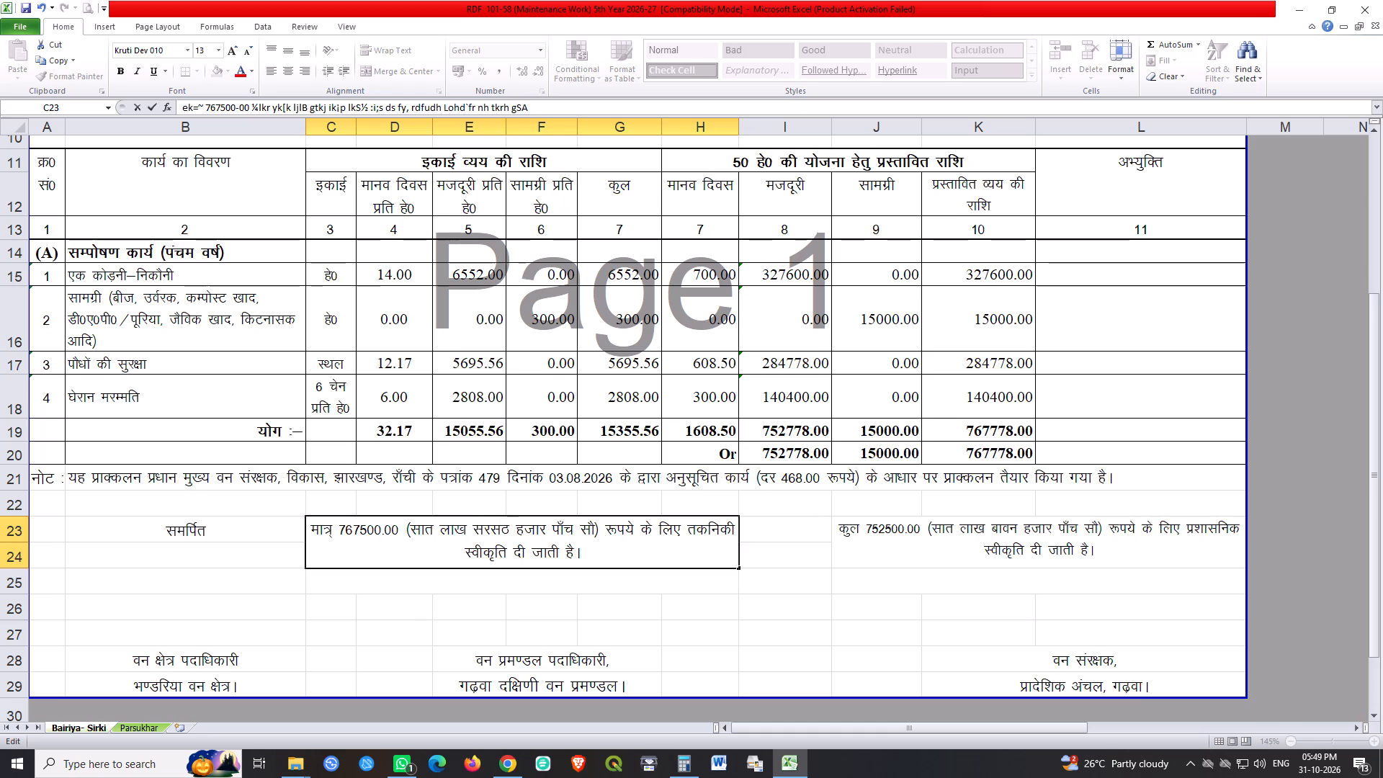
pyautogui.press('Return')
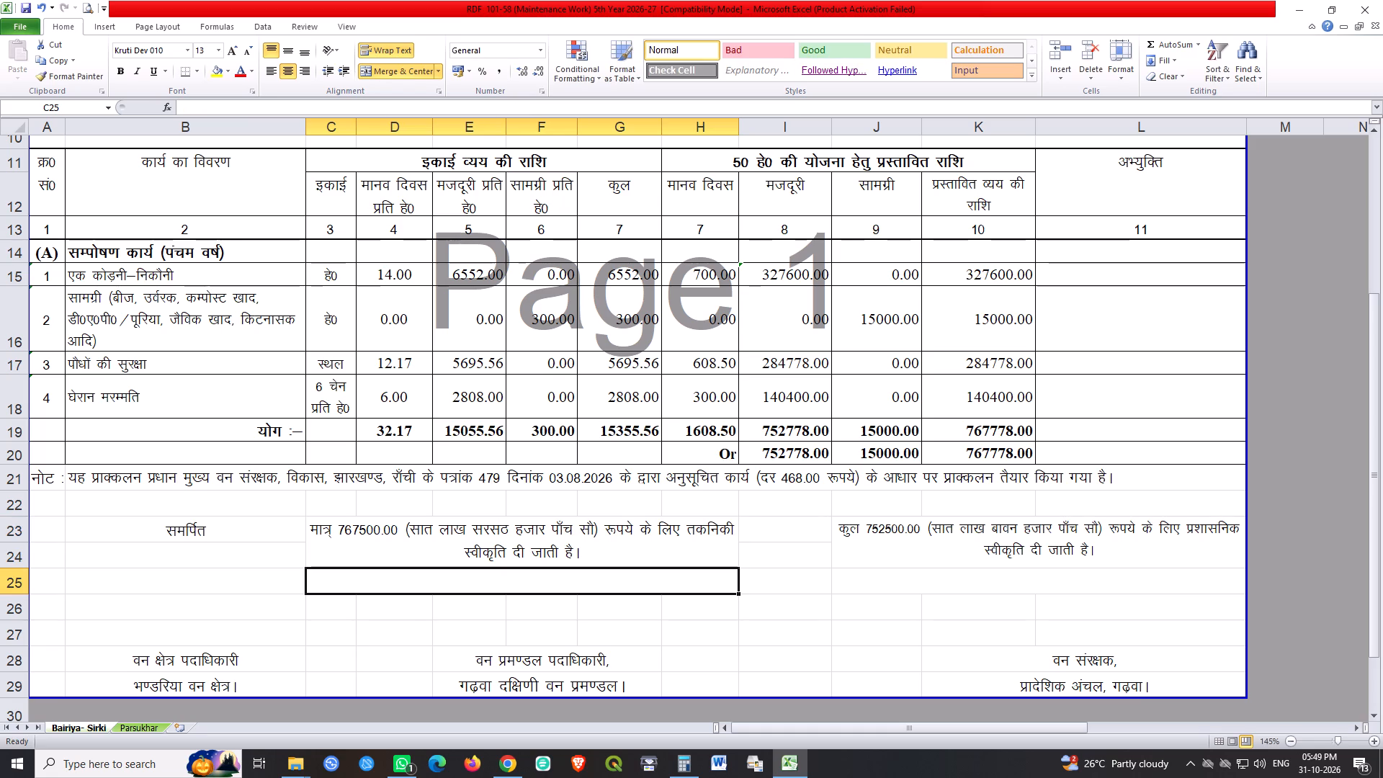
# Copy the amount 767500.00 with its words from C23 over the old amount in the administrative-sanction statement in J23 of Bairiya- Sirki.
pyautogui.tripleClick(596, 529)
pyautogui.moveTo(599, 529); pyautogui.dragTo(485, 532)
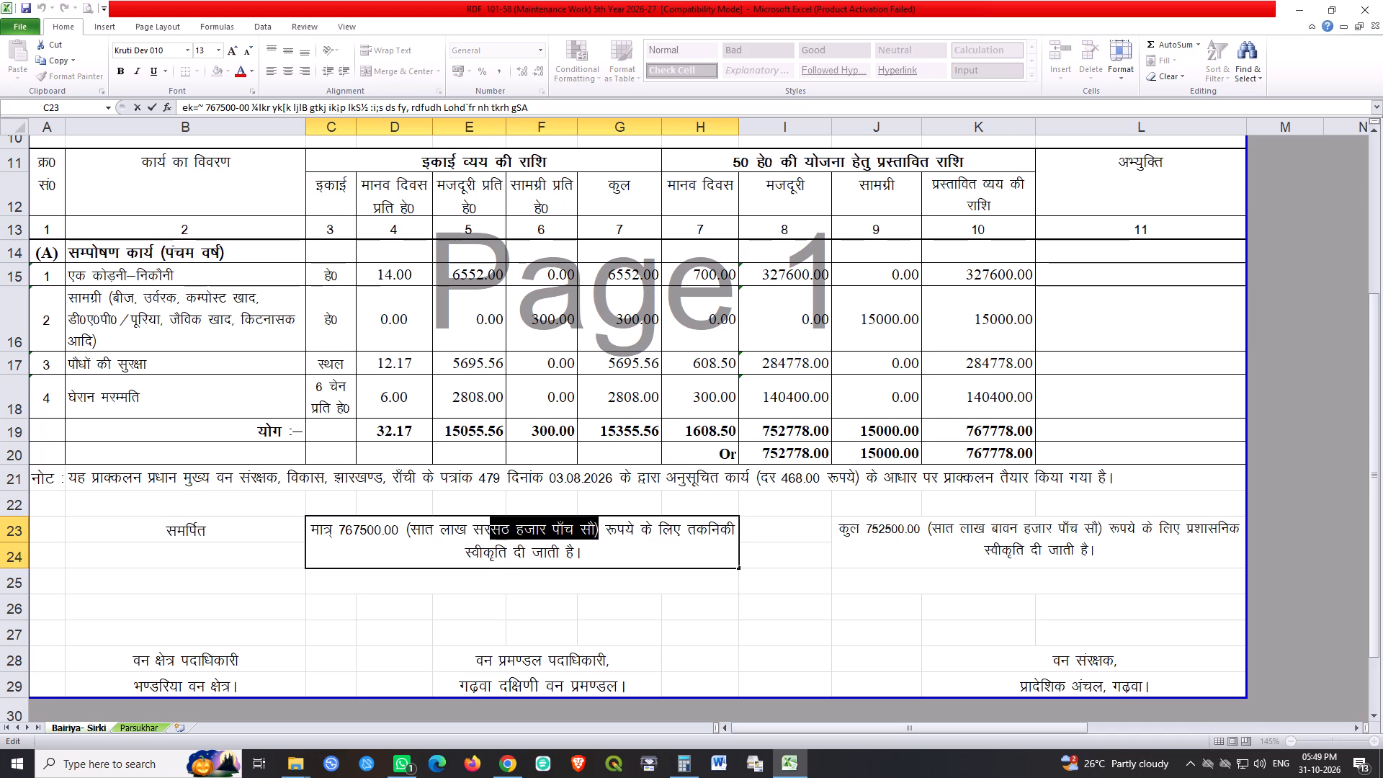
pyautogui.moveTo(485, 532); pyautogui.dragTo(337, 532)
pyautogui.hotkey('ctrl', 'c')
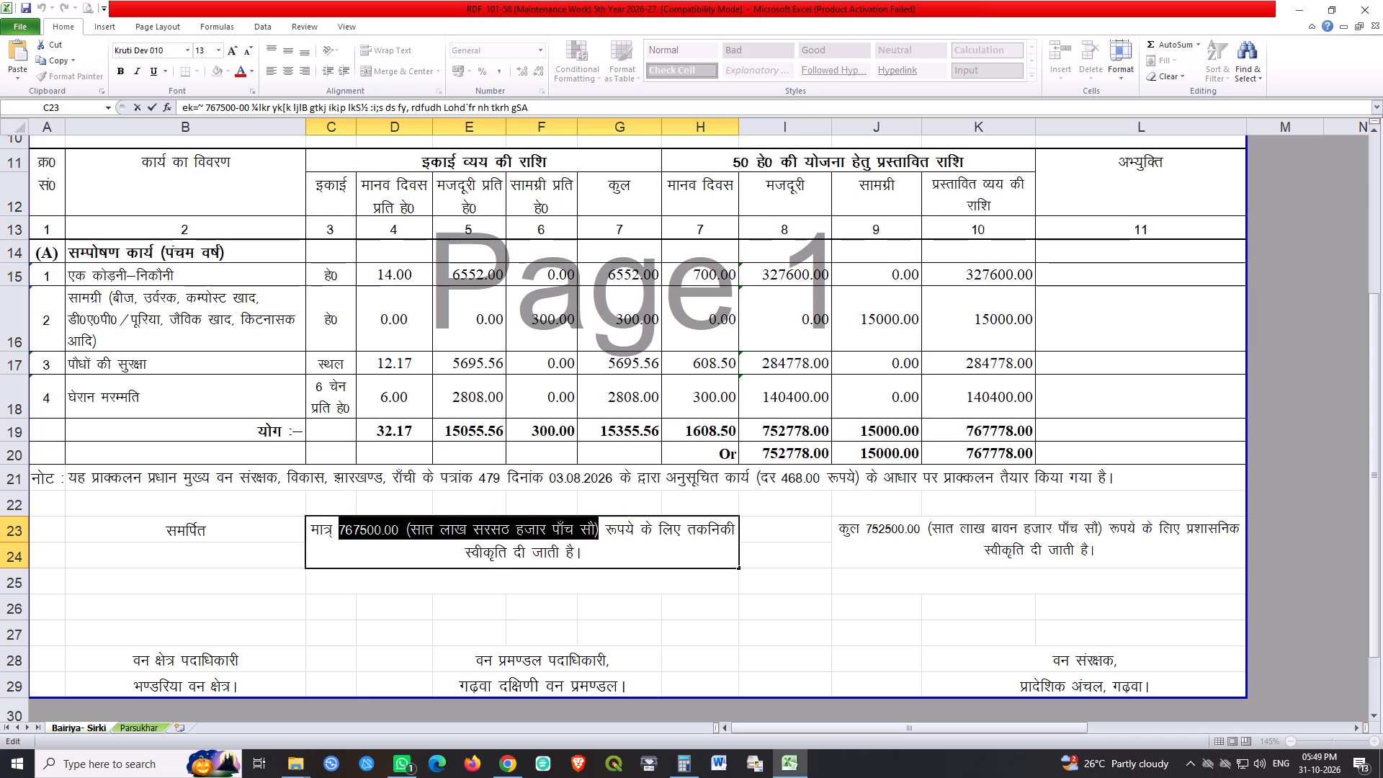
pyautogui.doubleClick(868, 536)
pyautogui.moveTo(867, 527); pyautogui.dragTo(904, 525)
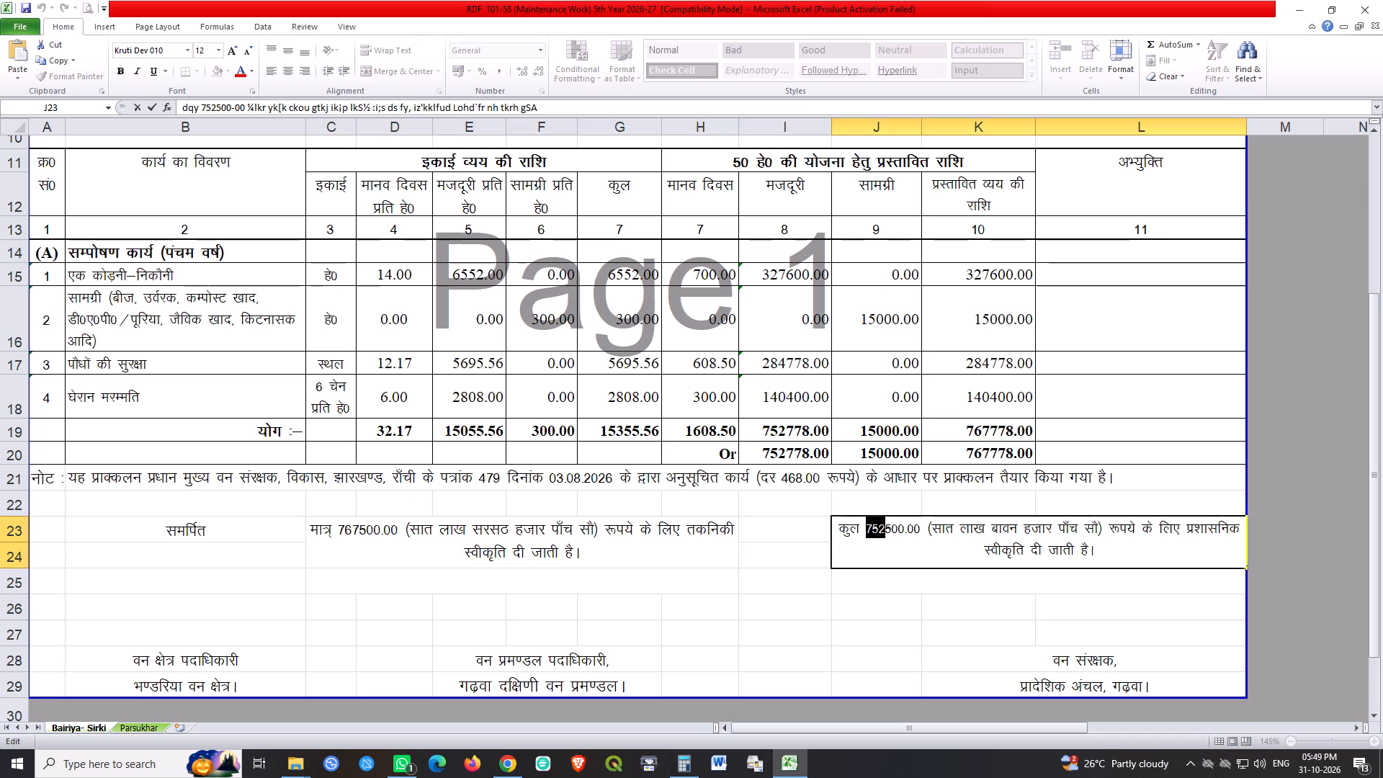
pyautogui.moveTo(904, 525); pyautogui.dragTo(1101, 523)
pyautogui.hotkey('ctrl', 'v')
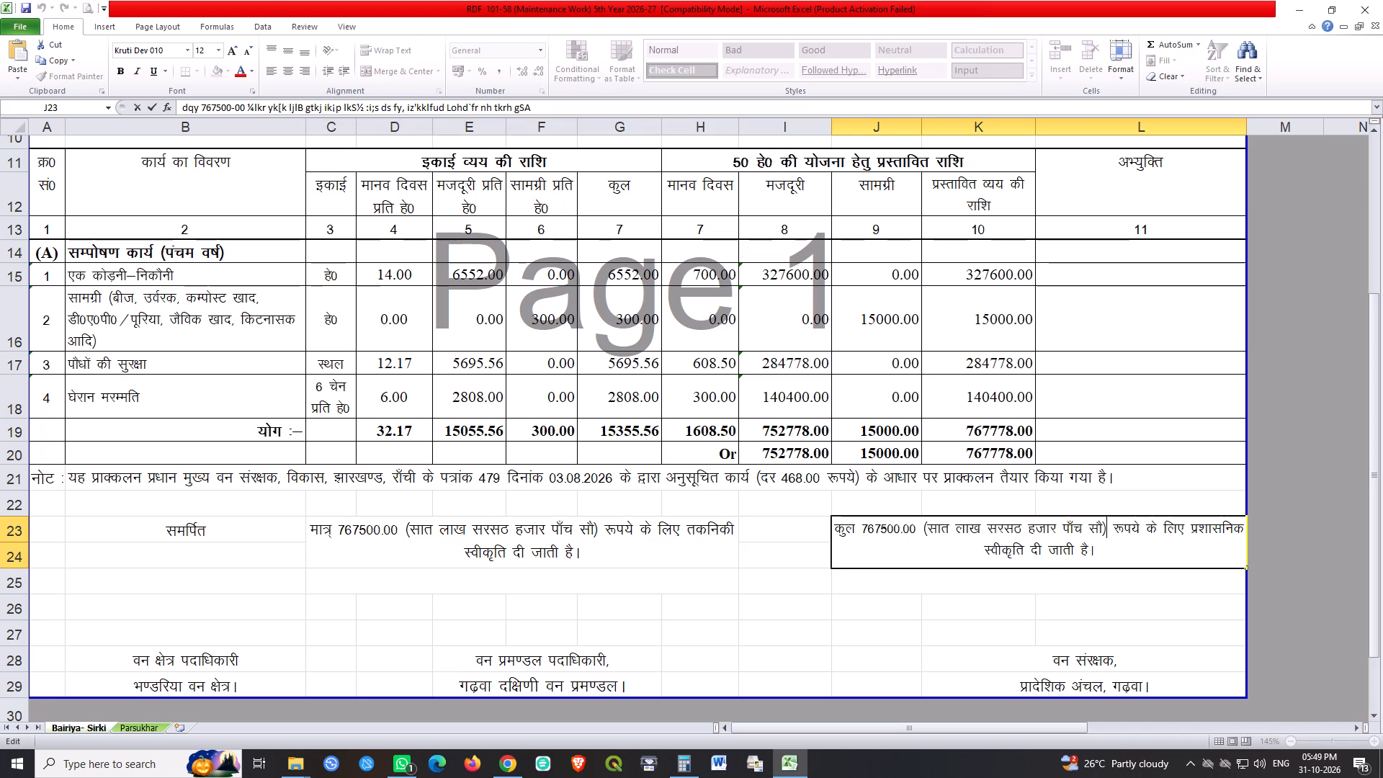
pyautogui.press('Return')
# Copy both sanction statements in rows 23-24 of Bairiya- Sirki over the matching statements on the Parsukhar sheet, replacing the existing contents.
pyautogui.moveTo(607, 530); pyautogui.dragTo(909, 527)
pyautogui.hotkey('ctrl', 'c')
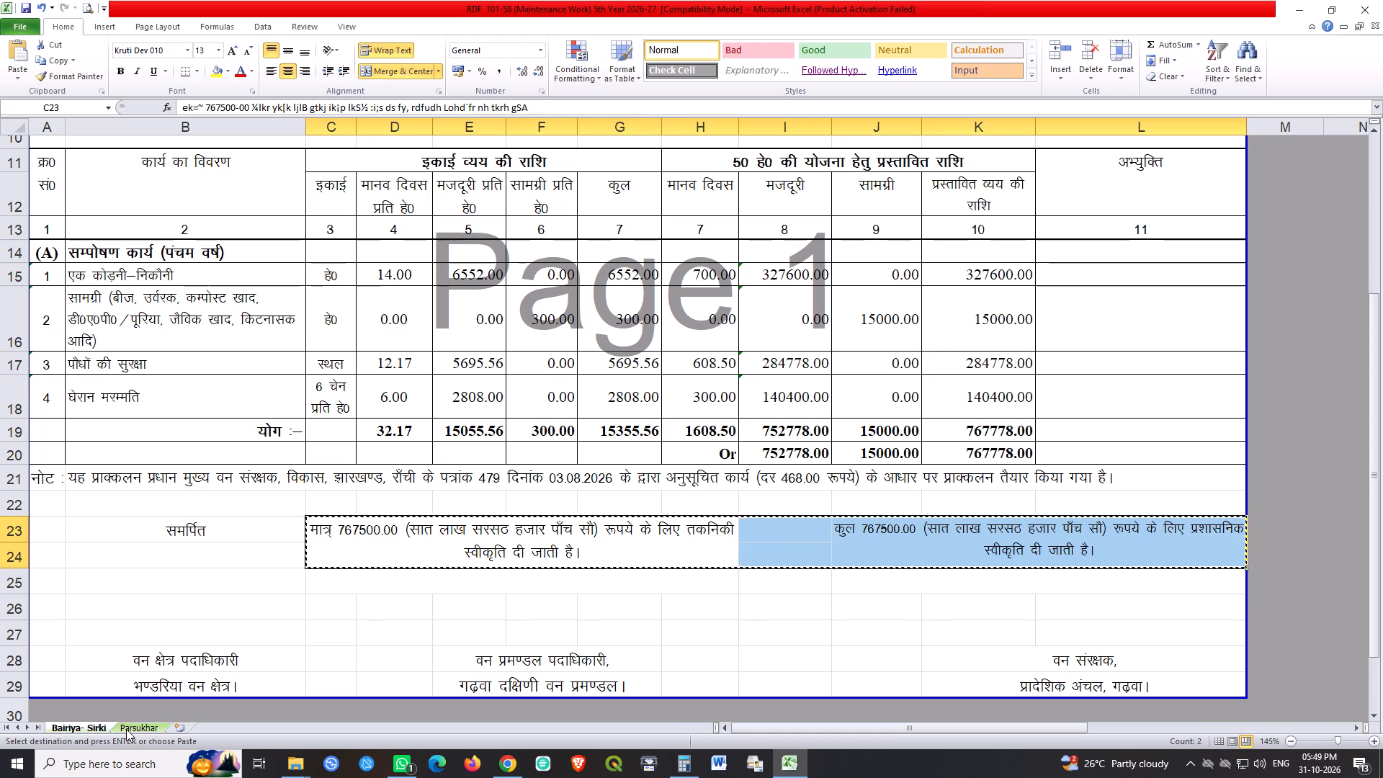
pyautogui.click(126, 729)
pyautogui.click(504, 550)
pyautogui.press('Return')
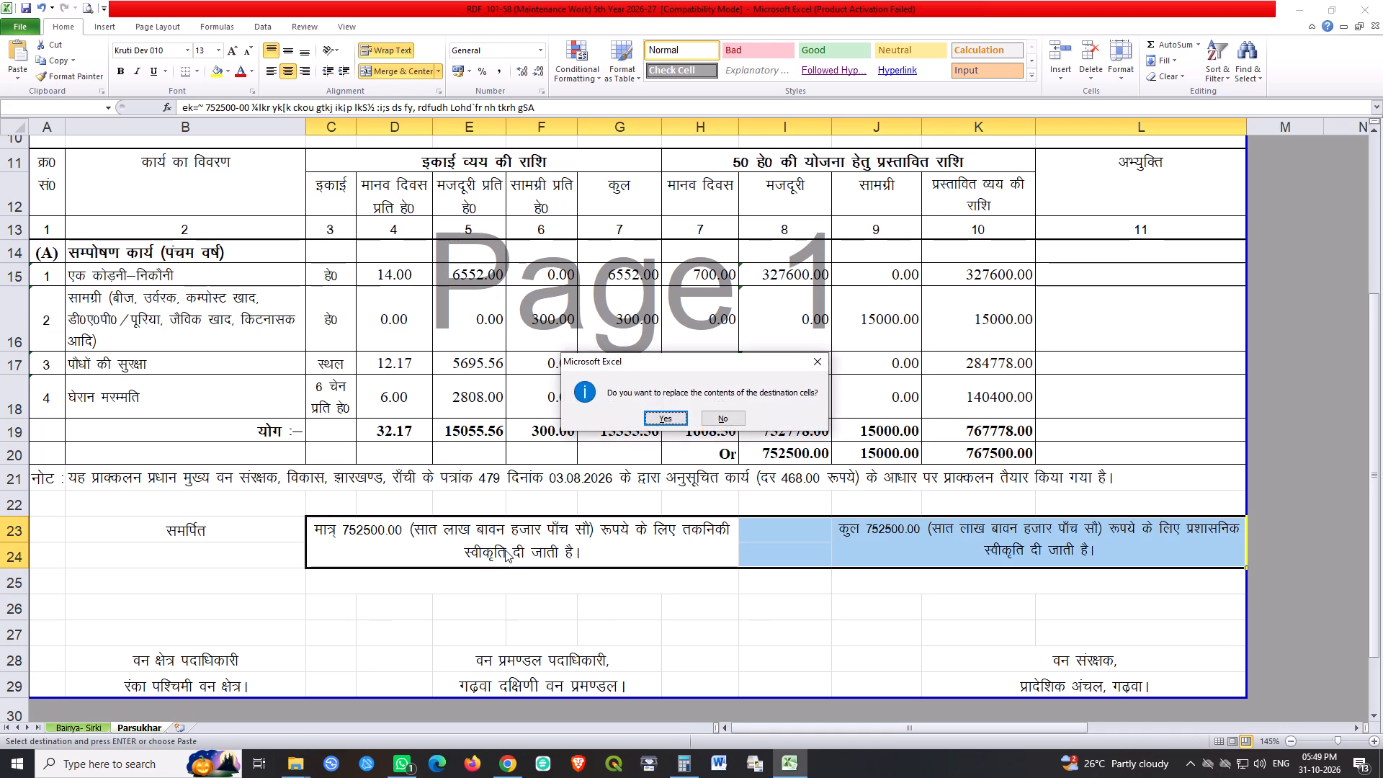
pyautogui.press('space')
pyautogui.click(683, 595)
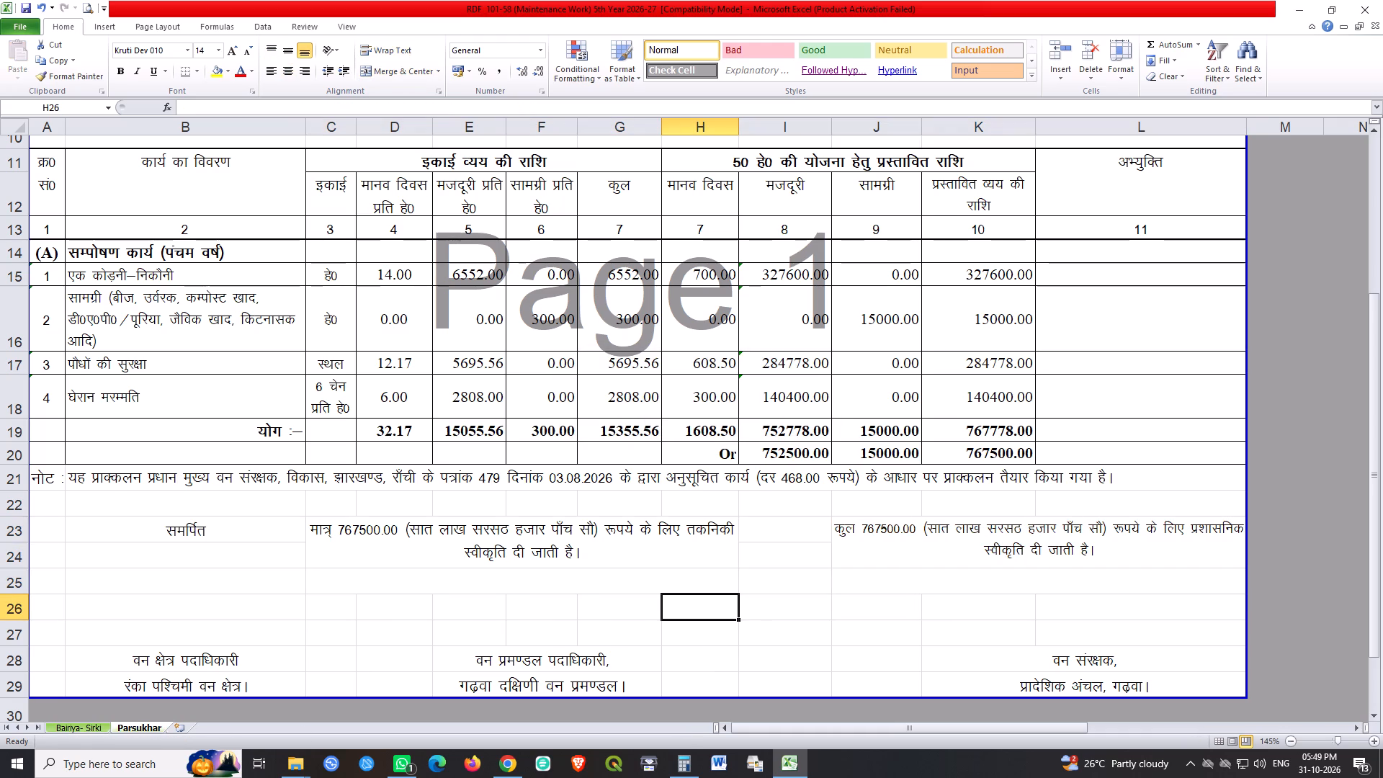
# Save the workbook.
pyautogui.hotkey('ctrl', 's')
pyautogui.hotkey('ctrl', 's')
pyautogui.hotkey('ctrl', 's')
pyautogui.hotkey('ctrl', 's')
pyautogui.hotkey('ctrl', 's')
pyautogui.hotkey('ctrl', 's')
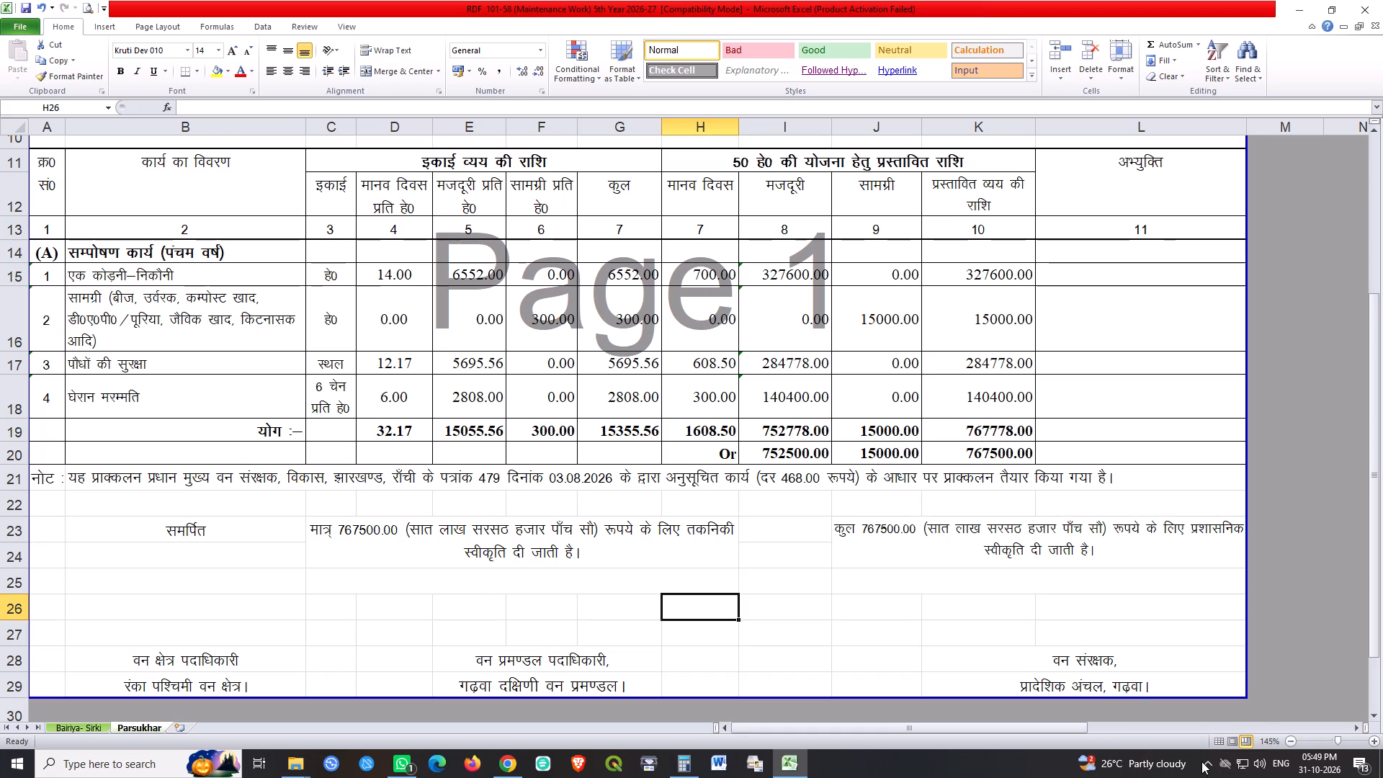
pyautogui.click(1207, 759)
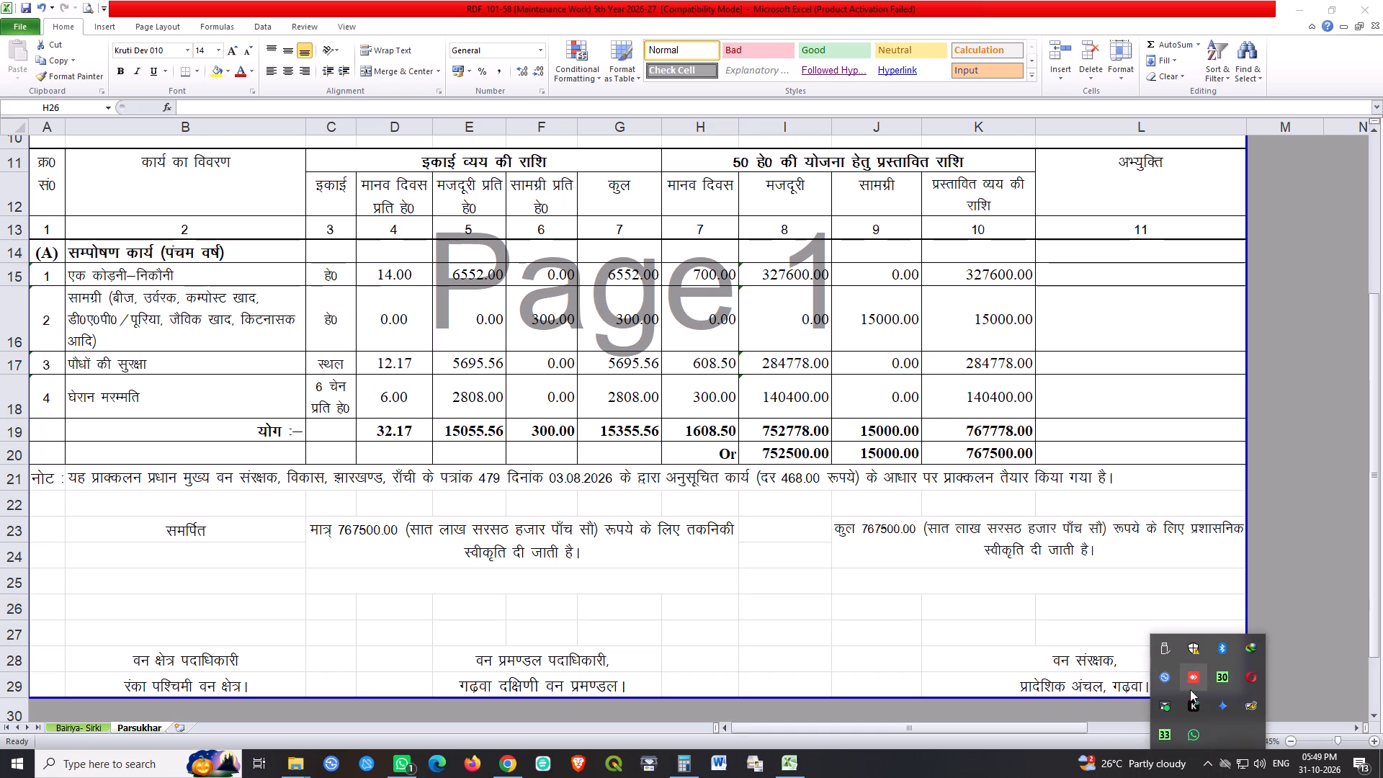
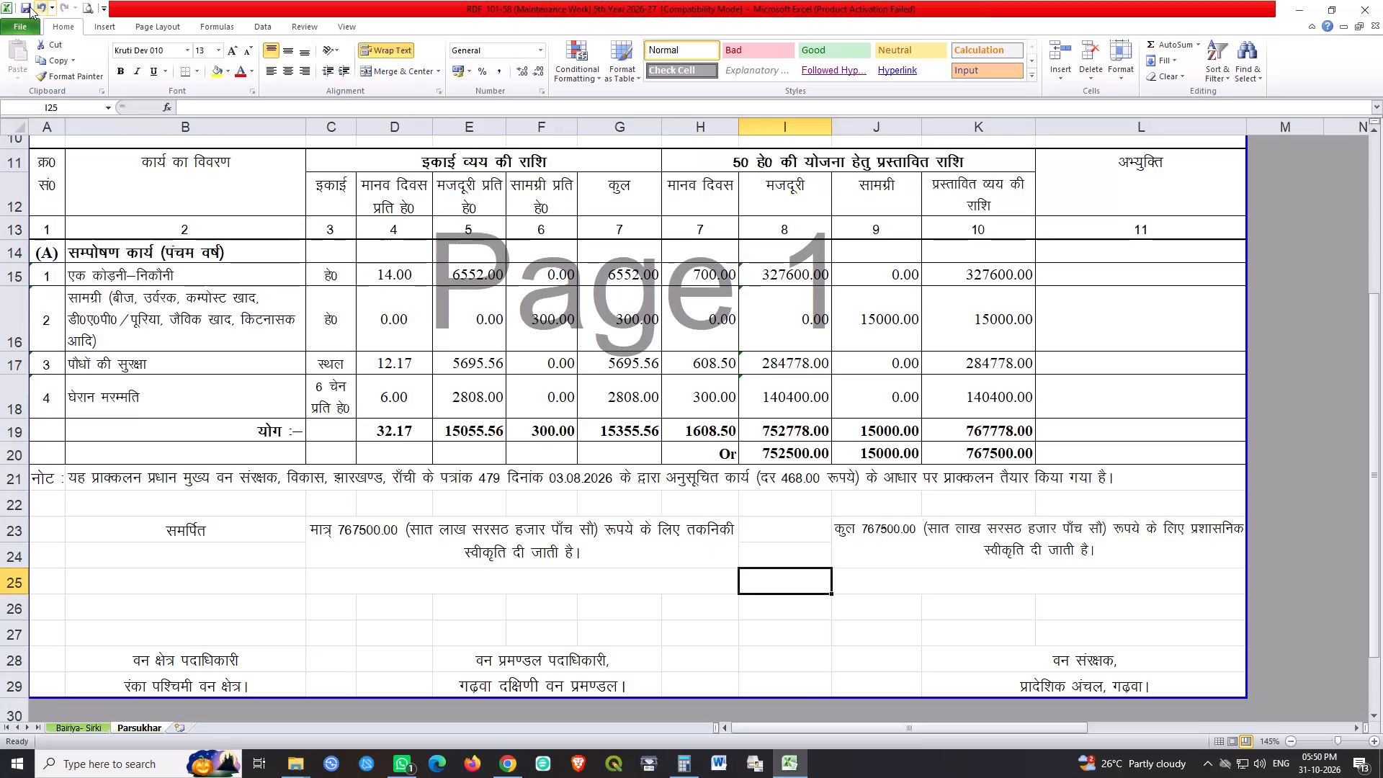
# Save the workbook.
pyautogui.tripleClick(30, 6)
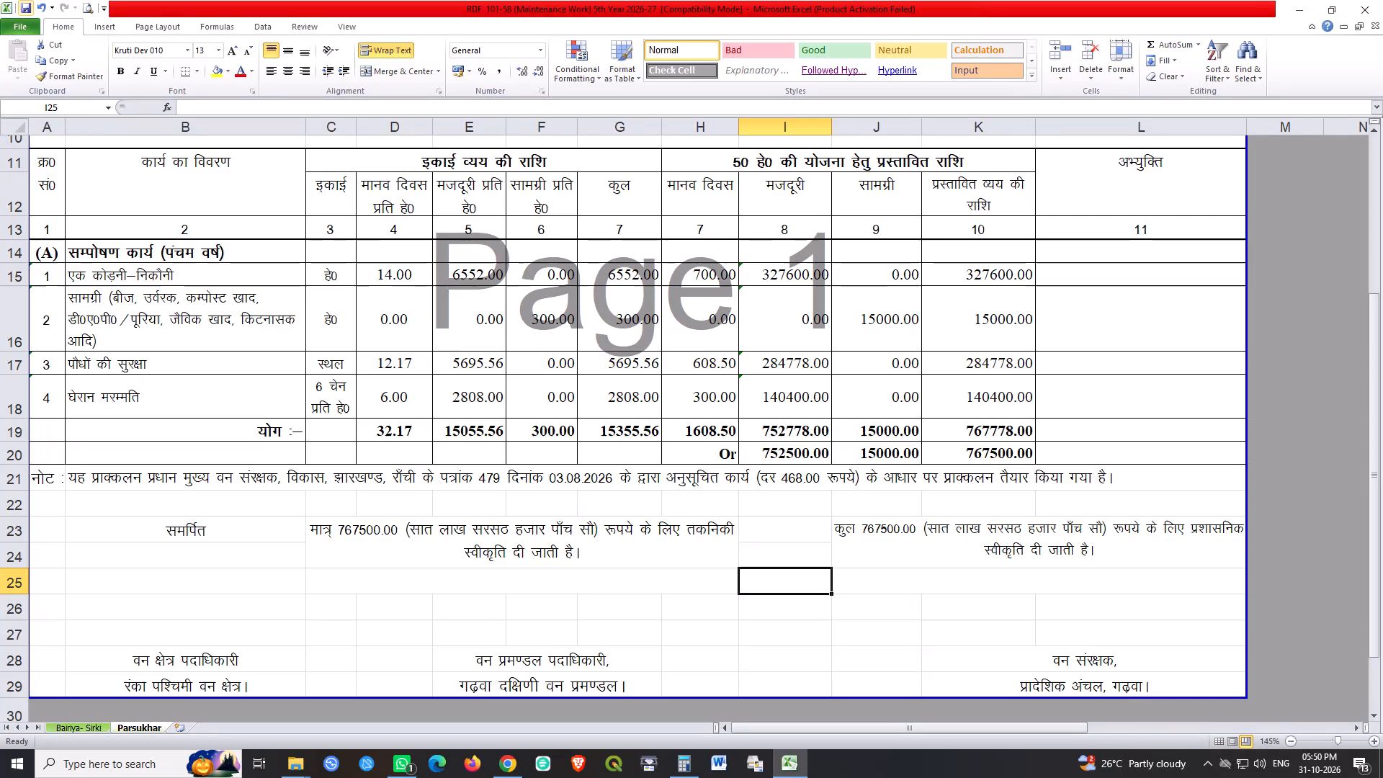
# Copy the rounded wages total formula =ROUND(I19,0)-278 from I20 of Parsukhar into I20 of Bairiya- Sirki.
pyautogui.click(785, 452)
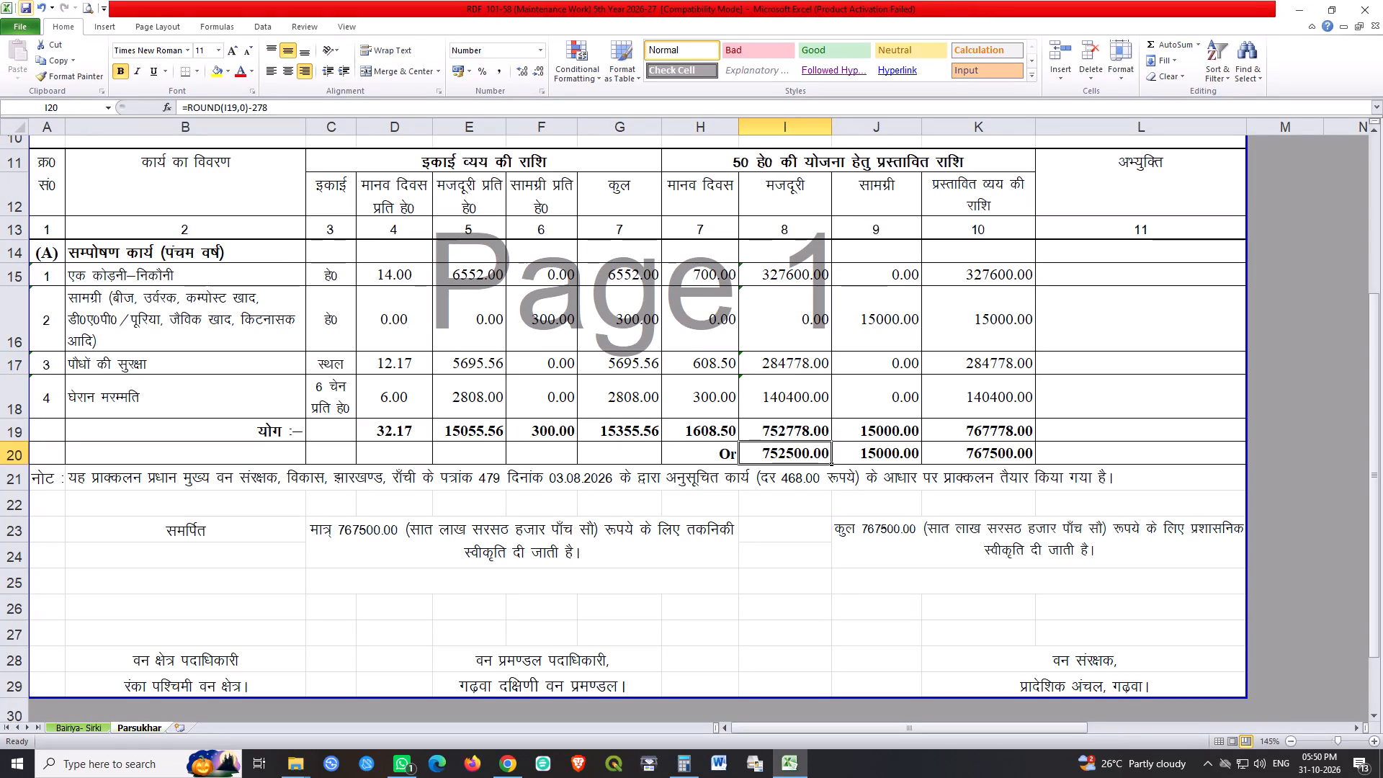
pyautogui.hotkey('ctrl', 'c')
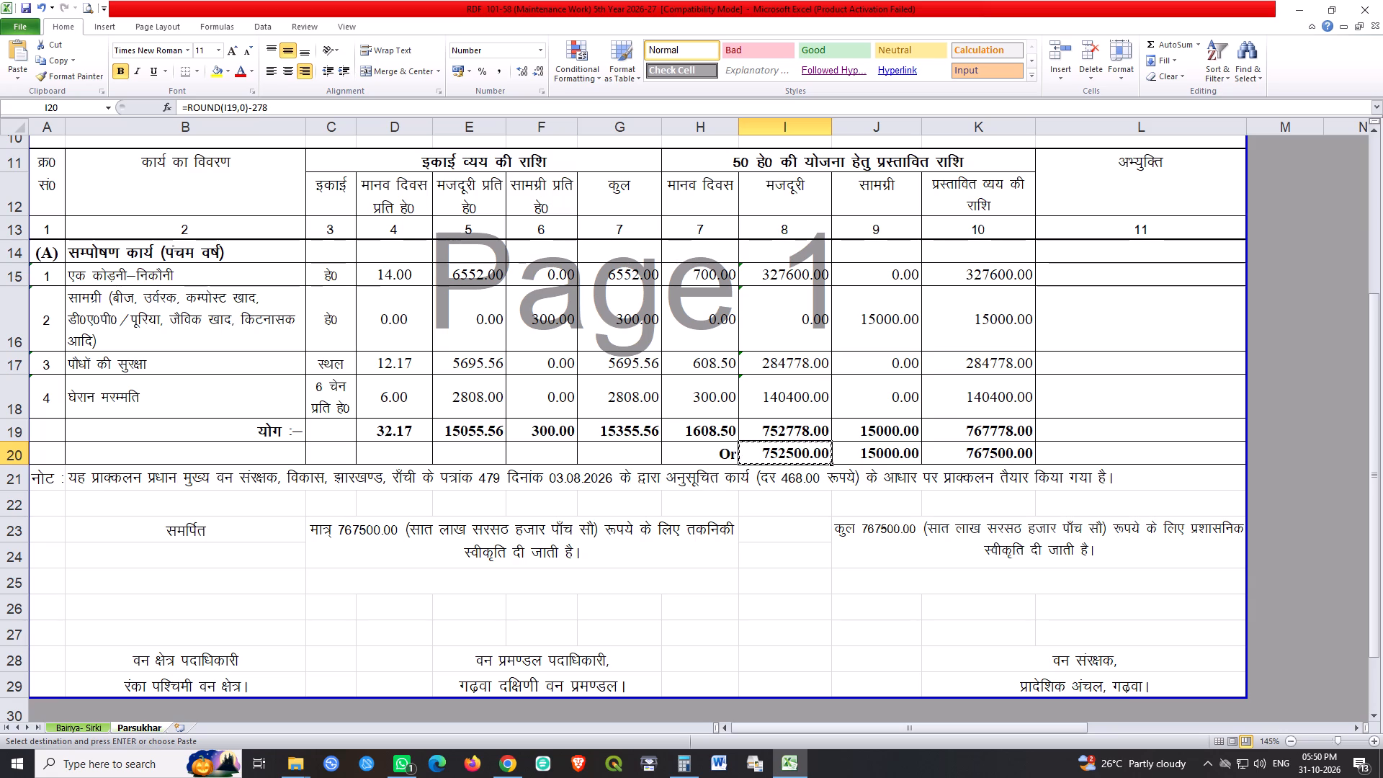
pyautogui.click(79, 729)
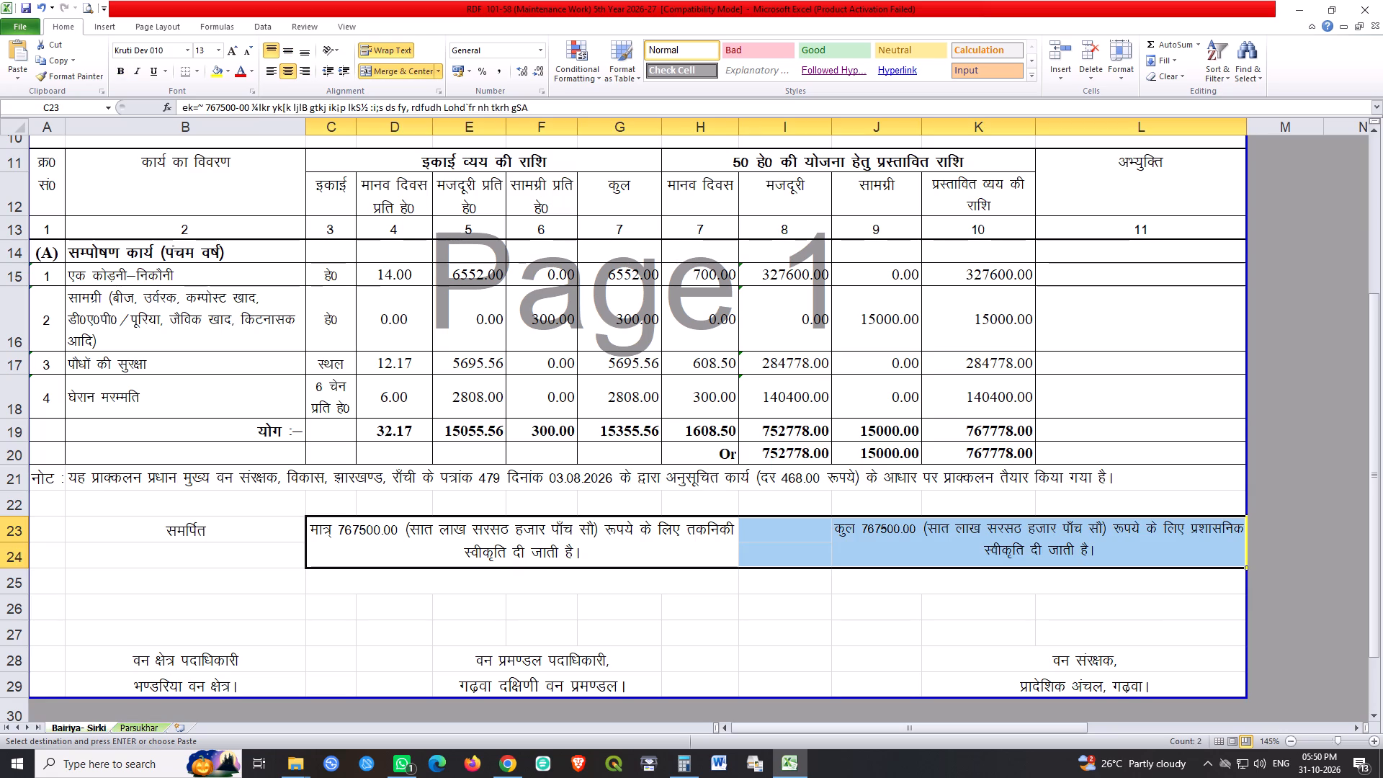
pyautogui.click(804, 457)
pyautogui.press('Return')
pyautogui.press('+')
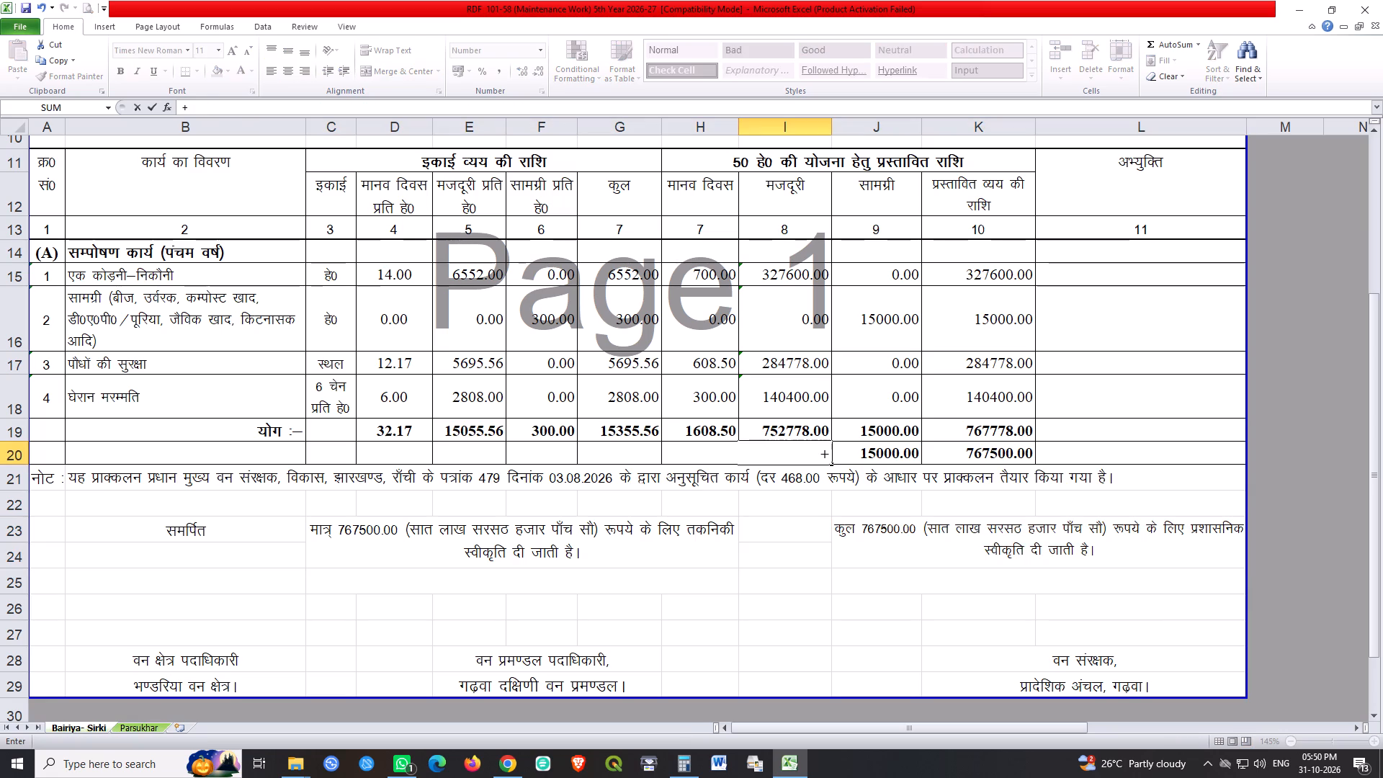
pyautogui.press('Escape')
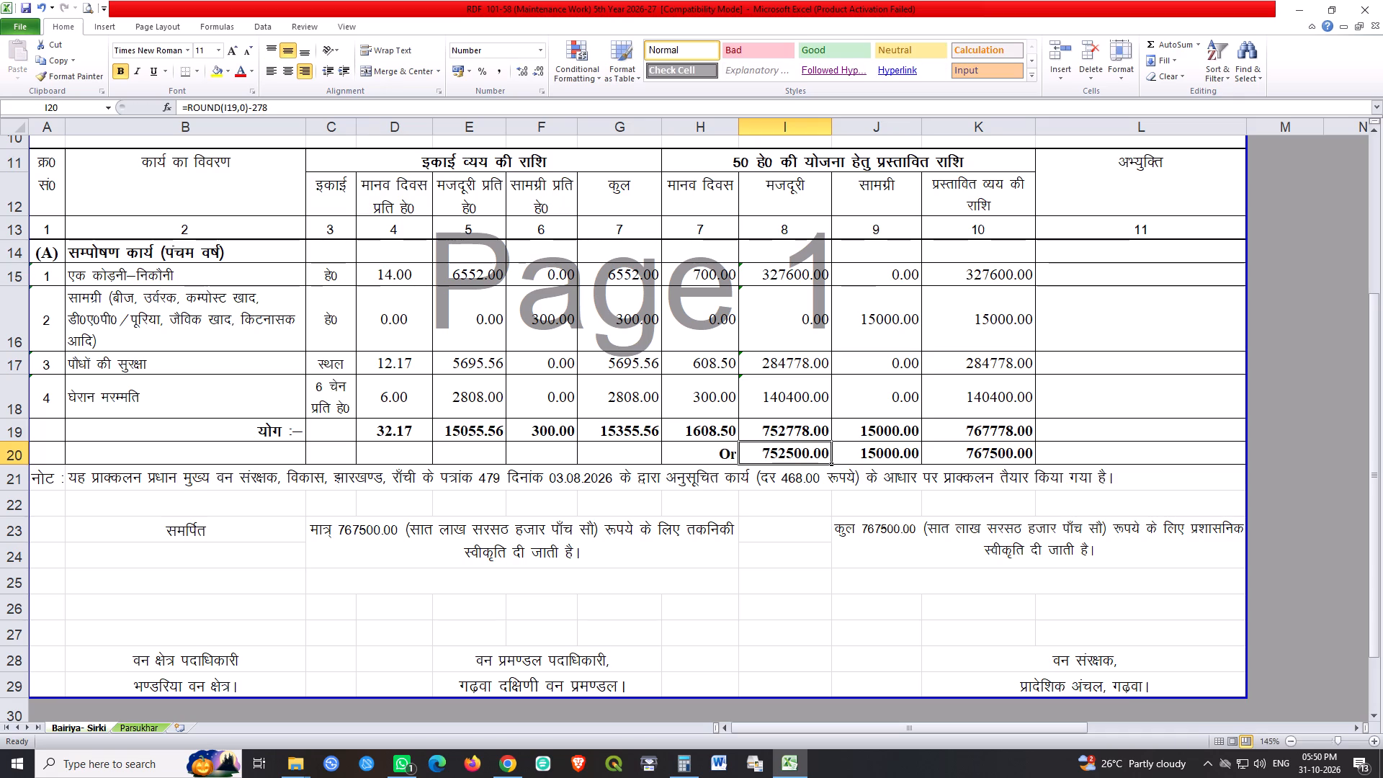
pyautogui.hotkey('ctrl', 'v')
pyautogui.click(810, 552)
pyautogui.doubleClick(810, 448)
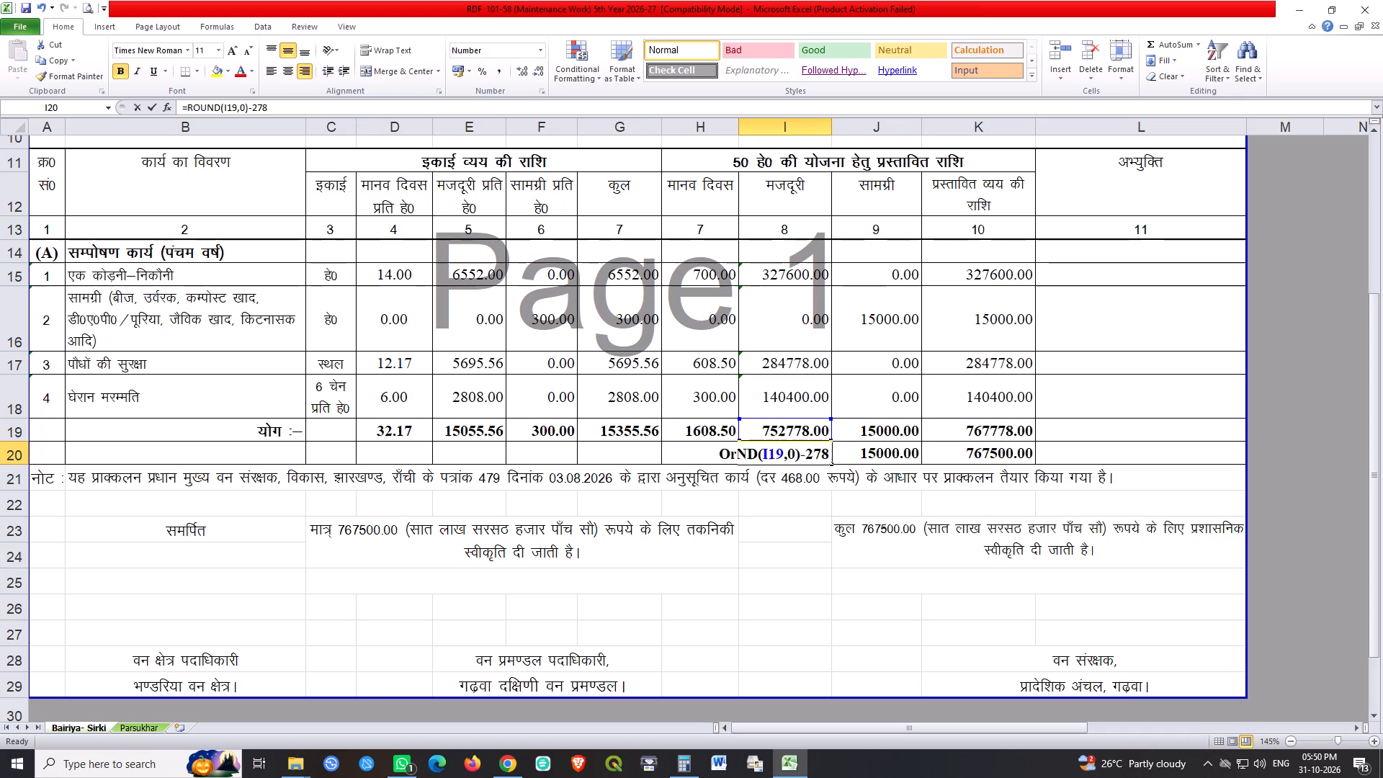
pyautogui.press('Return')
pyautogui.click(849, 640)
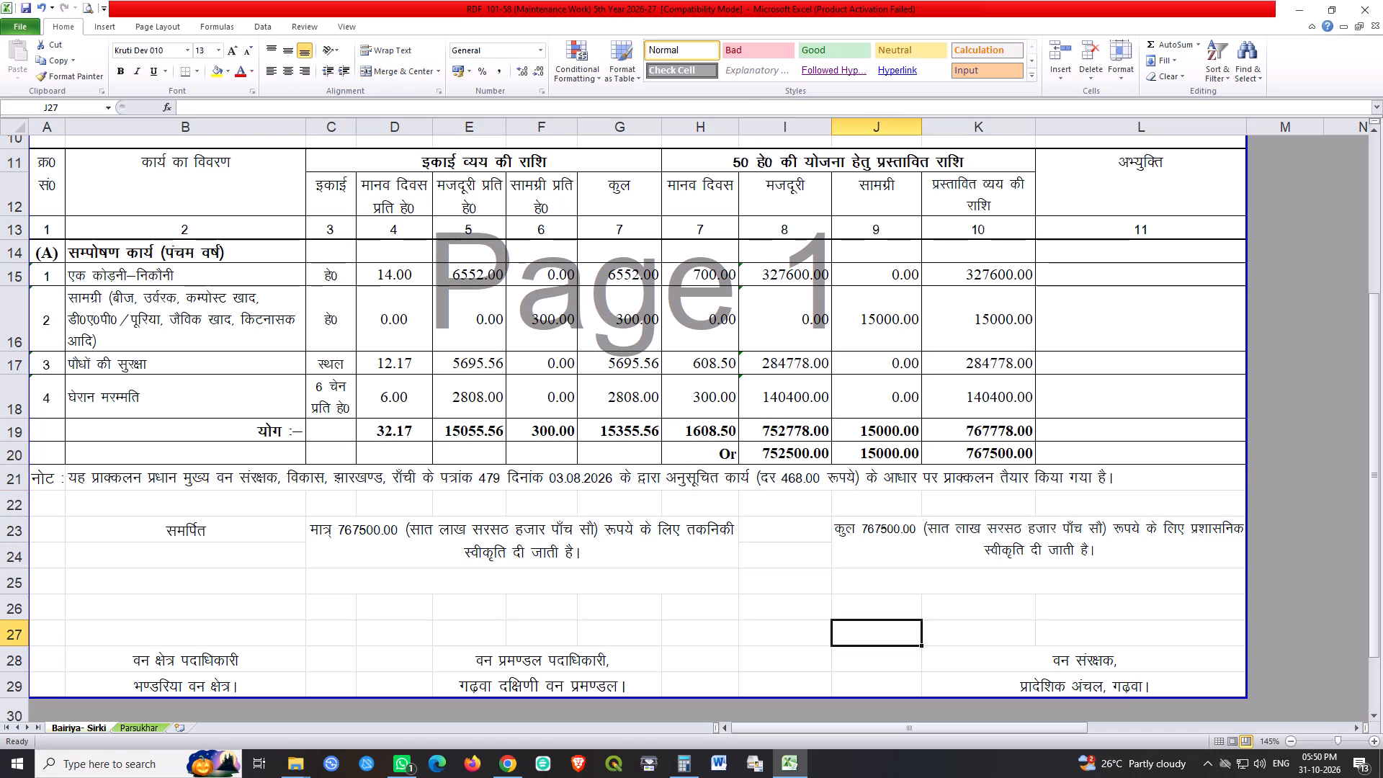
pyautogui.click(846, 648)
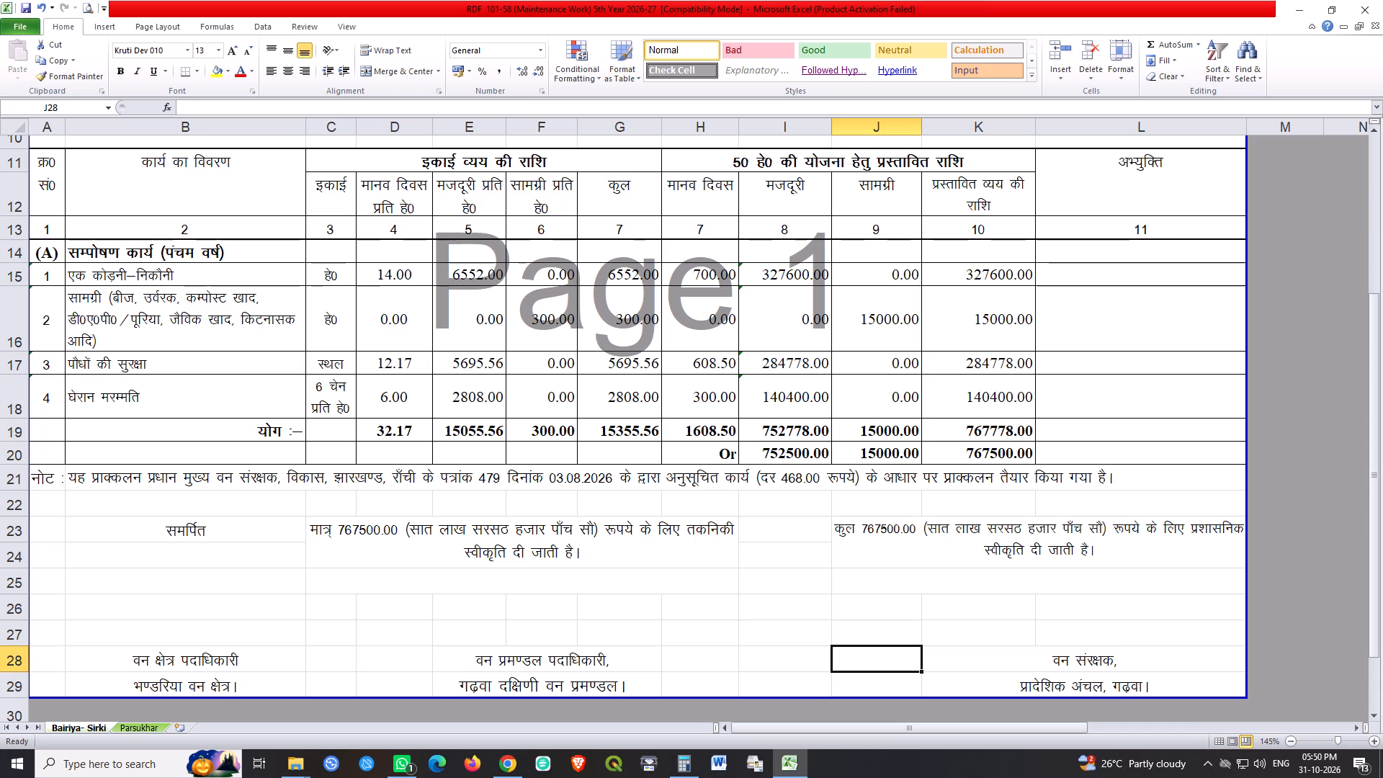
# Save the workbook with the corrected Bairiya- Sirki rounded total.
pyautogui.tripleClick(24, 6)
pyautogui.click(825, 585)
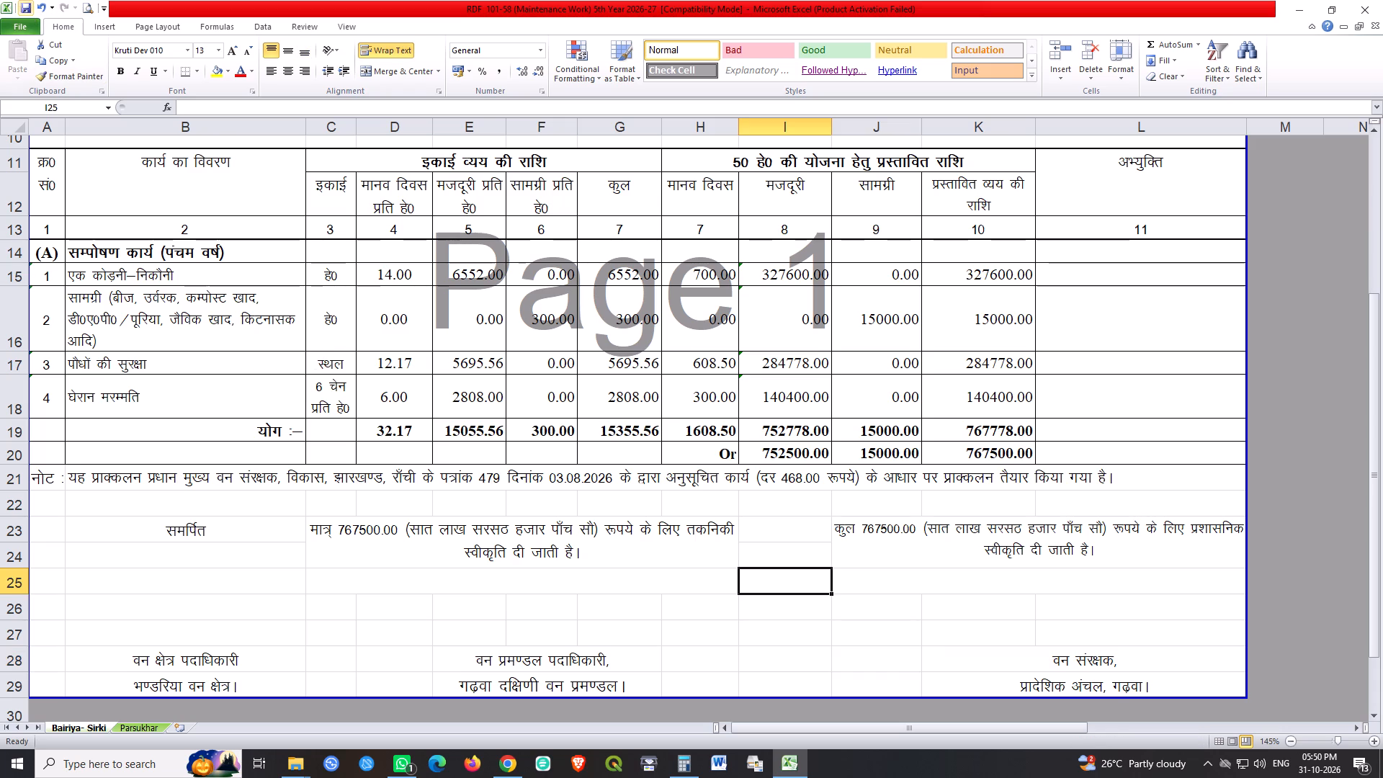
# Examine the fence-repair wages formula in I18 and the wage rate it refers to on both Bairiya- Sirki and Parsukhar.
pyautogui.doubleClick(783, 406)
pyautogui.scroll(7, 783, 406)
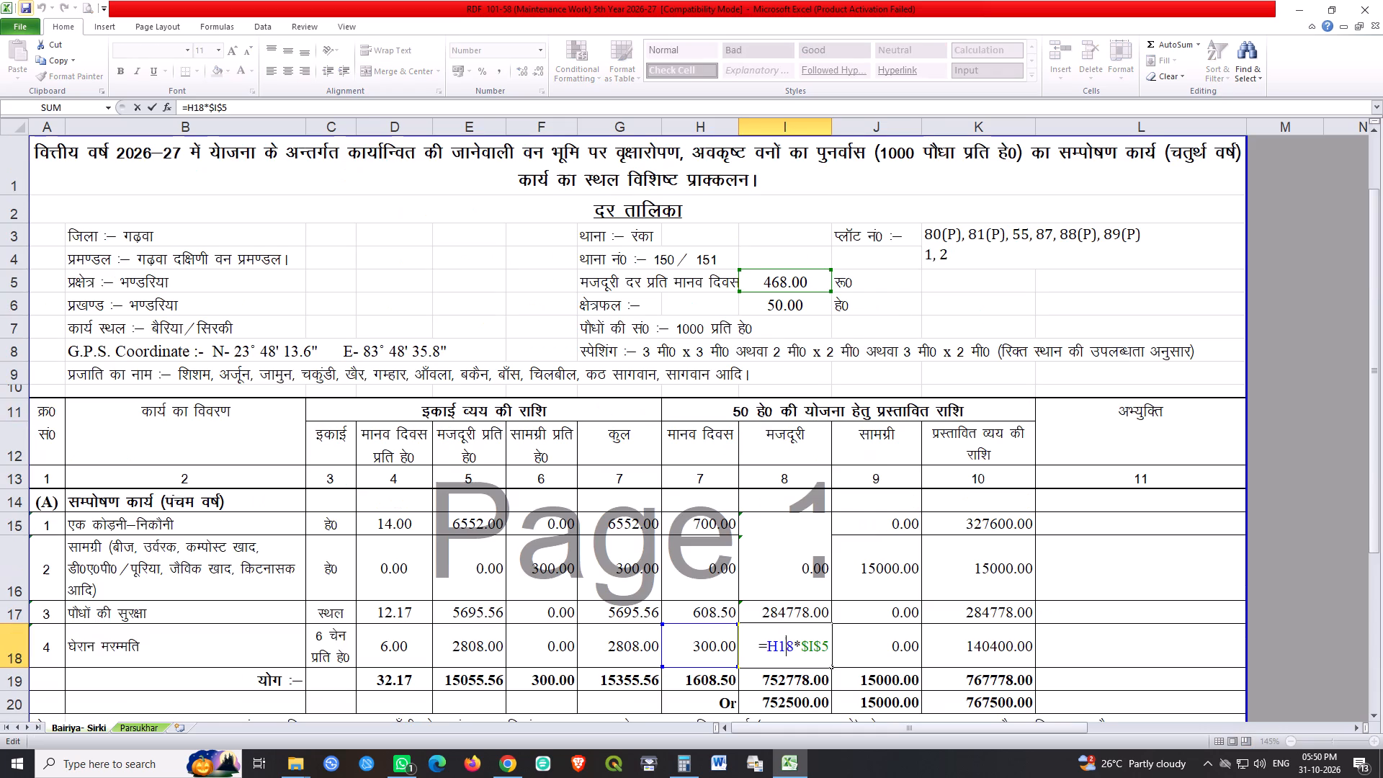
pyautogui.press('Return')
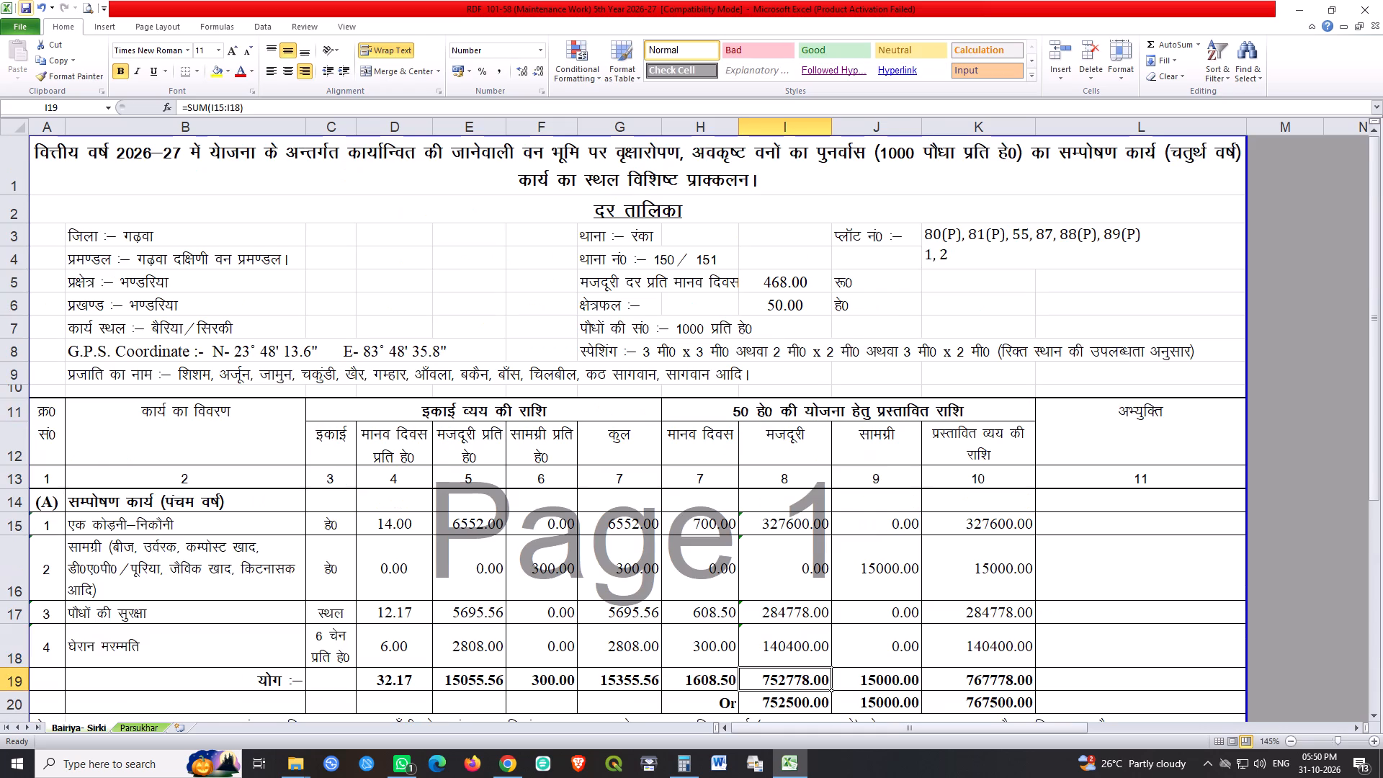
pyautogui.click(146, 730)
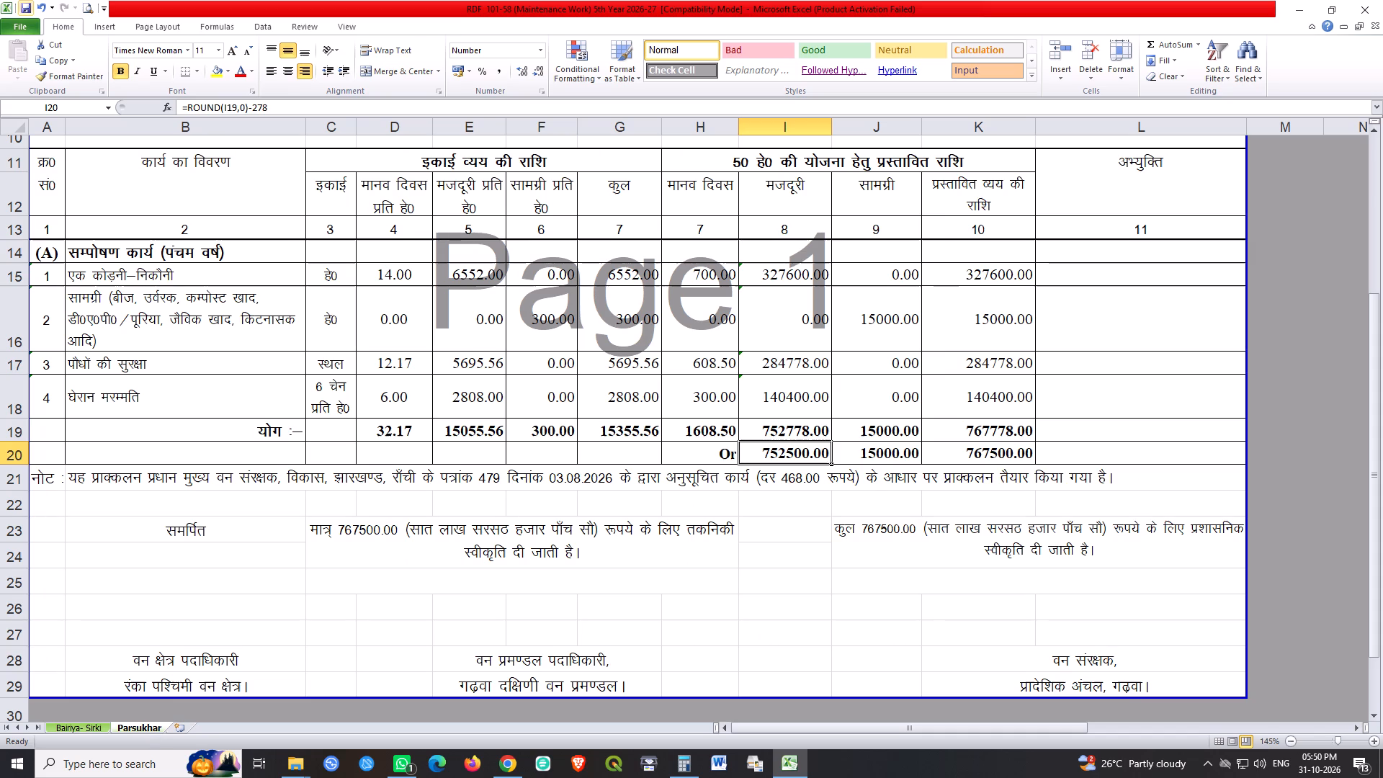
pyautogui.doubleClick(812, 395)
pyautogui.scroll(4, 812, 395)
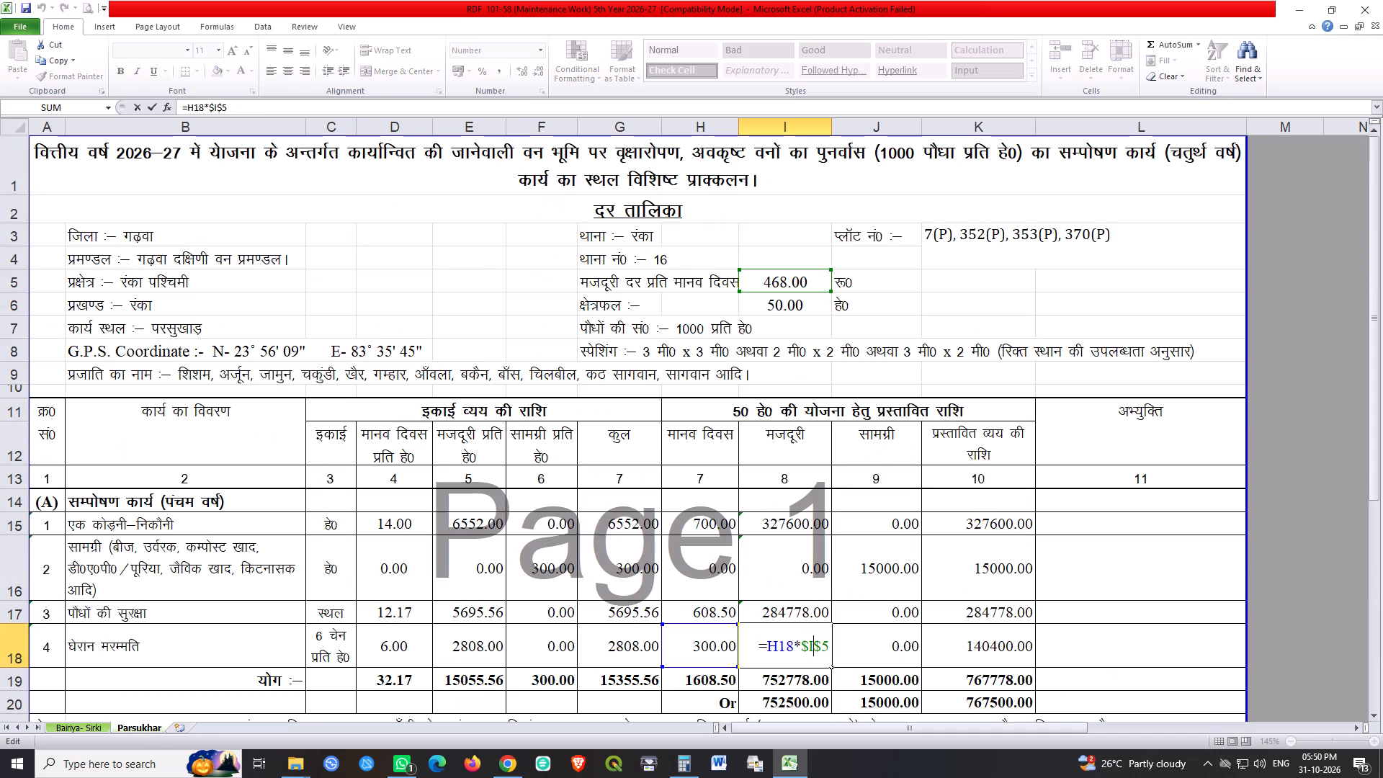
pyautogui.press('Return')
pyautogui.scroll(-1, 805, 506)
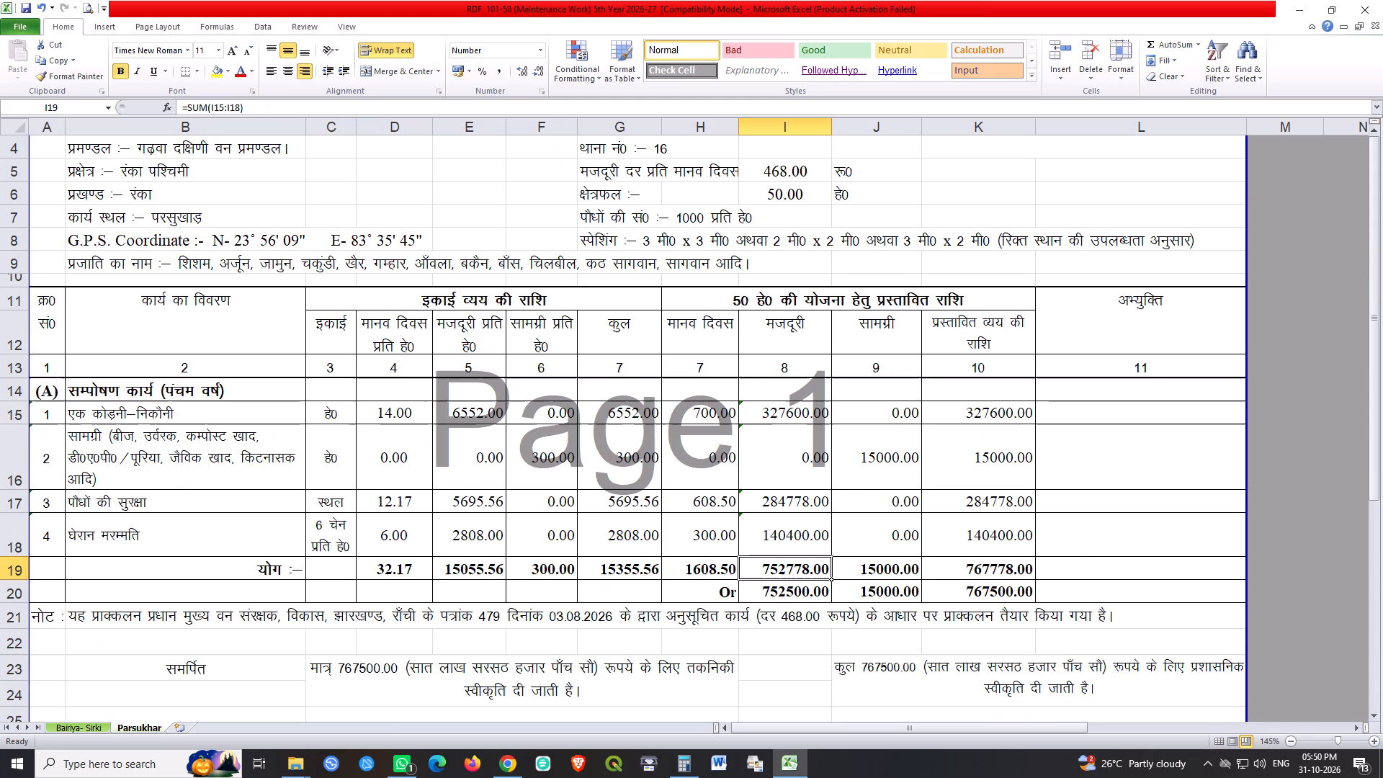
# Save the workbook.
pyautogui.hotkey('ctrl', 's')
pyautogui.hotkey('ctrl', 's')
pyautogui.hotkey('ctrl', 's')
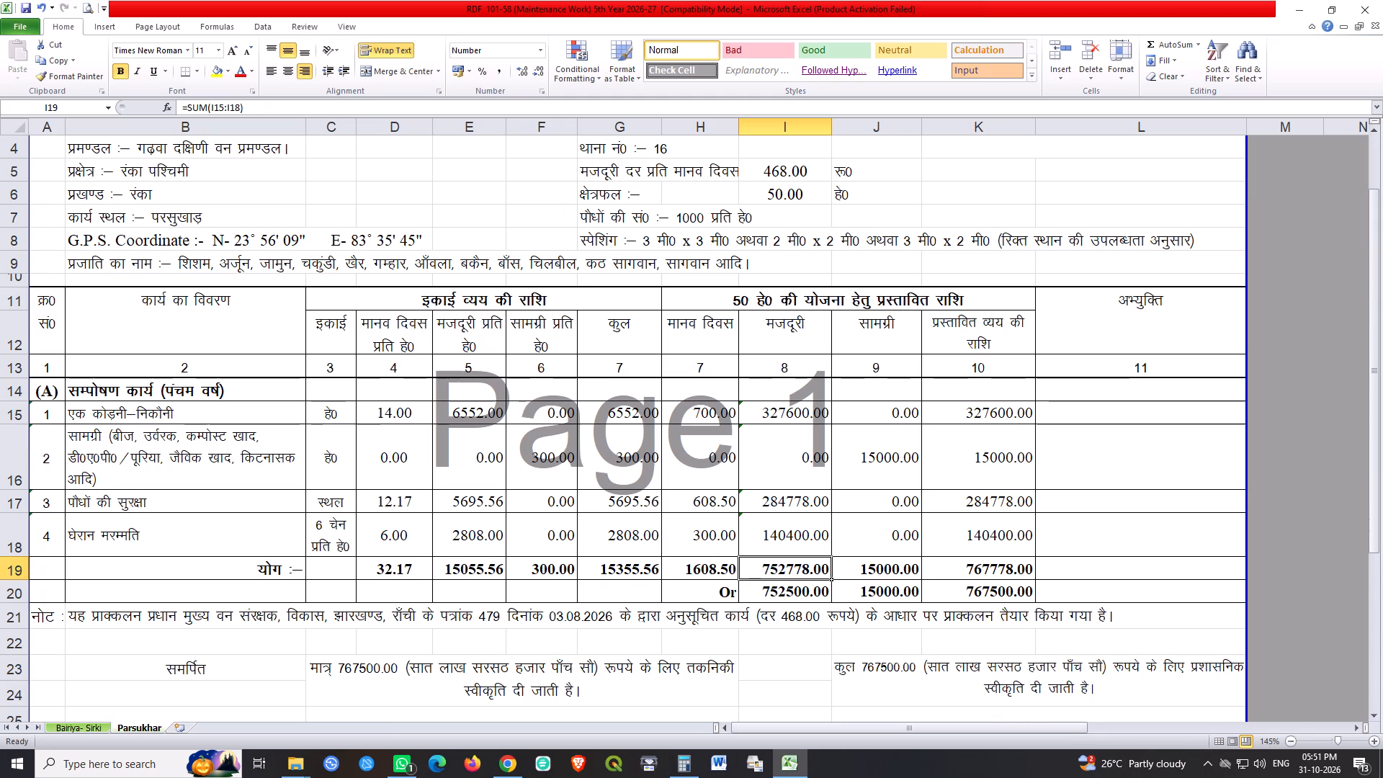
pyautogui.hotkey('ctrl', 's')
pyautogui.hotkey('ctrl', 's')
# Group the Bairiya- Sirki and Parsukhar sheets, preview them and print one copy.
pyautogui.keyDown('shift'); pyautogui.click(86, 724); pyautogui.keyUp('shift')
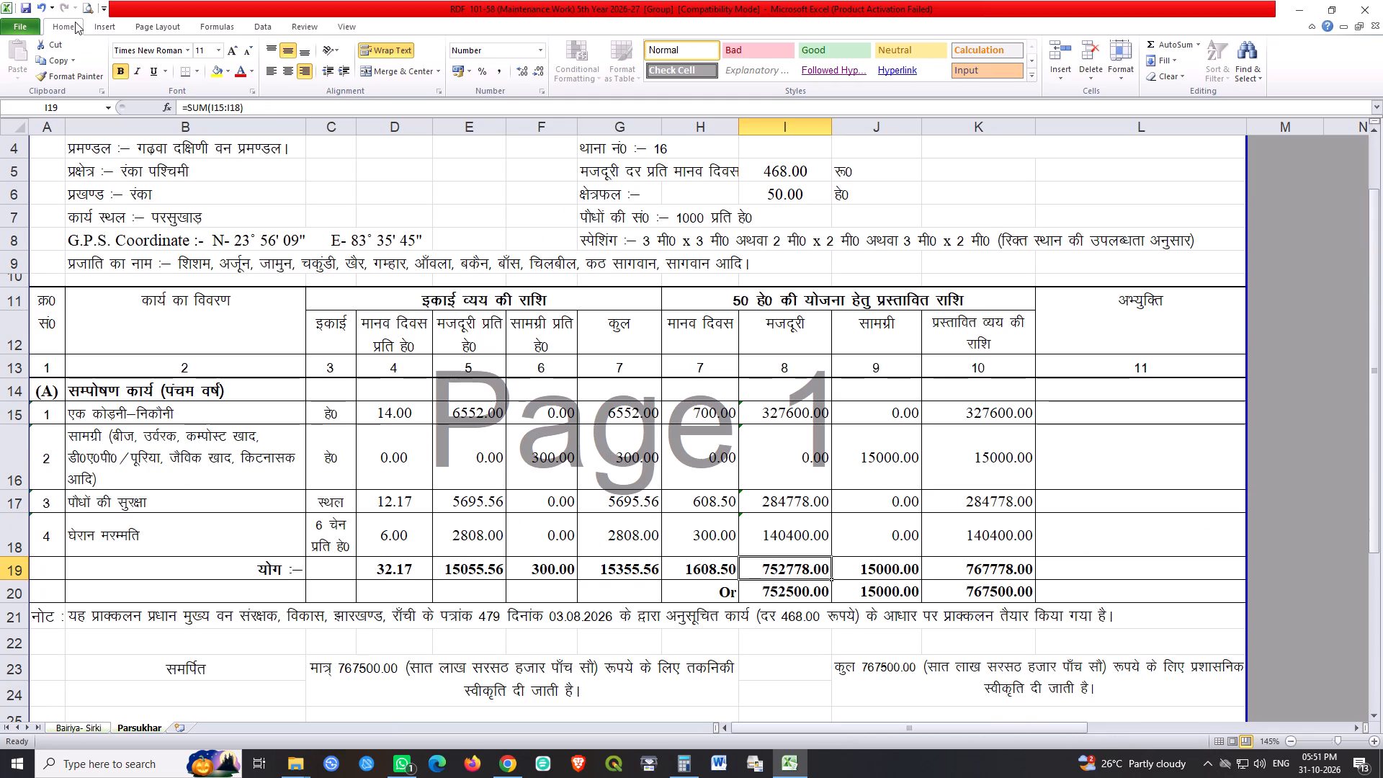
pyautogui.click(87, 5)
pyautogui.scroll(-6, 1001, 434)
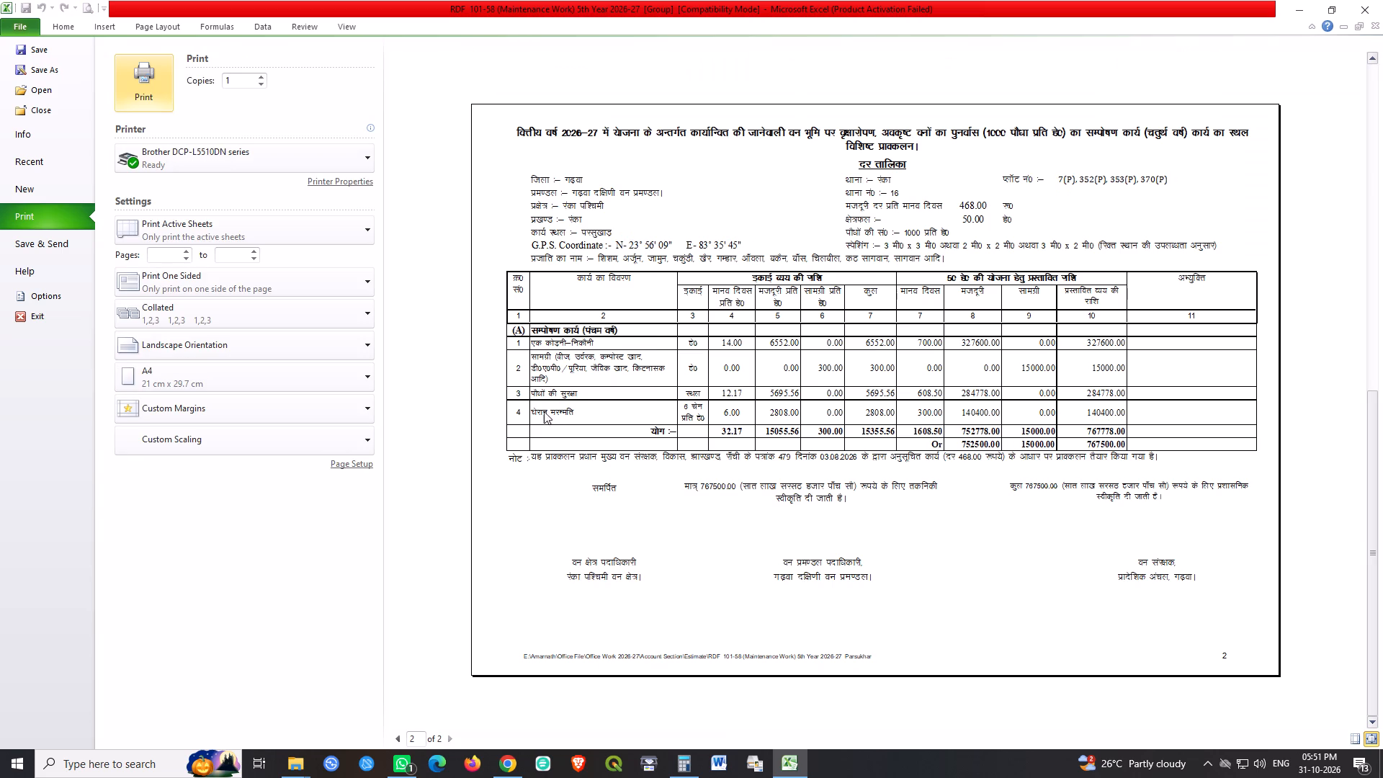
pyautogui.click(142, 86)
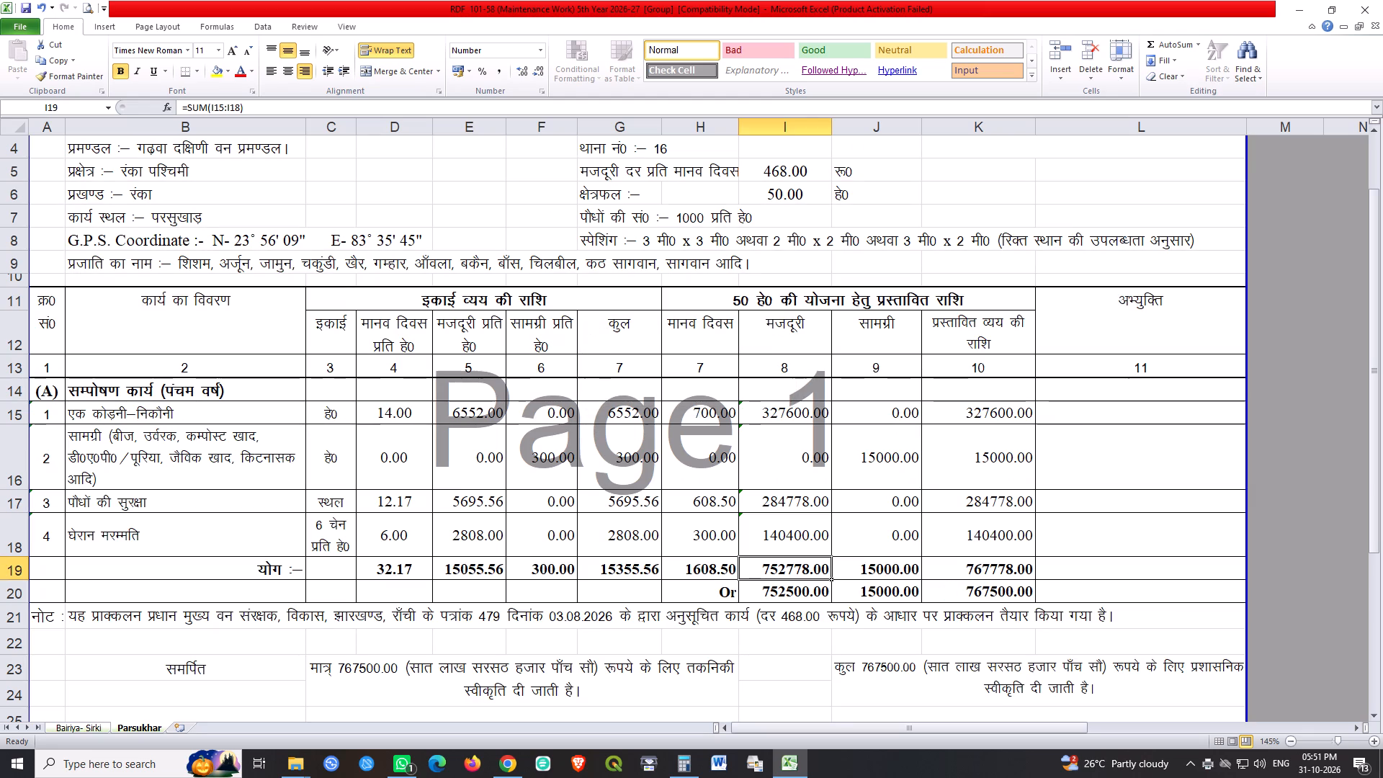
# Save the workbook after printing.
pyautogui.hotkey('ctrl', 's')
pyautogui.hotkey('ctrl', 's')
pyautogui.hotkey('ctrl', 's')
pyautogui.hotkey('ctrl', 's')
pyautogui.hotkey('ctrl', 's')
pyautogui.hotkey('ctrl', 's')
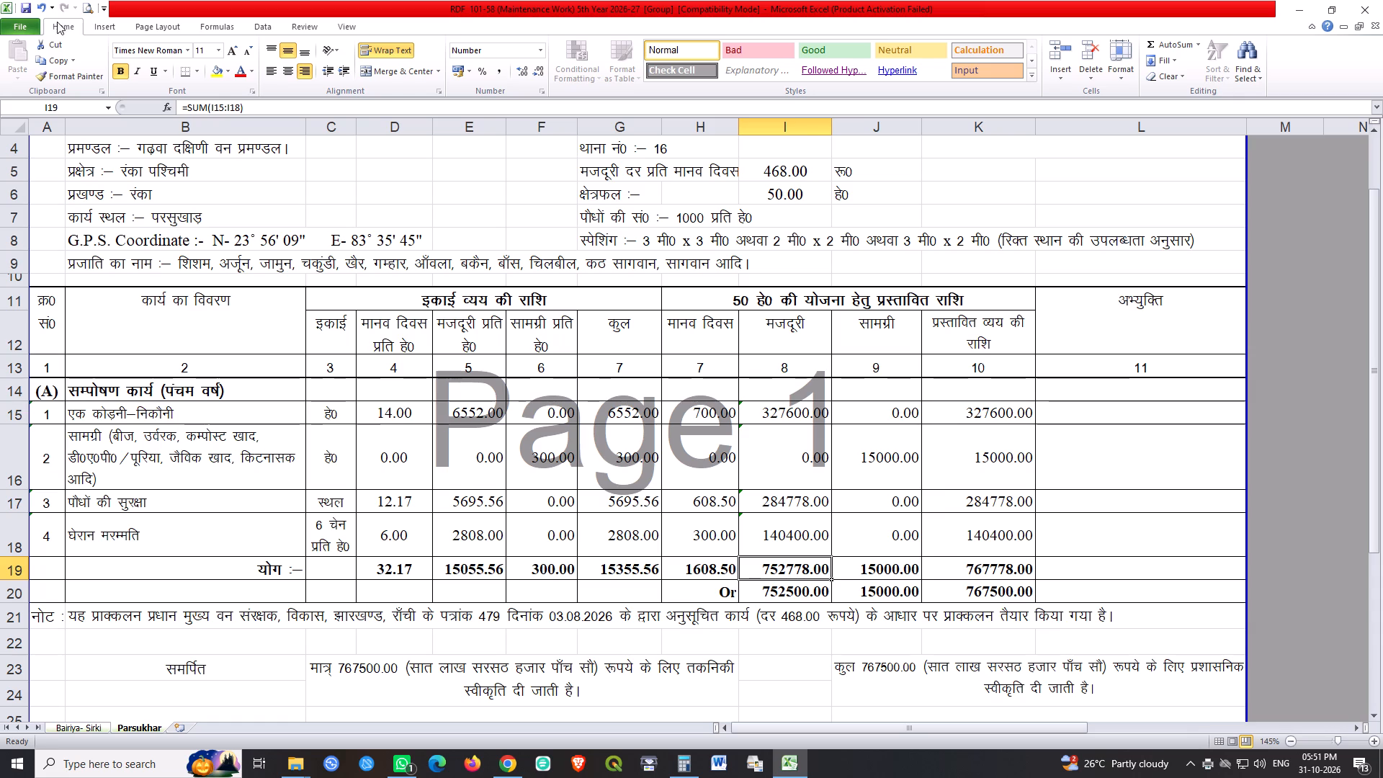
pyautogui.click(28, 8)
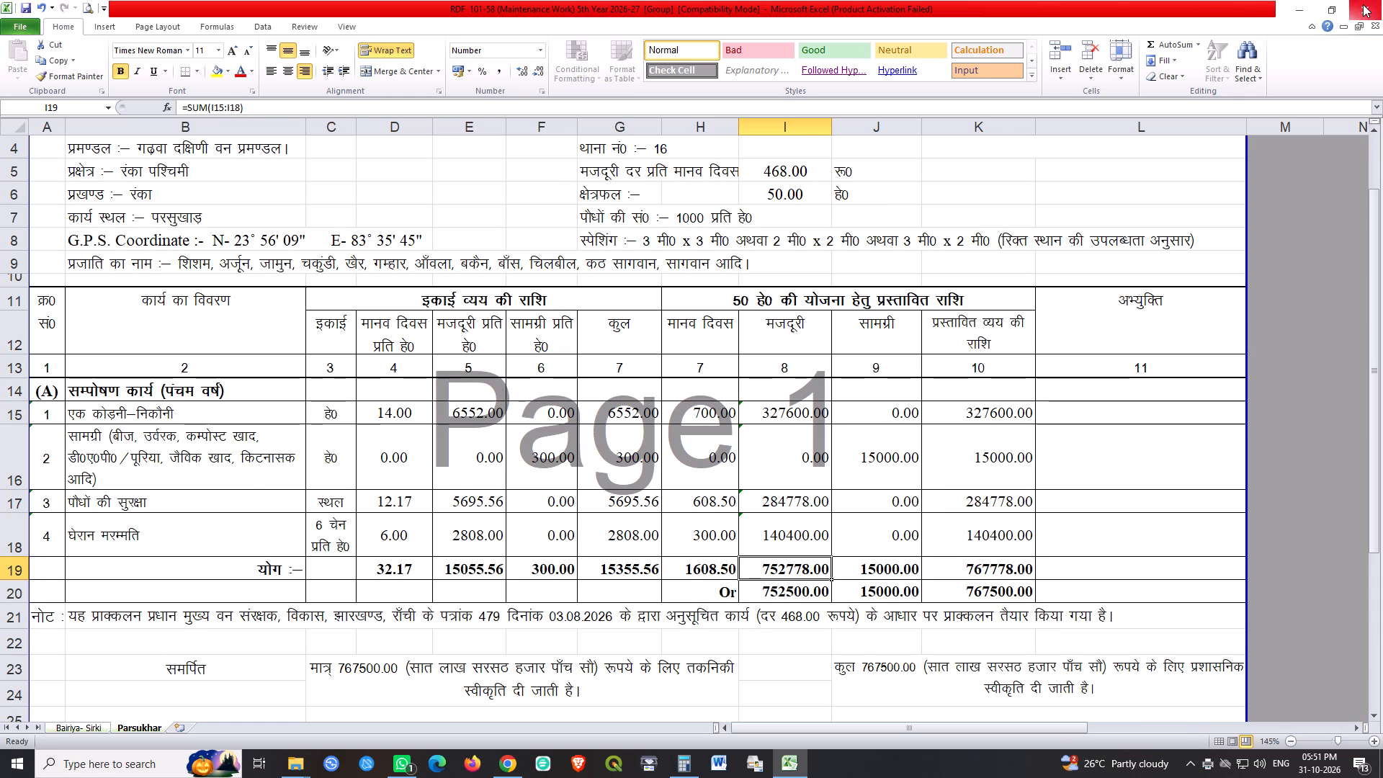
# Close the estimate workbook and the Calculator, returning to the 2026-27 Estimate folder.
pyautogui.click(1363, 4)
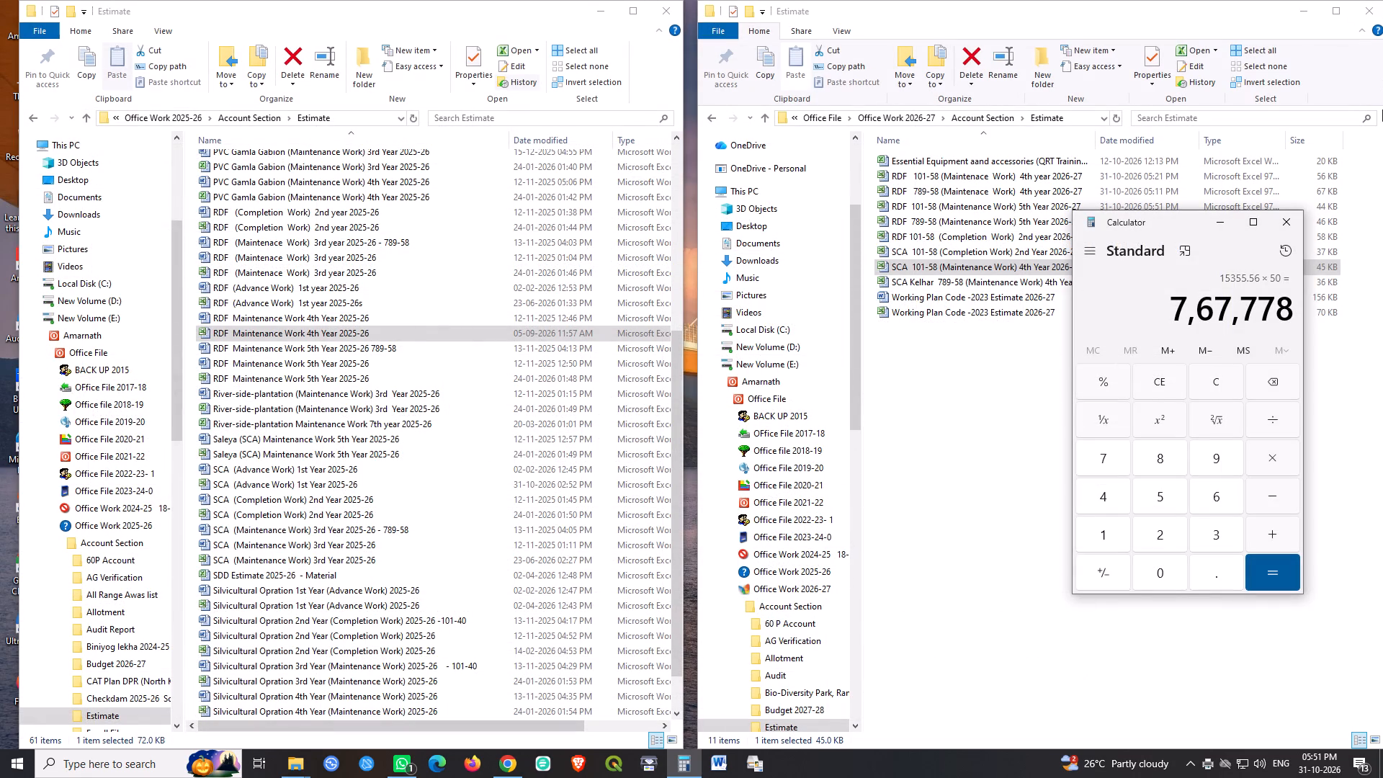
pyautogui.click(1284, 228)
pyautogui.click(1116, 565)
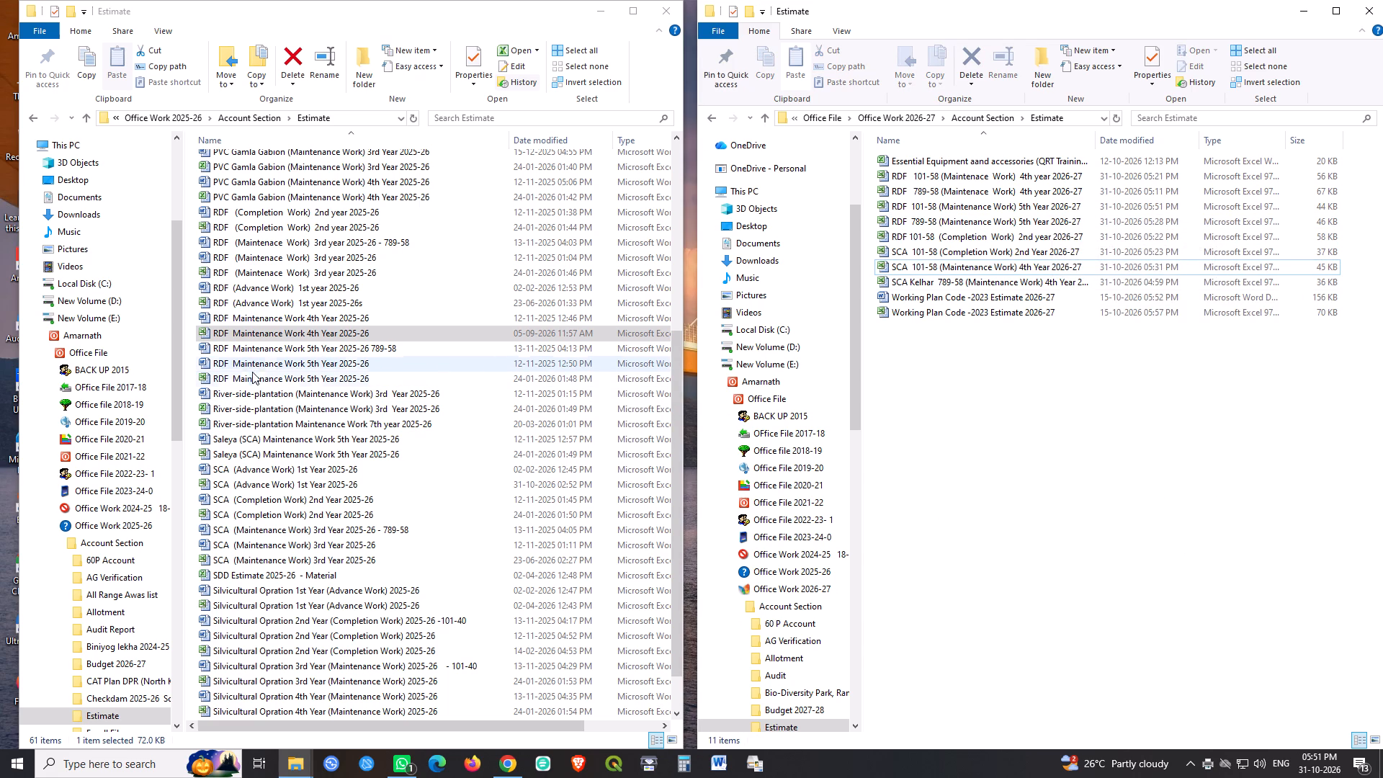
# Copy the Excel file RDF Maintenance Work 5th Year 2025-26 from the 2025-26 Estimate folder into the 2026-27 Estimate folder.
pyautogui.click(276, 382)
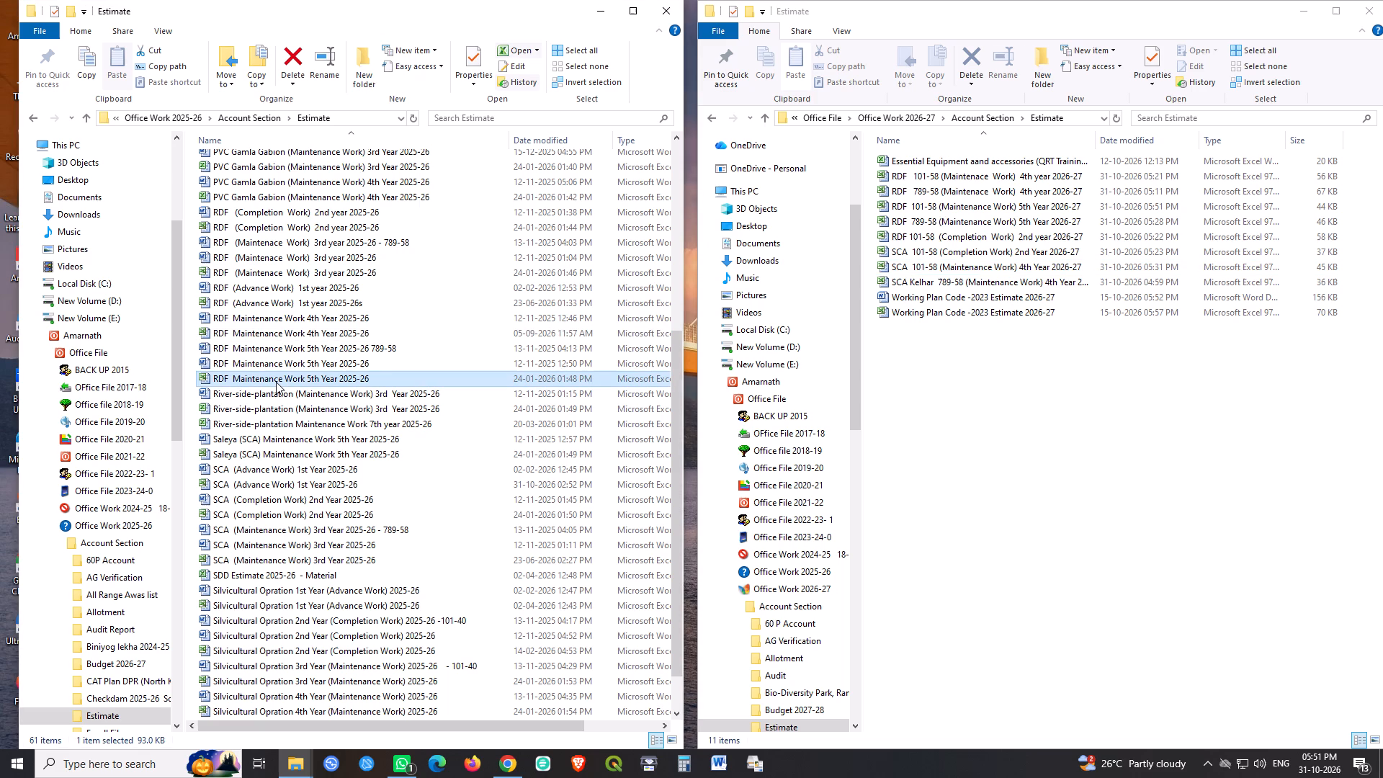
pyautogui.keyDown('ctrl'); pyautogui.moveTo(276, 382); pyautogui.dragTo(1078, 486); pyautogui.keyUp('ctrl')
# Change the year in the copied file's name to 2026-27, giving RDF Maintenance Work 5th Year 2026-27.
pyautogui.press('F2')
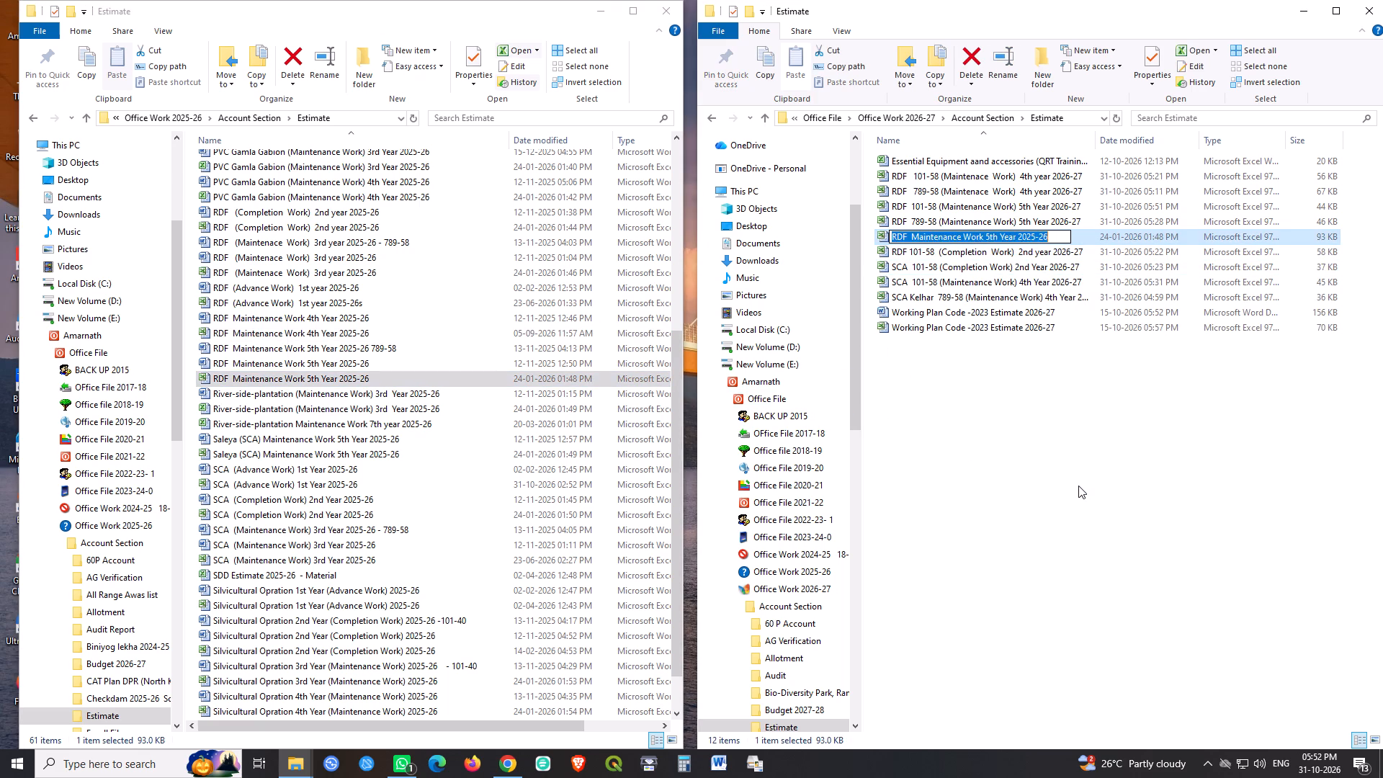
pyautogui.press('Right')
pyautogui.press('Left')
pyautogui.press('Left')
pyautogui.press('Left')
pyautogui.press('Left')
pyautogui.hotkey('shift', 'Right')
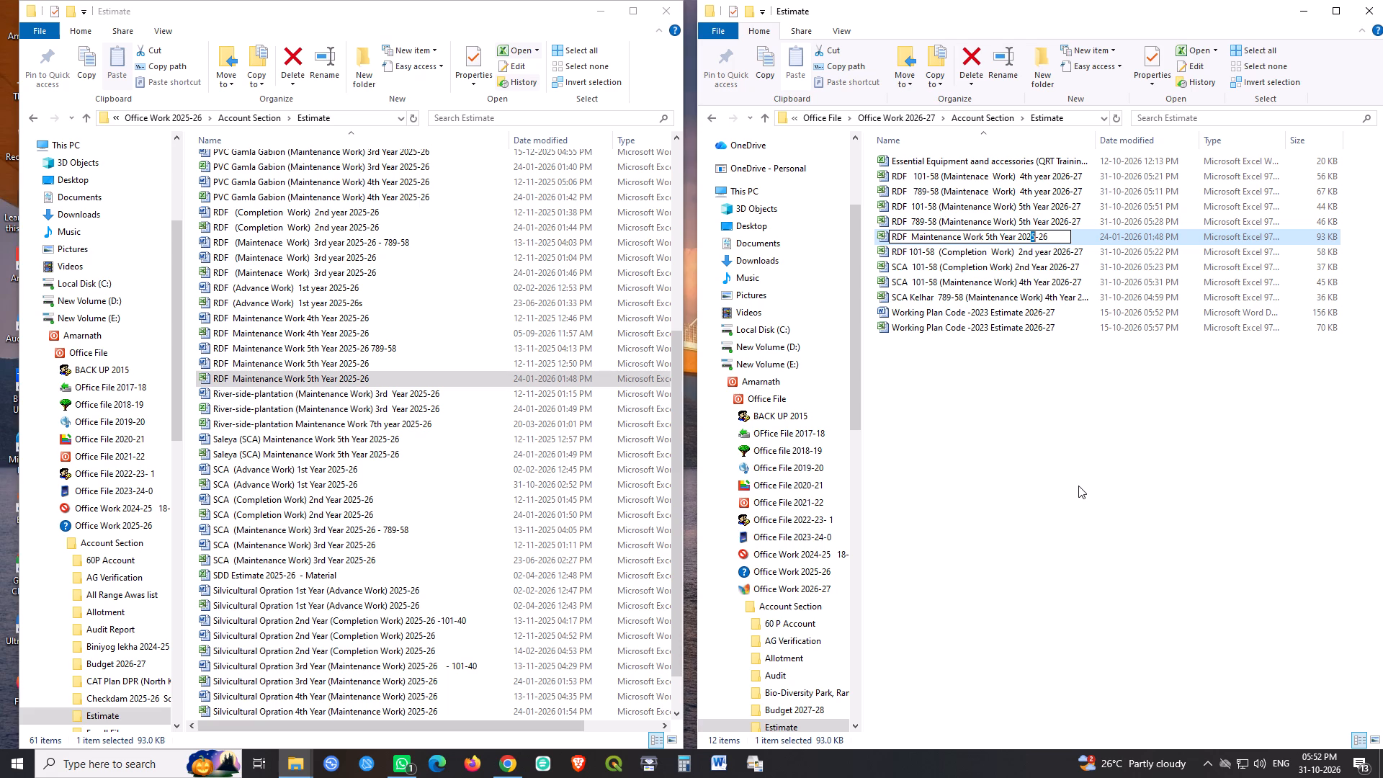
pyautogui.press('6')
pyautogui.press('Right')
pyautogui.press('Right')
pyautogui.hotkey('shift', 'Right')
pyautogui.press('7')
pyautogui.press('Return')
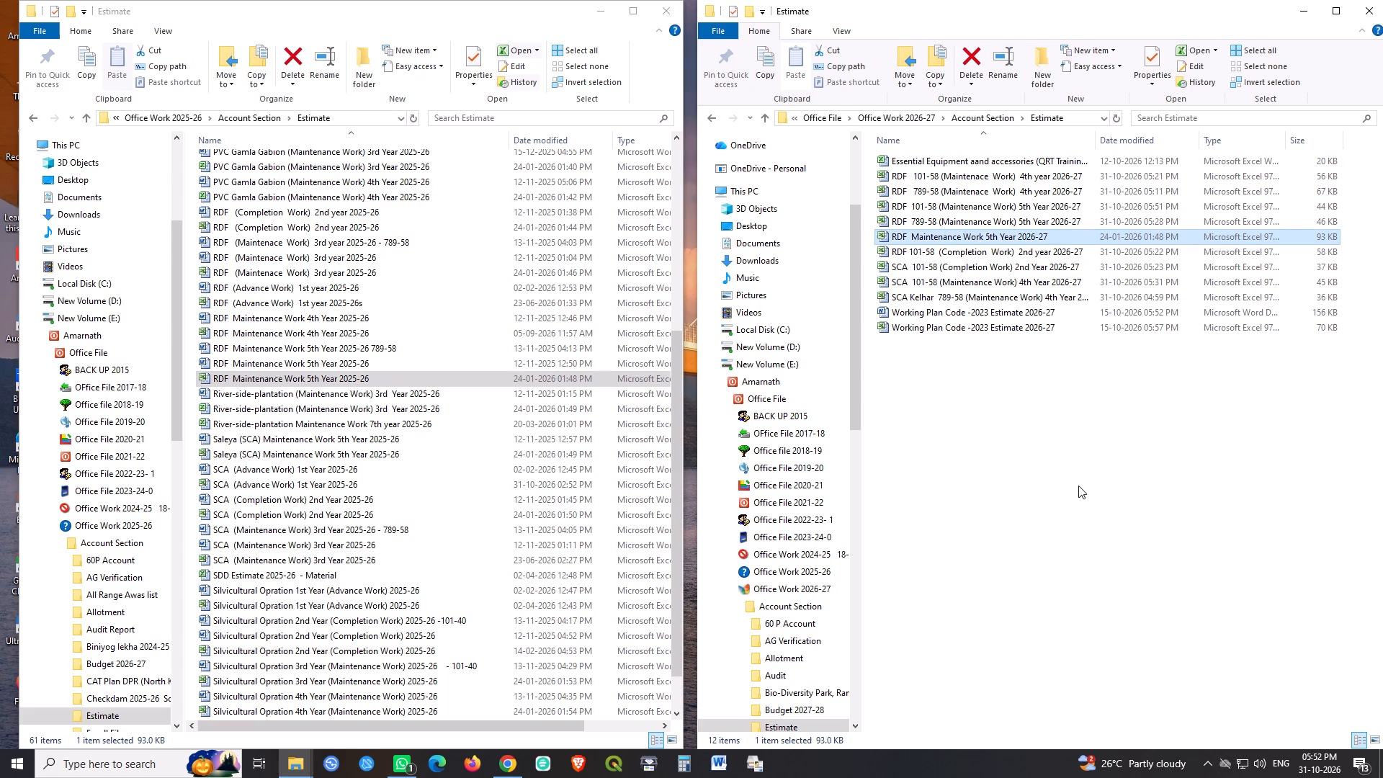
# Insert 101-58 after RDF in the file name, making it RDF 101-58 Maintenance Work 5th Year 2026-27.
pyautogui.press('F2')
pyautogui.press('Left')
pyautogui.press('Left')
pyautogui.press('Right')
pyautogui.press('Right')
pyautogui.press('Right')
pyautogui.press('Right')
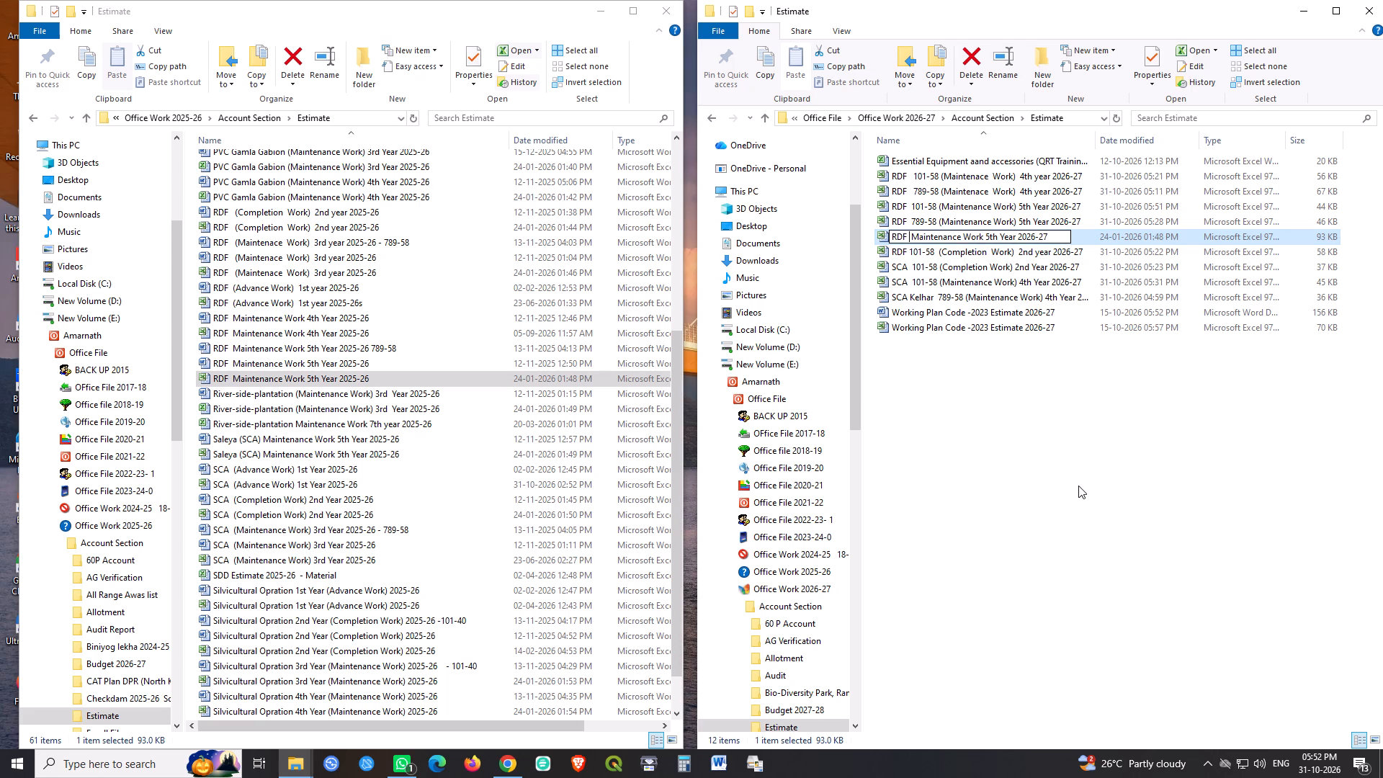
pyautogui.write('101')
pyautogui.write('-58')
pyautogui.press('Return')
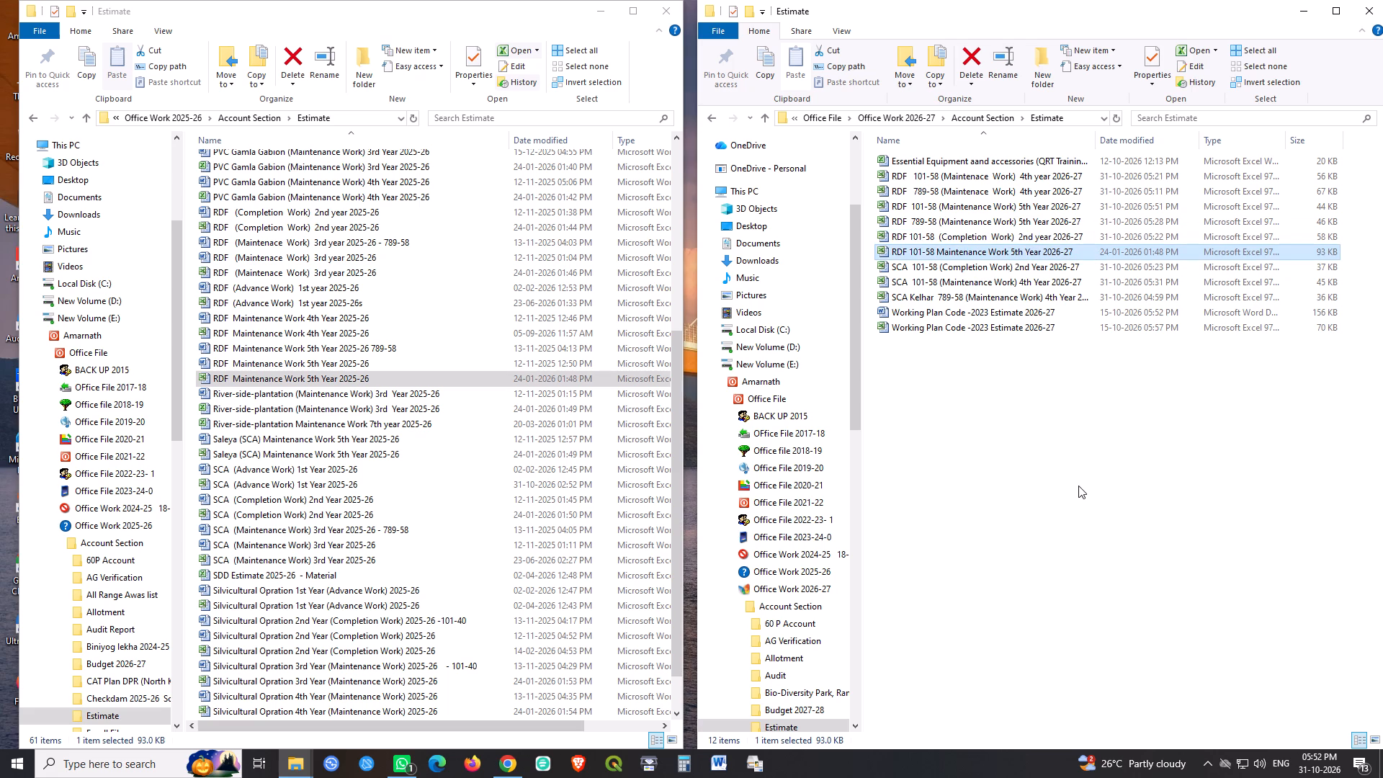
# Open the renamed workbook to view its Manjari estimate, dismiss the activation dialog and close the workbook.
pyautogui.press('Return')
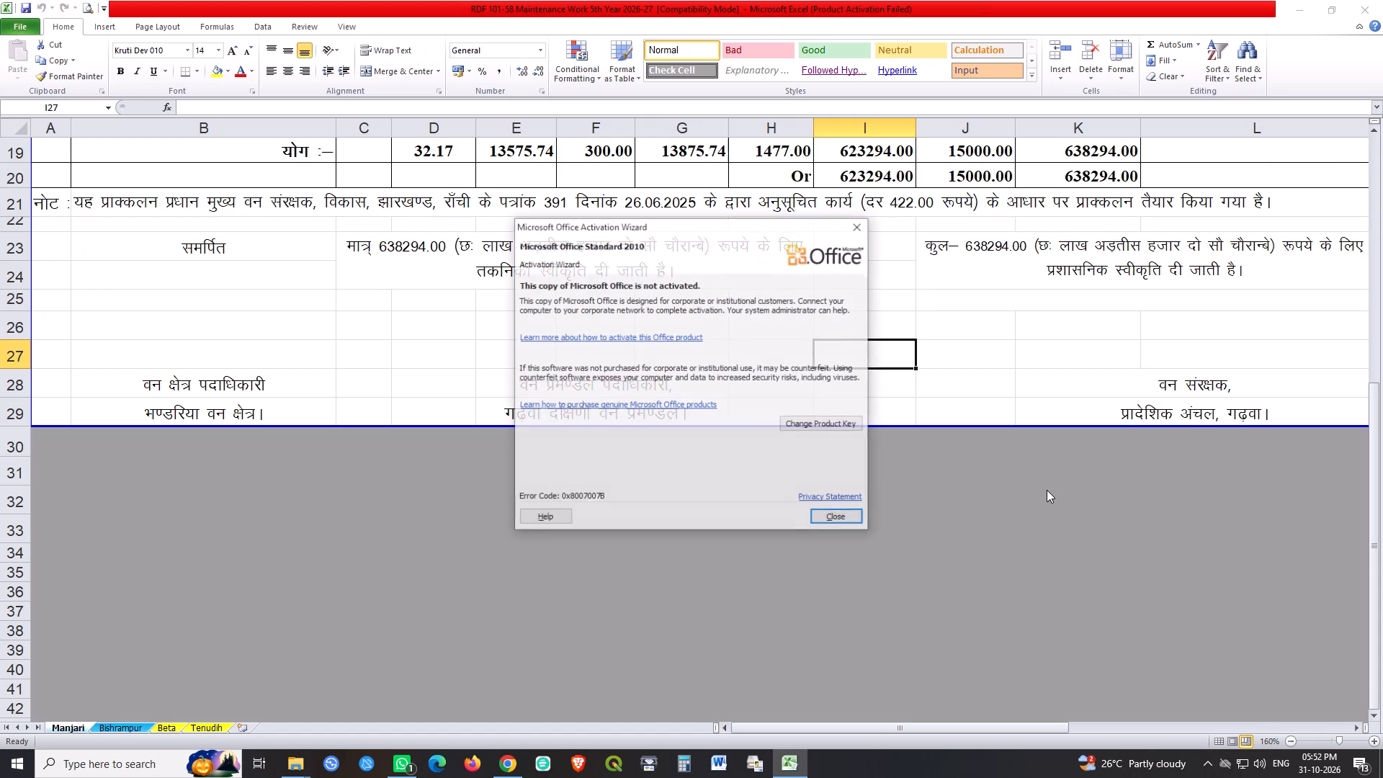
pyautogui.click(835, 519)
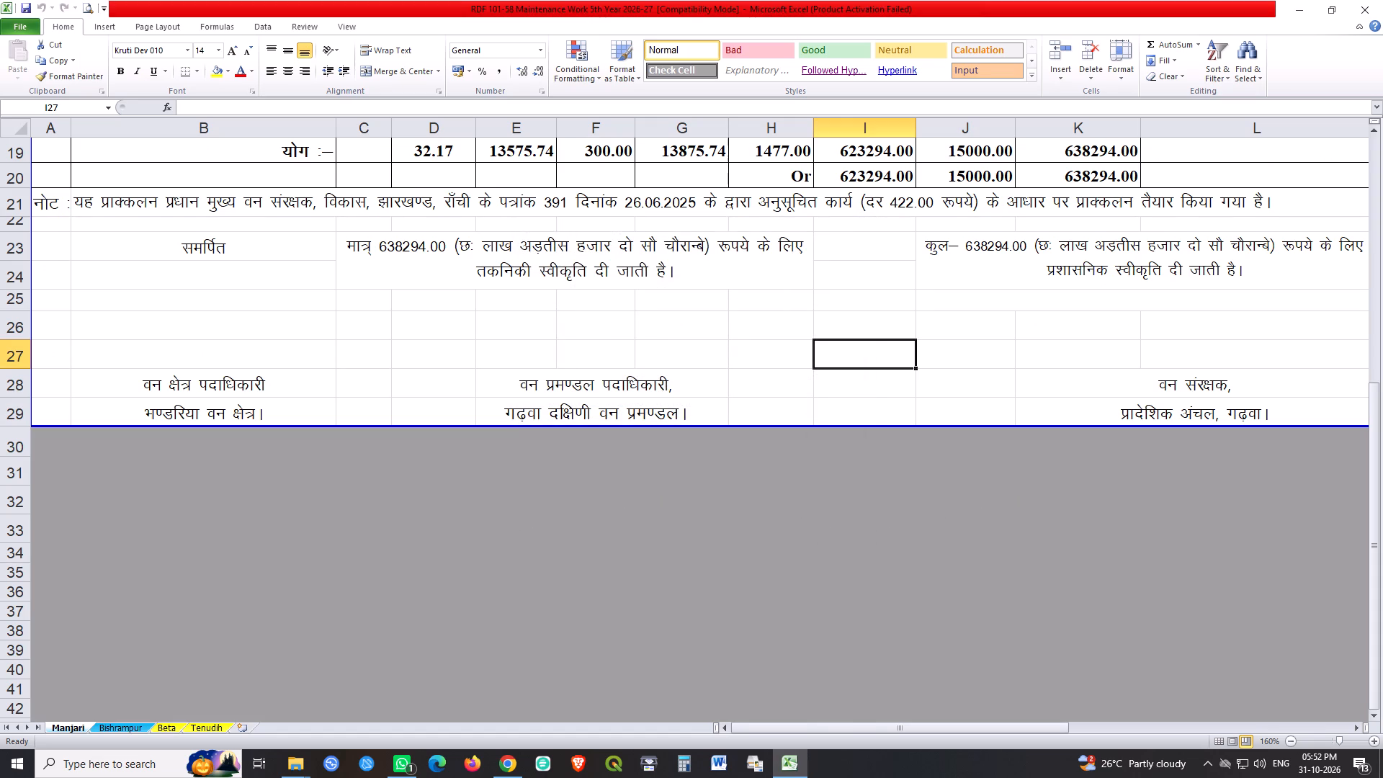
pyautogui.click(1369, 9)
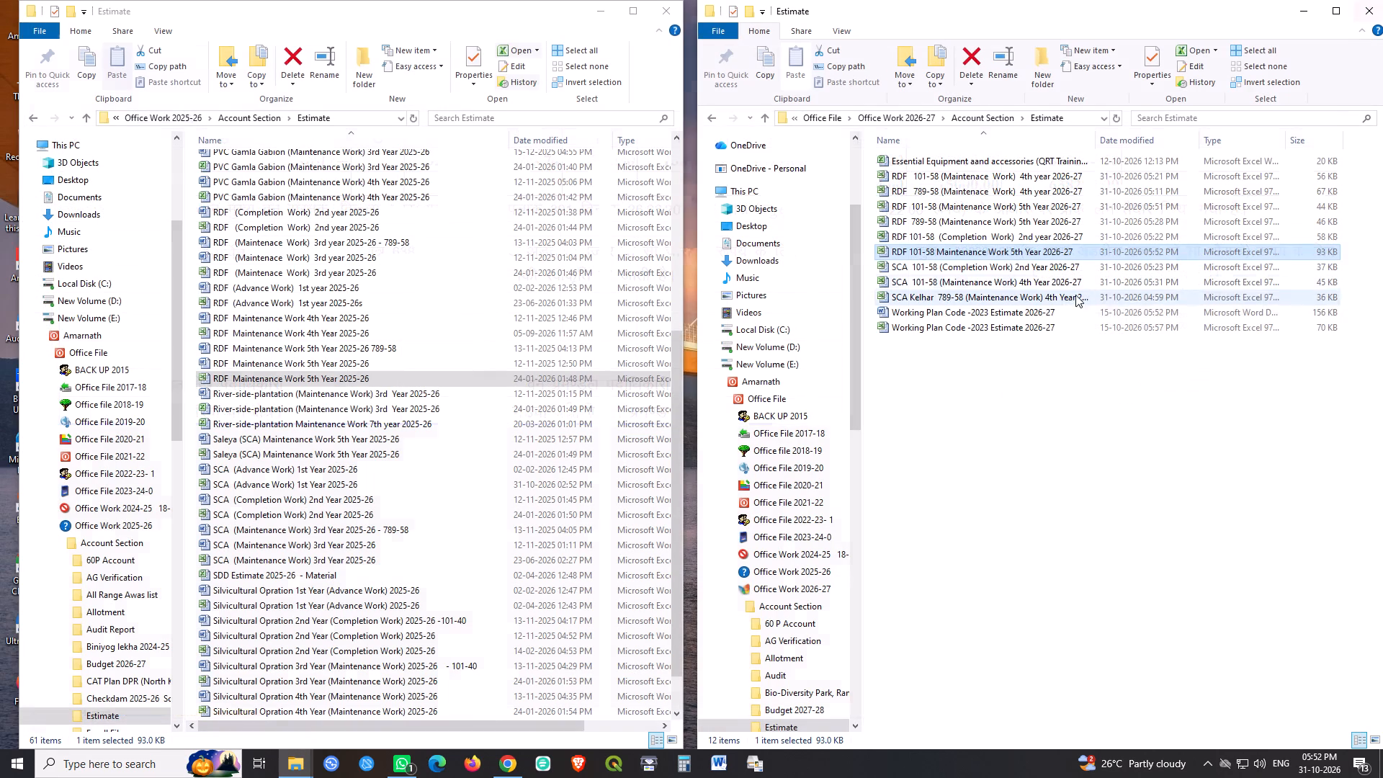
# Change 5th to 6th in the copied file's name, making it RDF 101-58 Maintenance Work 6th Year 2026-27.
pyautogui.press('F2')
pyautogui.press('Right')
pyautogui.press('Left')
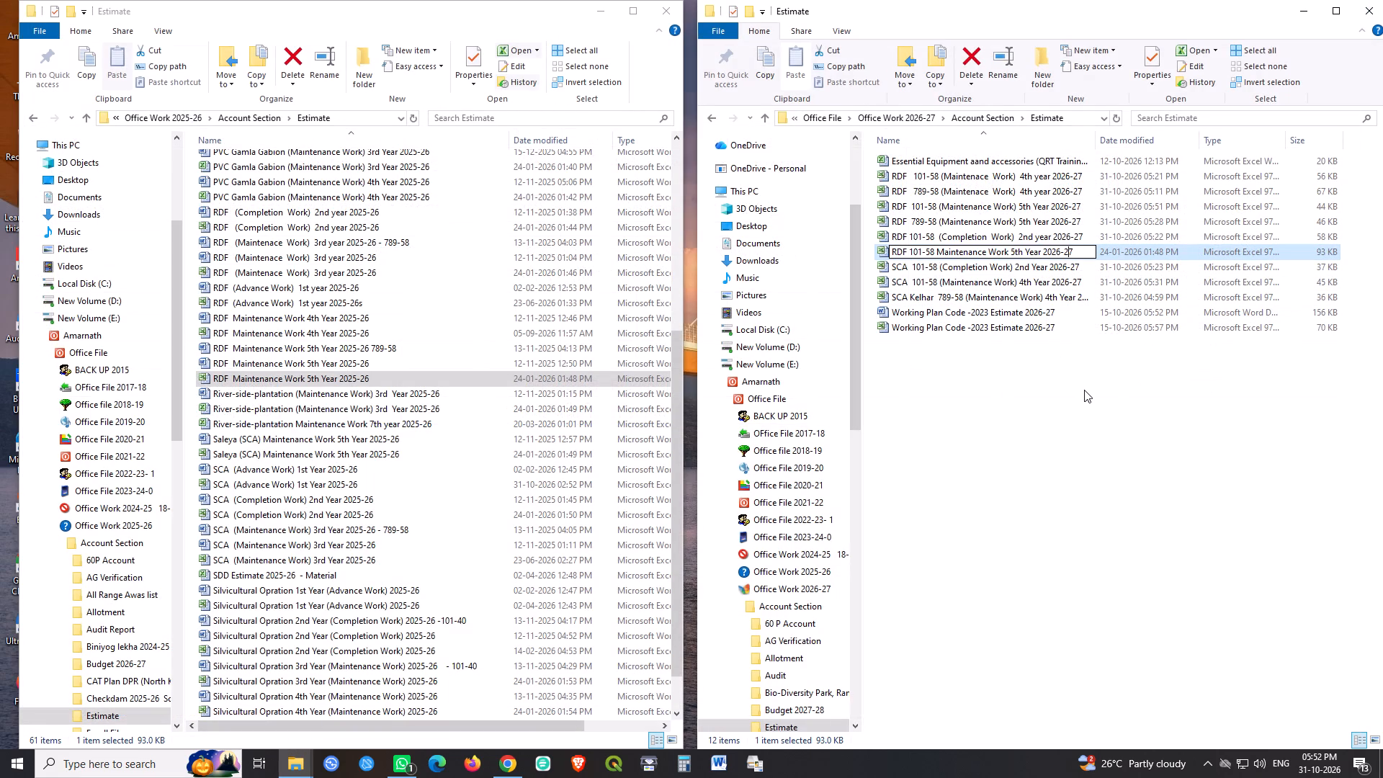
pyautogui.press('Left')
pyautogui.press('Left')
pyautogui.press('Left')
pyautogui.press('Left')
pyautogui.press('Left')
pyautogui.press('Left')
pyautogui.press('Left')
pyautogui.press('Left')
pyautogui.press('Left')
pyautogui.press('Left')
pyautogui.press('Left')
pyautogui.press('Left')
pyautogui.press('Left')
pyautogui.press('Left')
pyautogui.hotkey('shift', 'Left')
pyautogui.press('6')
pyautogui.press('Return')
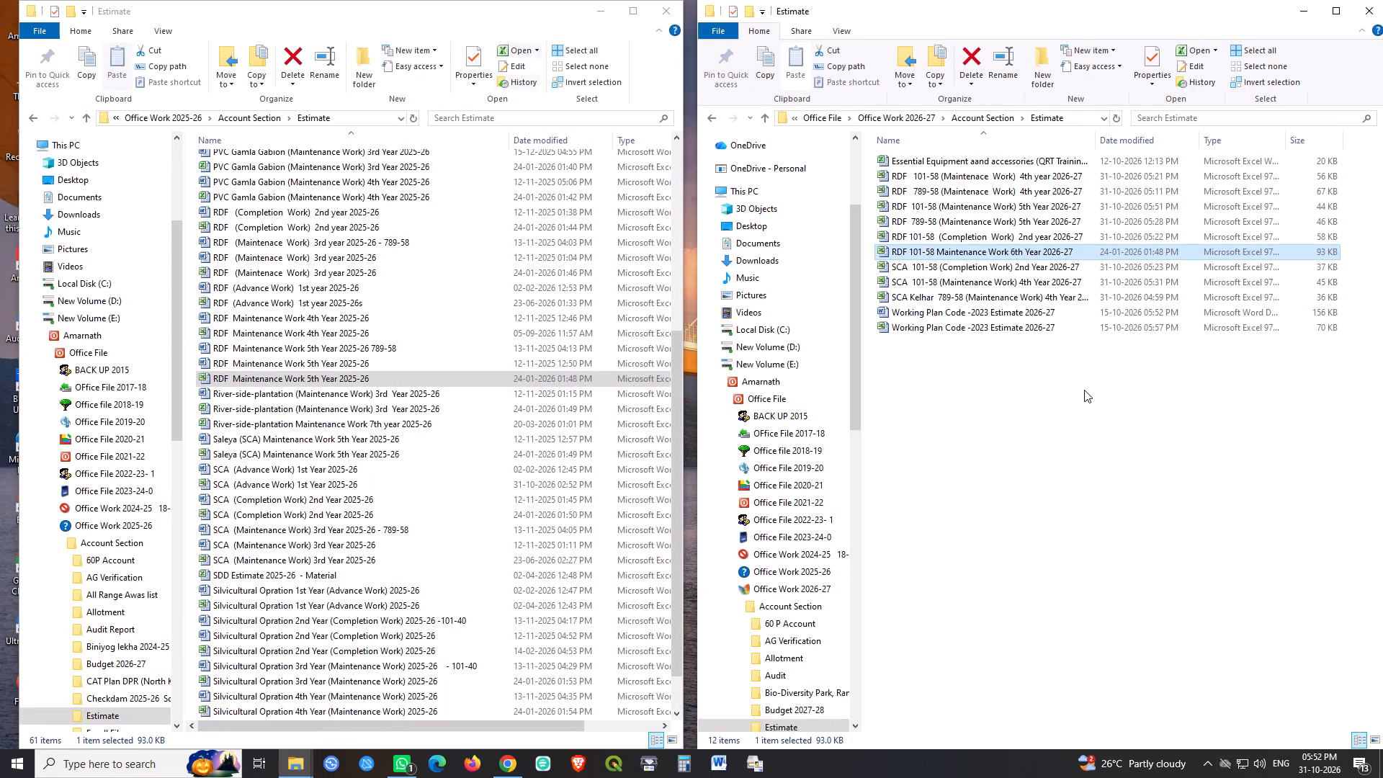
# Open the renamed workbook, check which scheme the Tenudih sheet's title belongs to, and close the workbook.
pyautogui.press('Return')
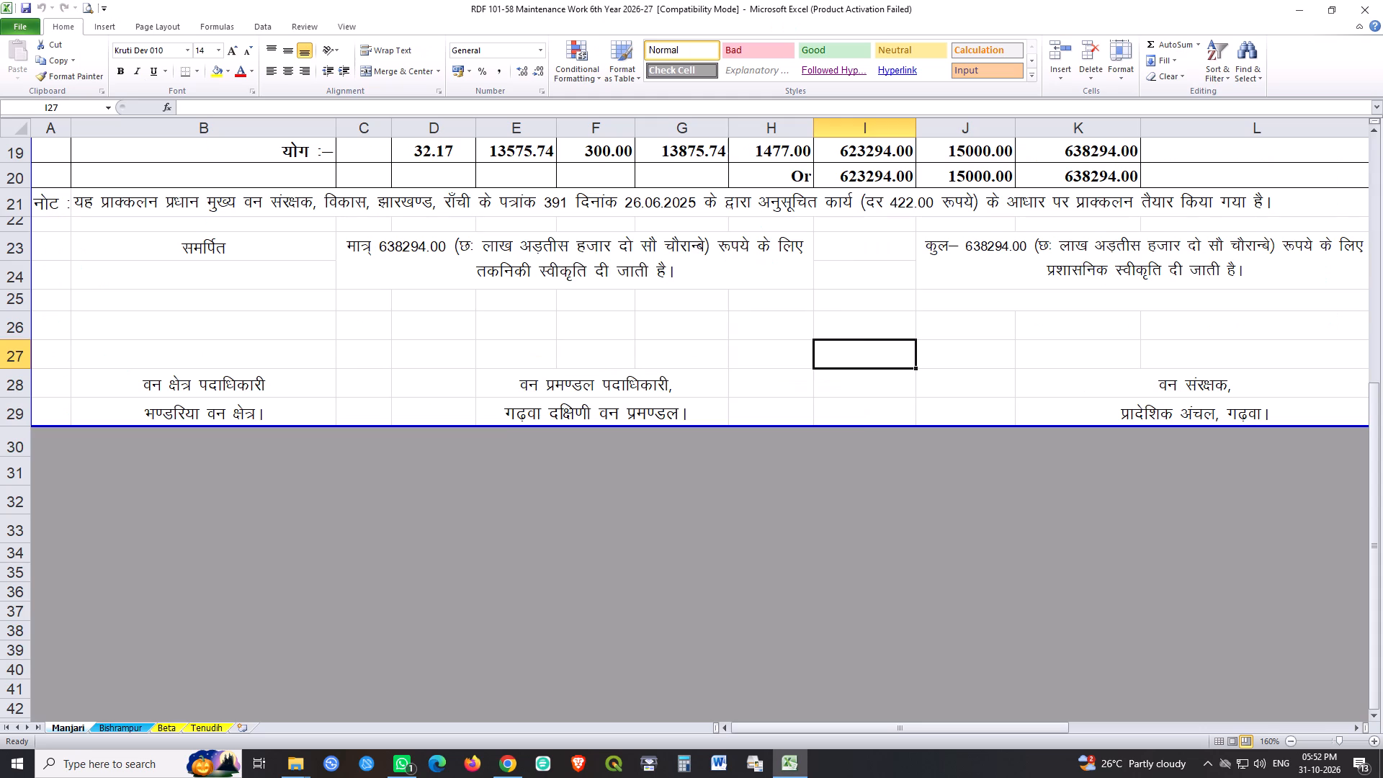
pyautogui.click(847, 517)
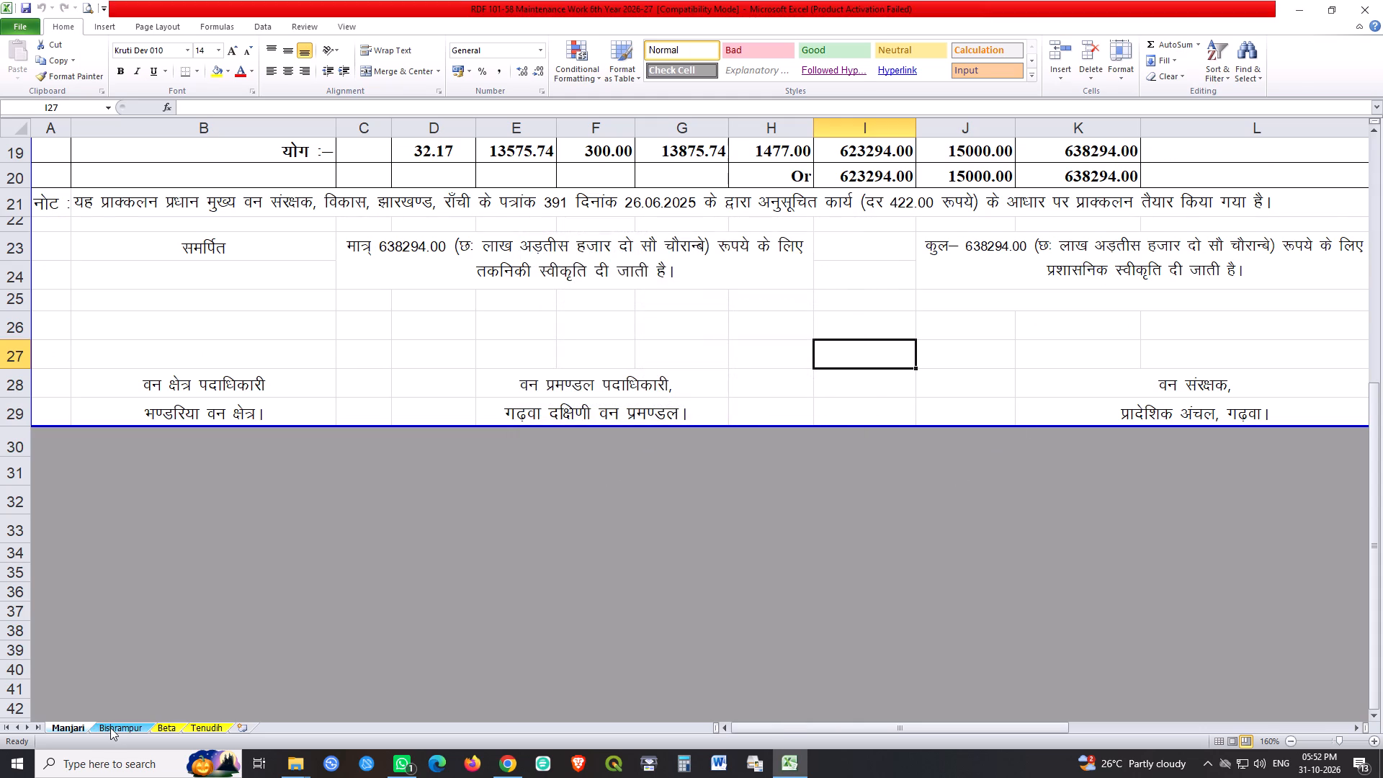
pyautogui.click(215, 723)
pyautogui.scroll(3, 692, 501)
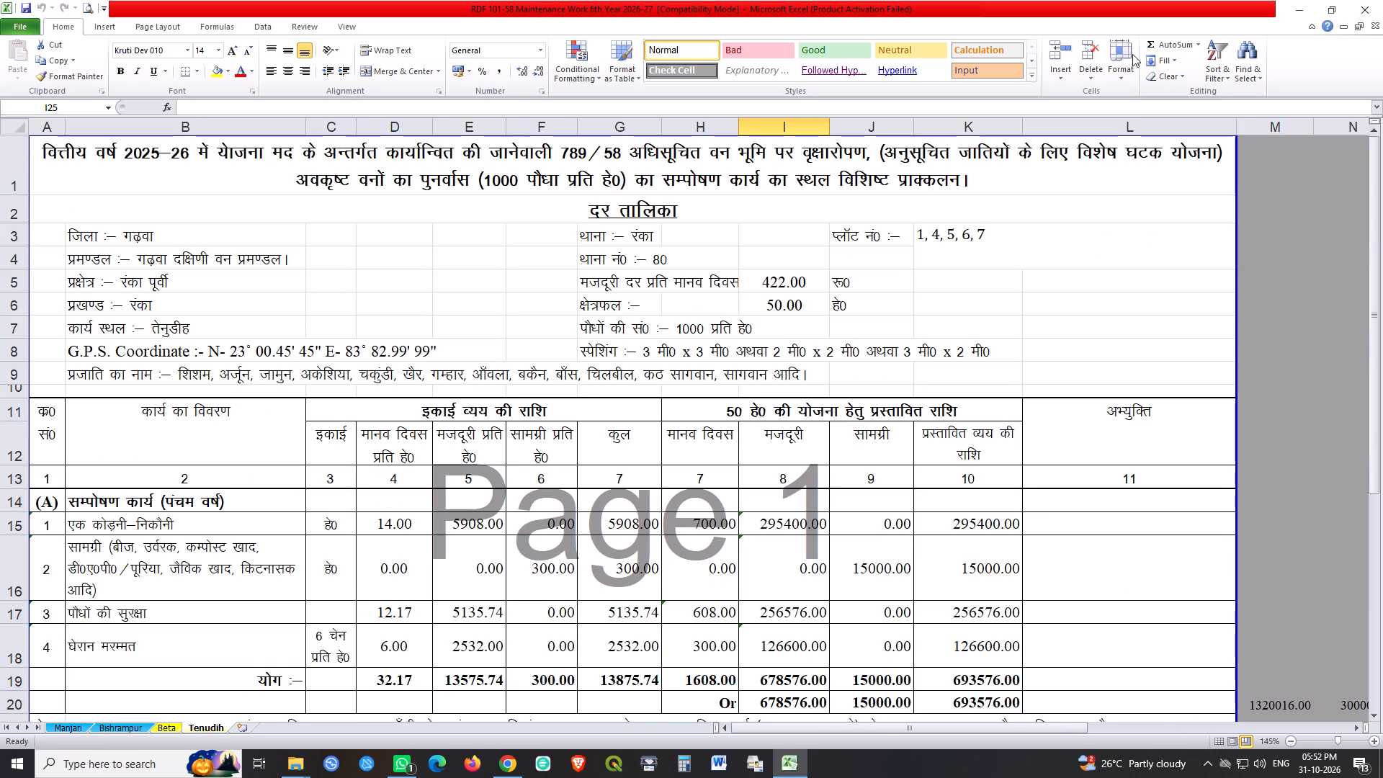
pyautogui.click(1370, 1)
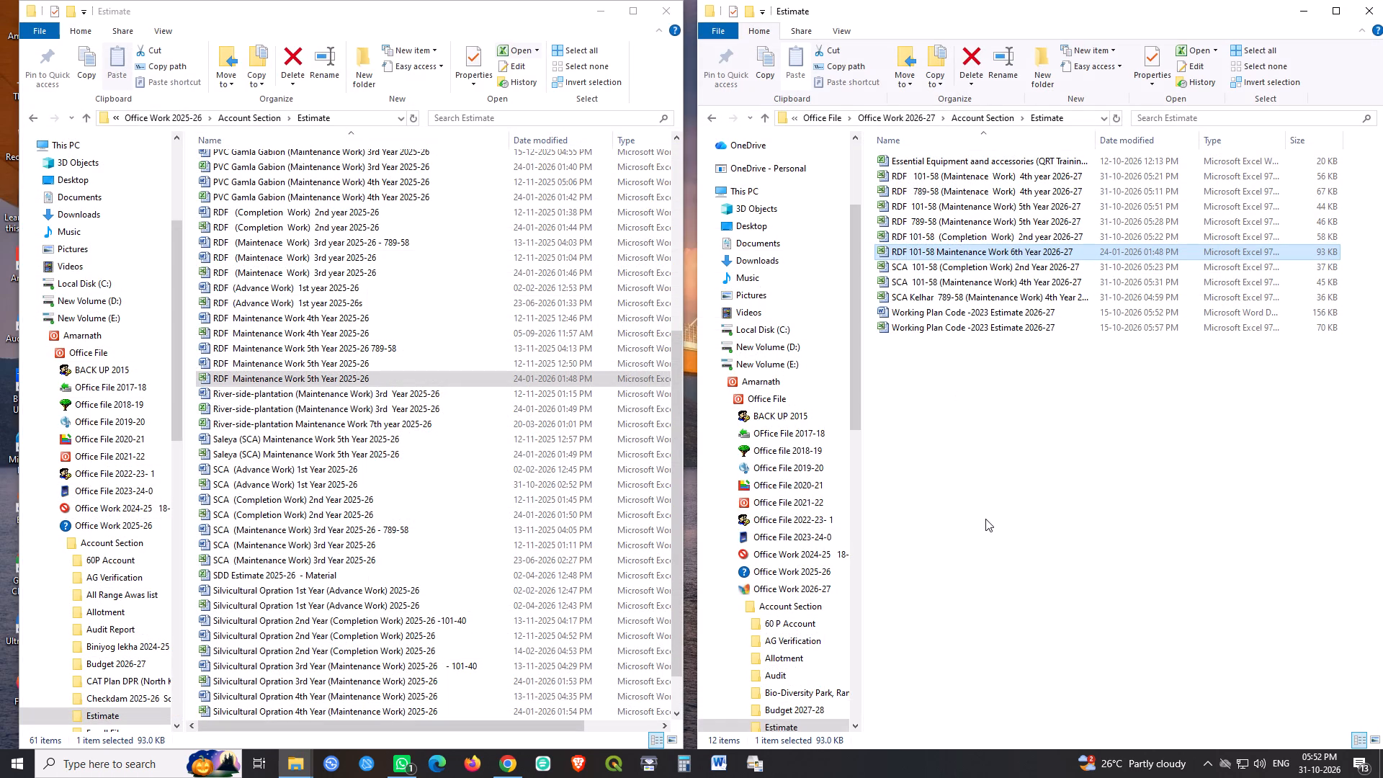
# Duplicate the RDF 101-58 Maintenance Work 6th Year 2026-27 workbook in the same folder.
pyautogui.hotkey('ctrl', 'c')
pyautogui.hotkey('ctrl', 'v')
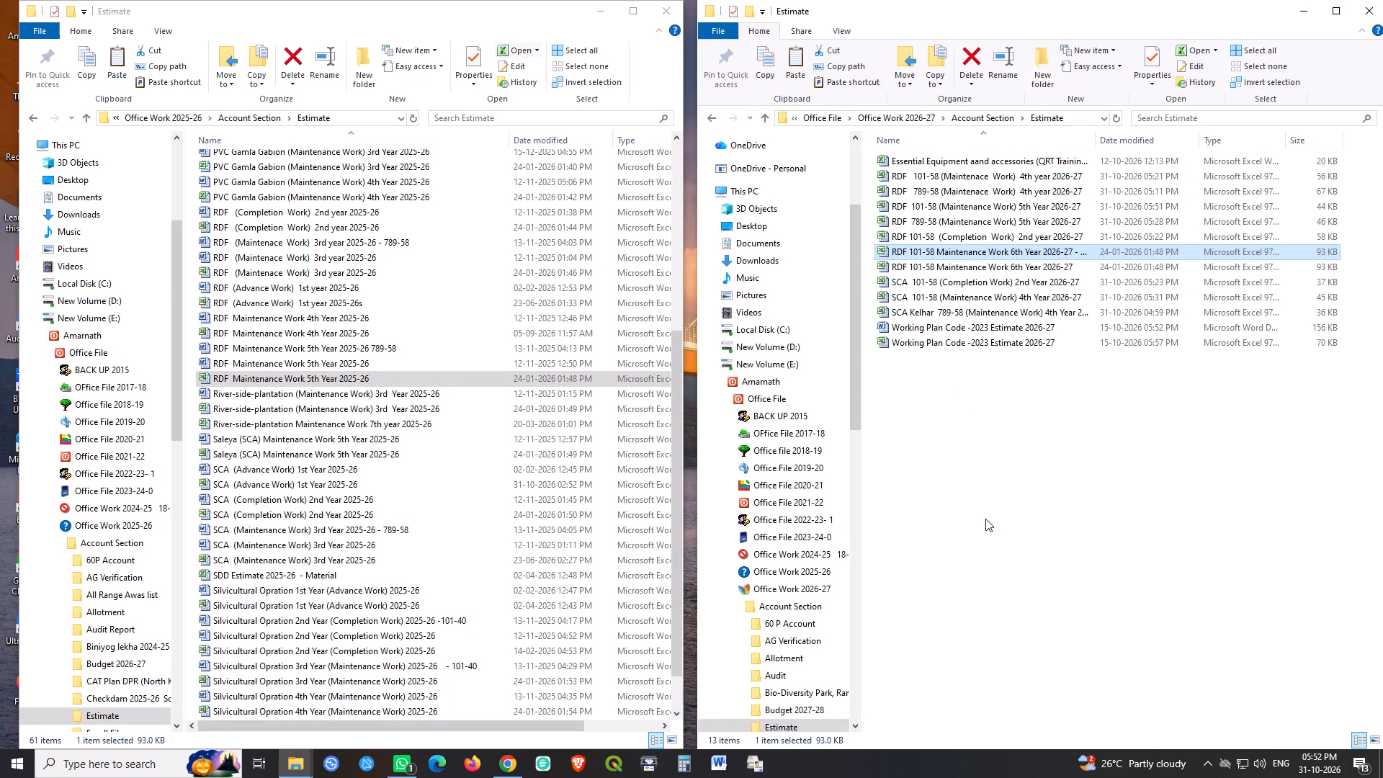
# Rename the duplicate as RDF 789-58 Maintenance Work 6th Year 2026-27, dropping the Copy suffix.
pyautogui.press('F2')
pyautogui.press('Right')
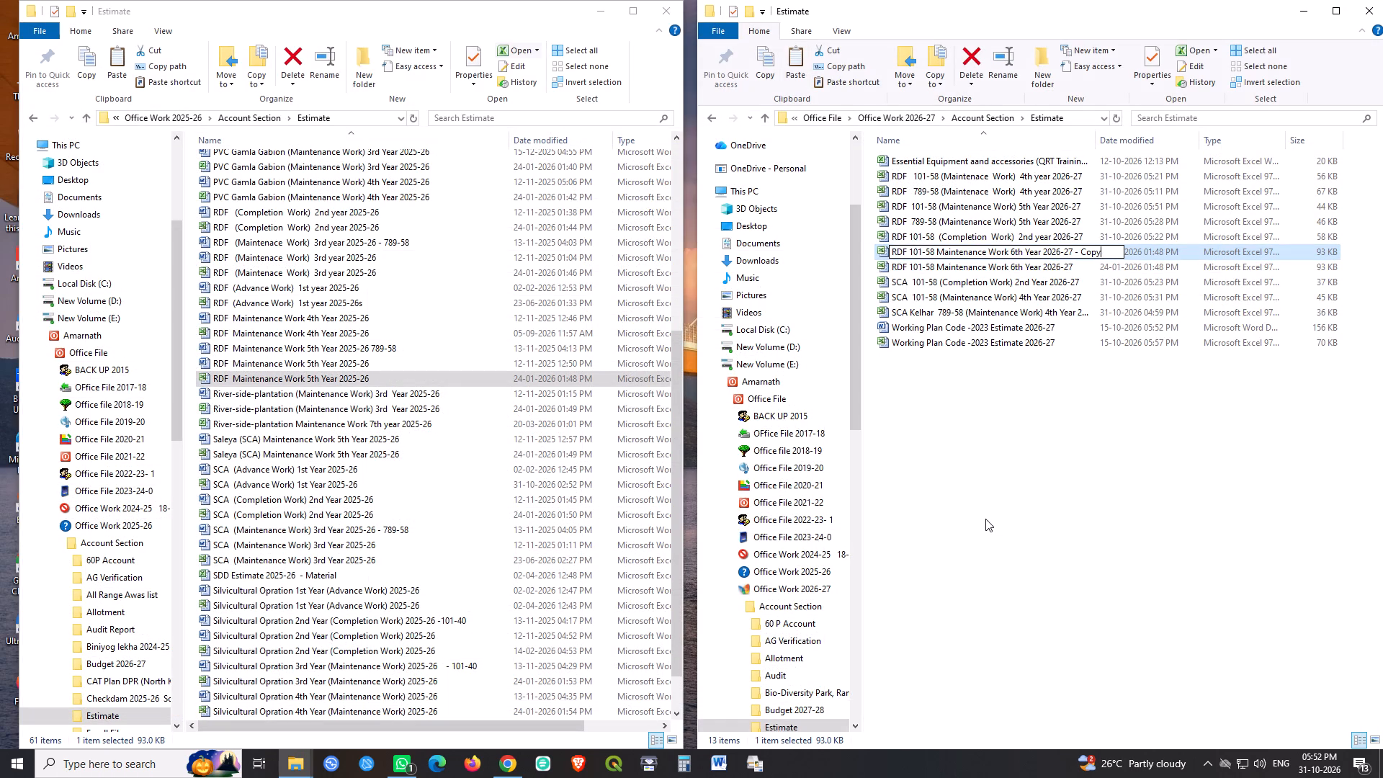
pyautogui.press('BackSpace')
pyautogui.press('BackSpace')
pyautogui.press('BackSpace')
pyautogui.press('BackSpace')
pyautogui.press('BackSpace')
pyautogui.press('BackSpace')
pyautogui.press('Left')
pyautogui.press('Left')
pyautogui.press('Left')
pyautogui.press('Left')
pyautogui.press('Left')
pyautogui.press('Left')
pyautogui.press('Left')
pyautogui.press('Left')
pyautogui.press('Left')
pyautogui.press('Left')
pyautogui.press('Left')
pyautogui.press('Left')
pyautogui.press('Left')
pyautogui.press('Left')
pyautogui.press('Left')
pyautogui.press('Left')
pyautogui.press('Left')
pyautogui.press('Left')
pyautogui.press('Left')
pyautogui.press('Left')
pyautogui.press('Left')
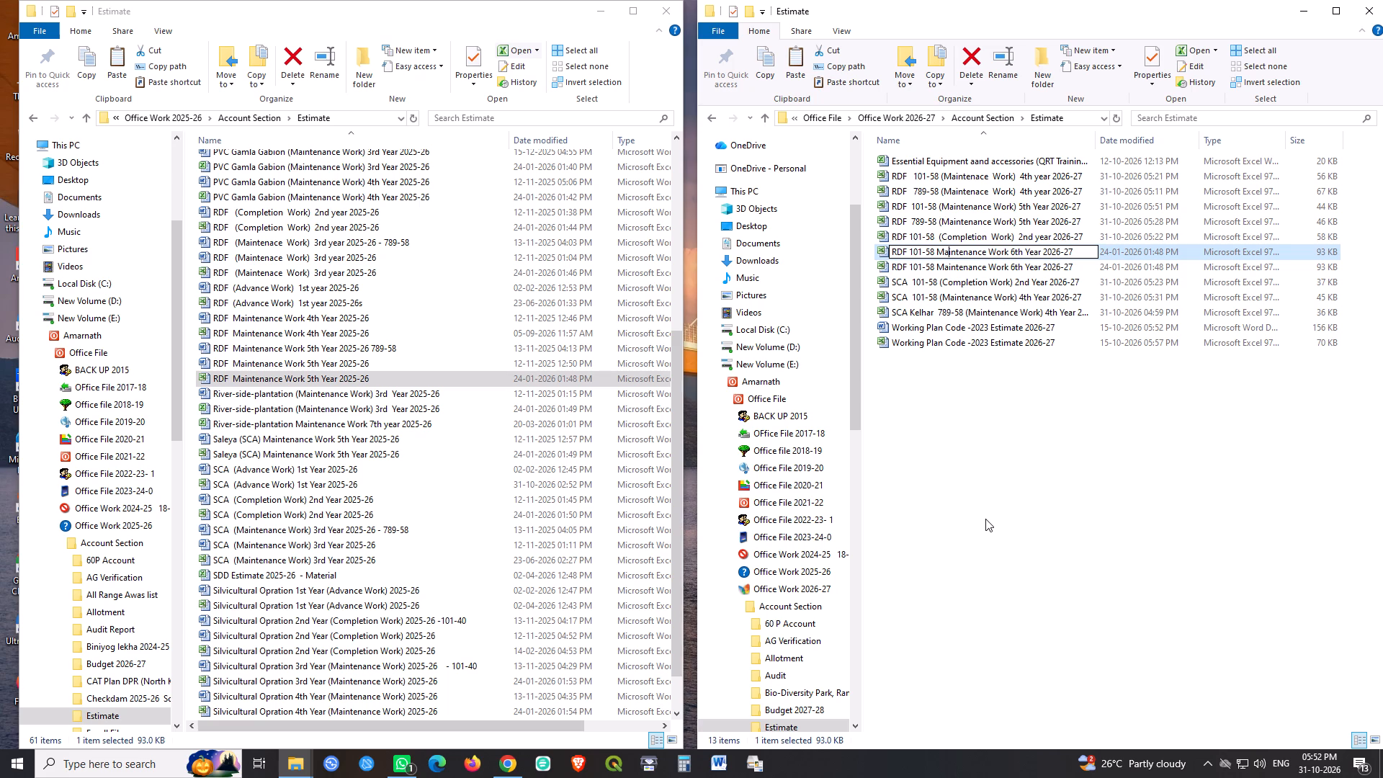
pyautogui.press('Left')
pyautogui.press('Left')
pyautogui.press('Left')
pyautogui.press('Left')
pyautogui.press('Left')
pyautogui.press('Left')
pyautogui.hotkey('shift', 'Left')
pyautogui.hotkey('shift', 'Left')
pyautogui.hotkey('shift', 'Left')
pyautogui.write('789')
pyautogui.press('Return')
# Open the 789-58 6th-year workbook, delete its Manjari and Bishrampur sheets, then save and close it.
pyautogui.press('Return')
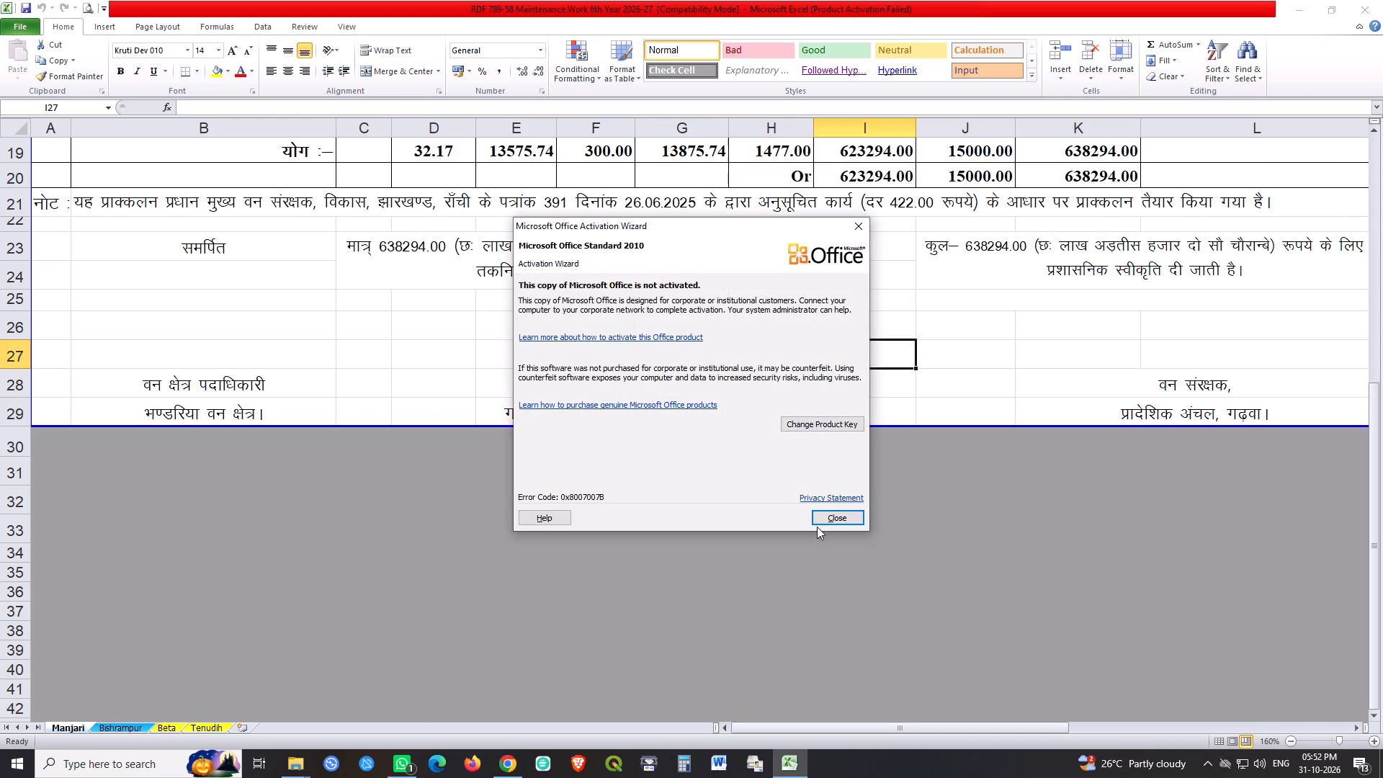
pyautogui.click(823, 515)
pyautogui.click(127, 726)
pyautogui.keyDown('shift'); pyautogui.click(70, 726); pyautogui.keyUp('shift')
pyautogui.keyDown('shift'); pyautogui.rightClick(70, 726); pyautogui.keyUp('shift')
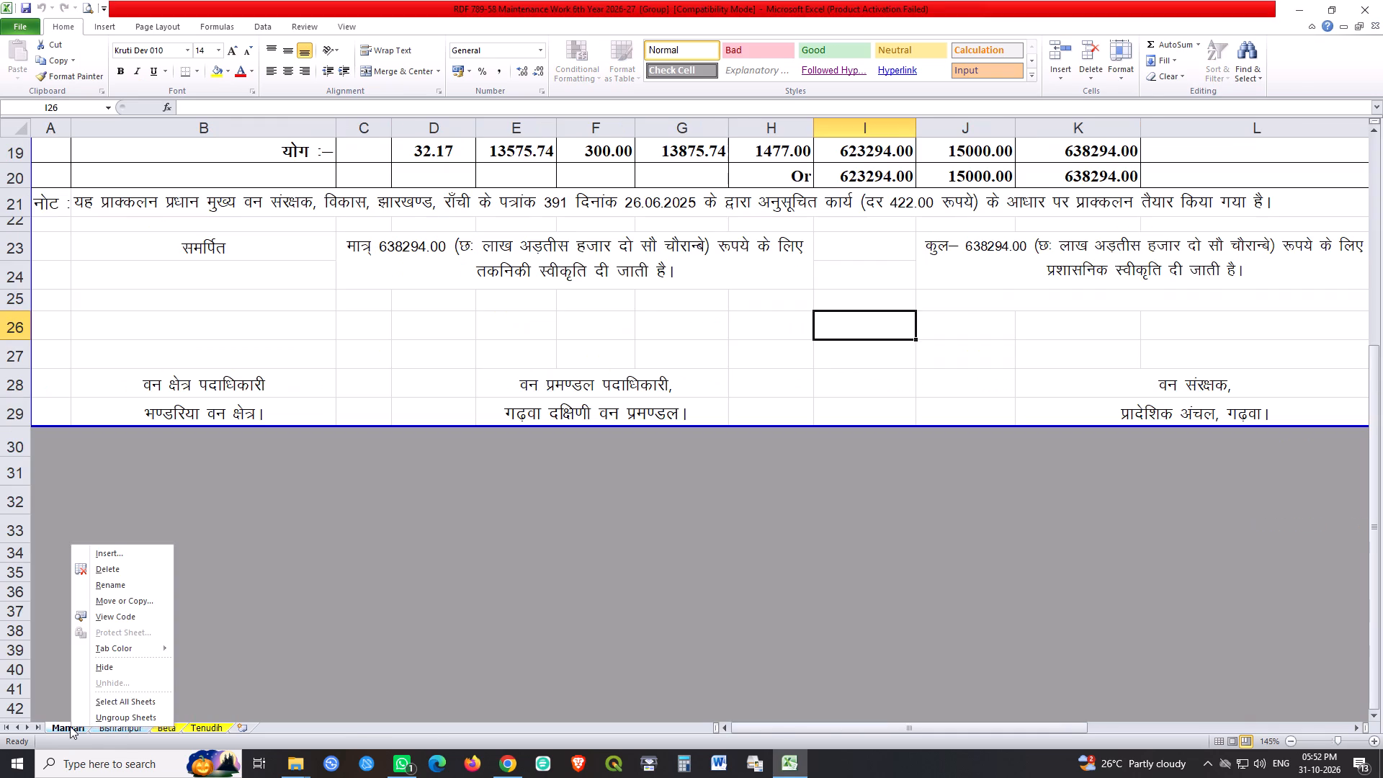
pyautogui.click(148, 569)
pyautogui.press('space')
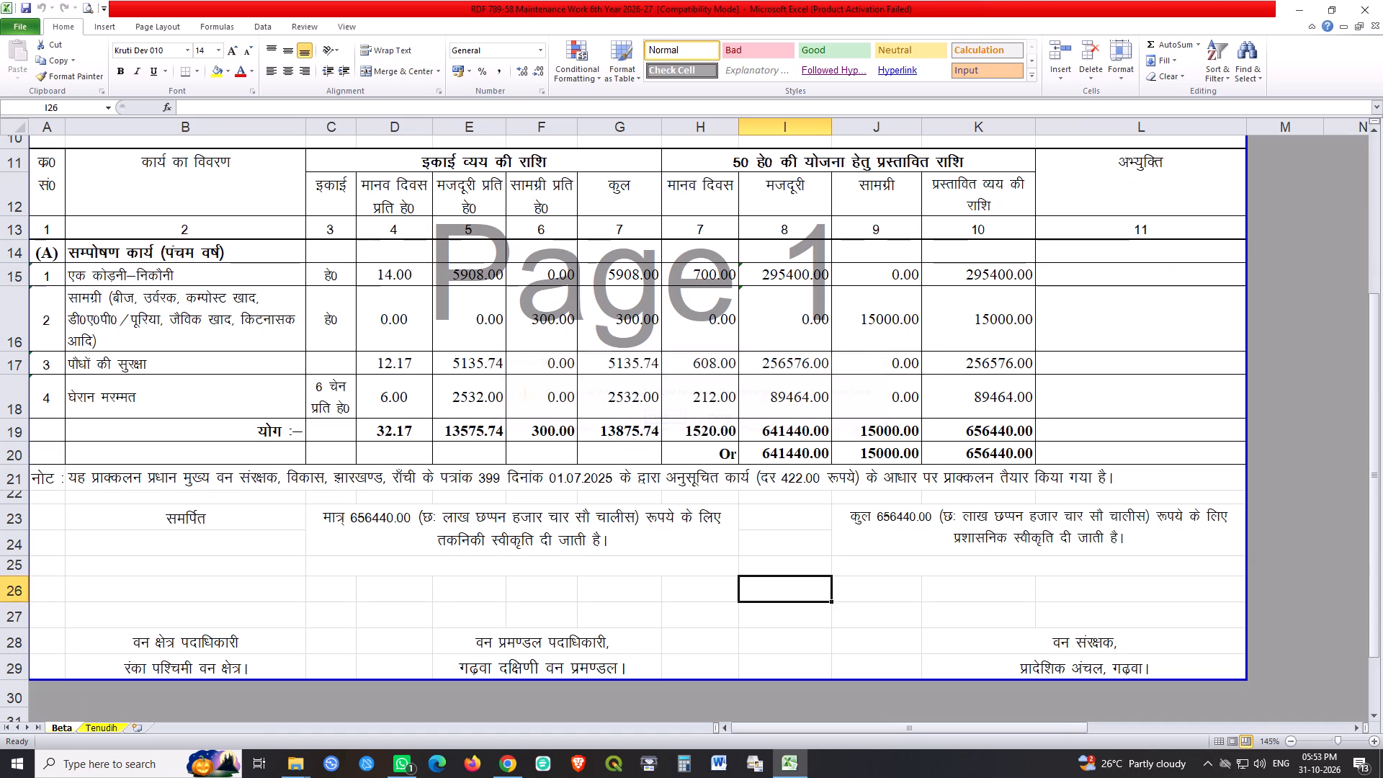
pyautogui.scroll(9, 731, 339)
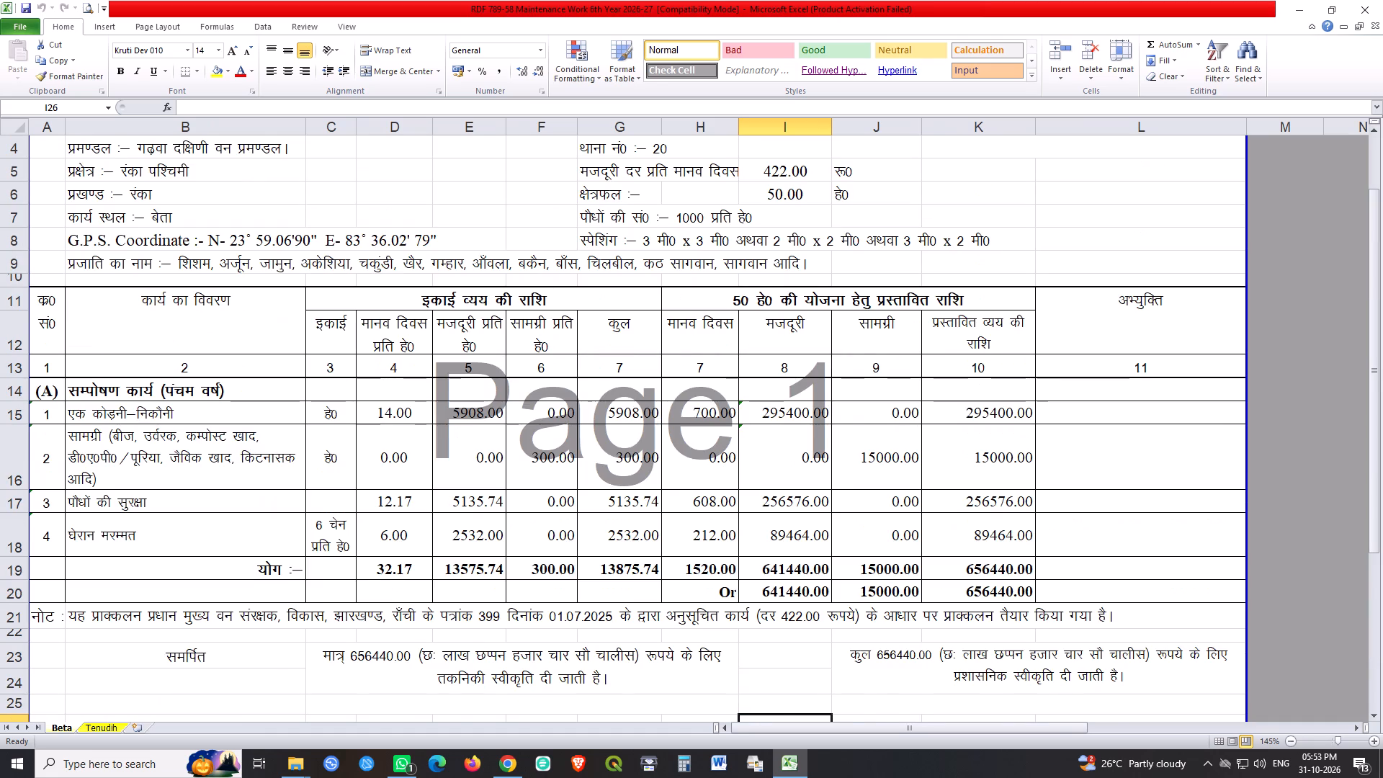
pyautogui.hotkey('ctrl', 's')
pyautogui.click(1369, 11)
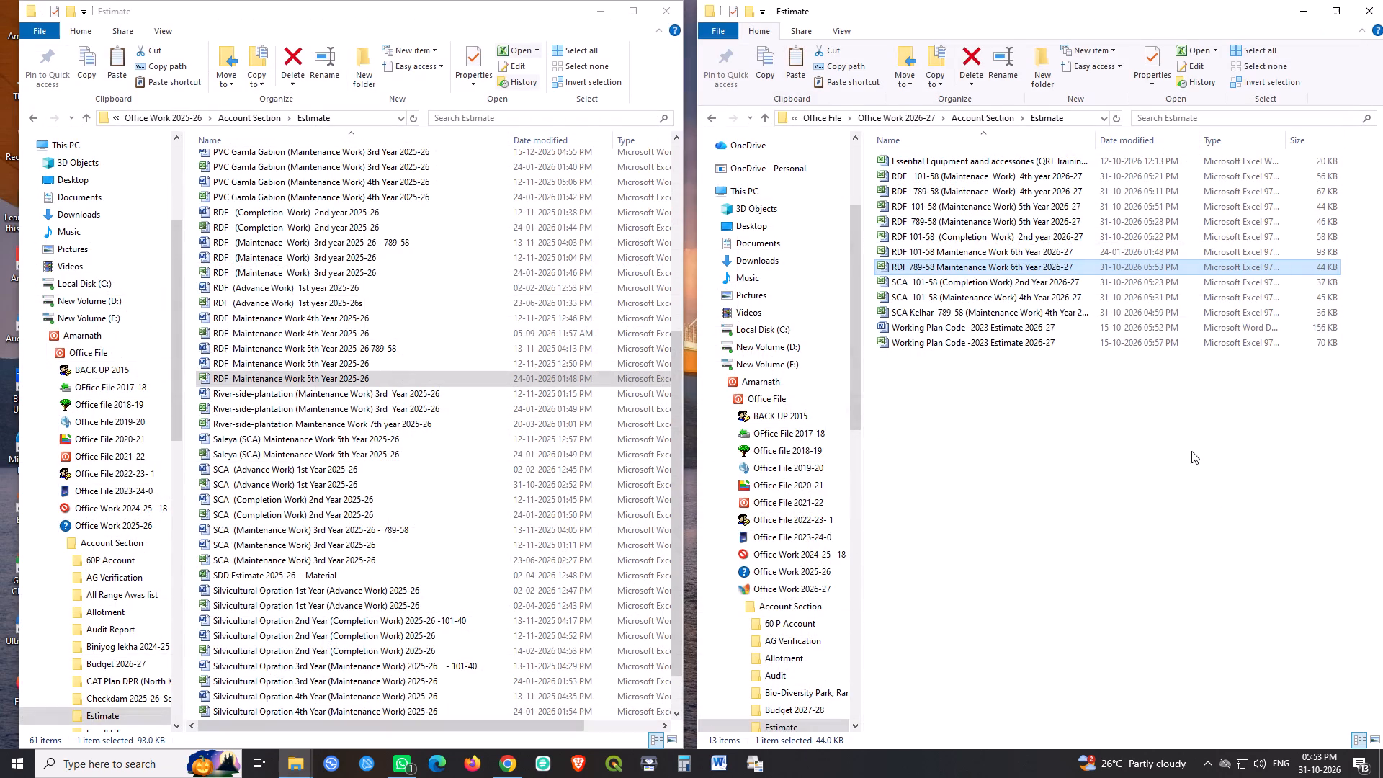
# Open the RDF 101-58 6th-year workbook, delete its Beta and Tenudih sheets, and save it.
pyautogui.press('Up')
pyautogui.press('Return')
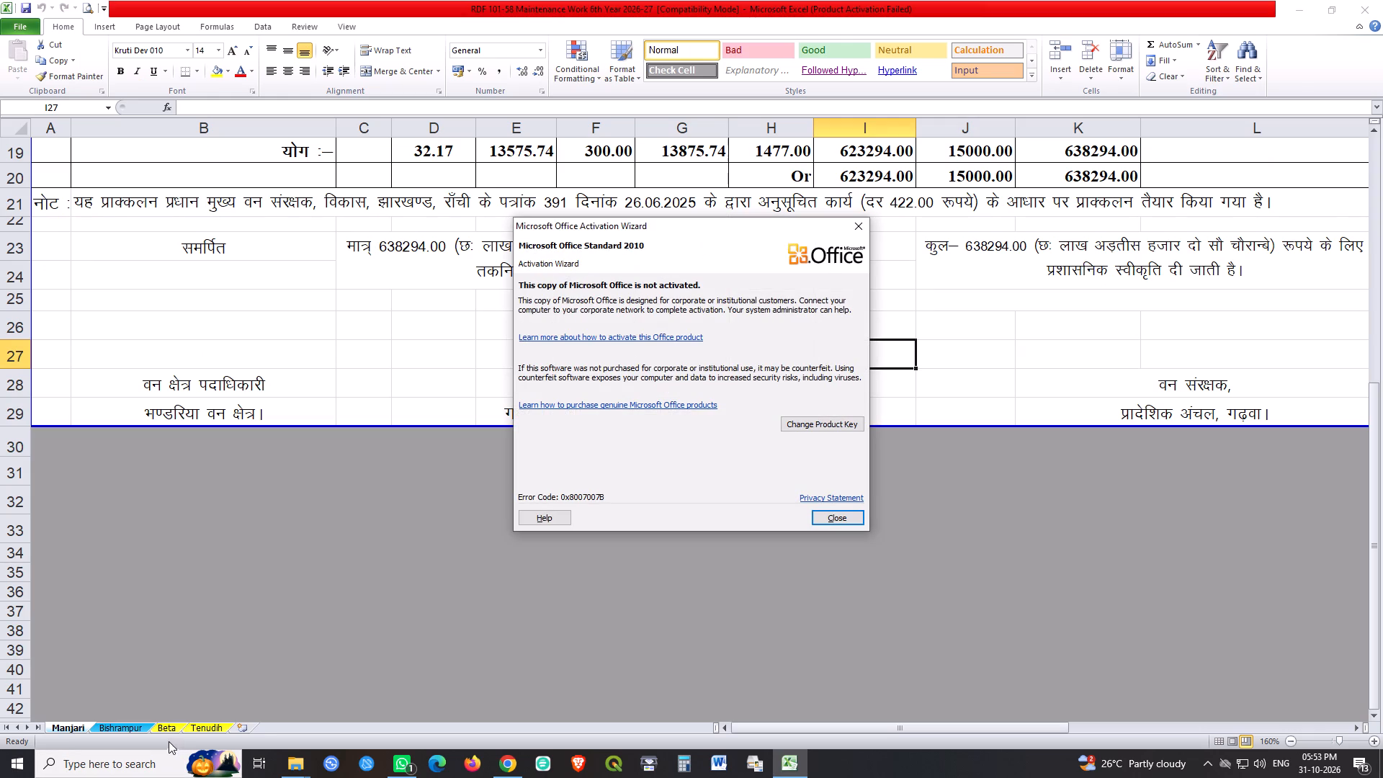
pyautogui.click(835, 516)
pyautogui.click(173, 727)
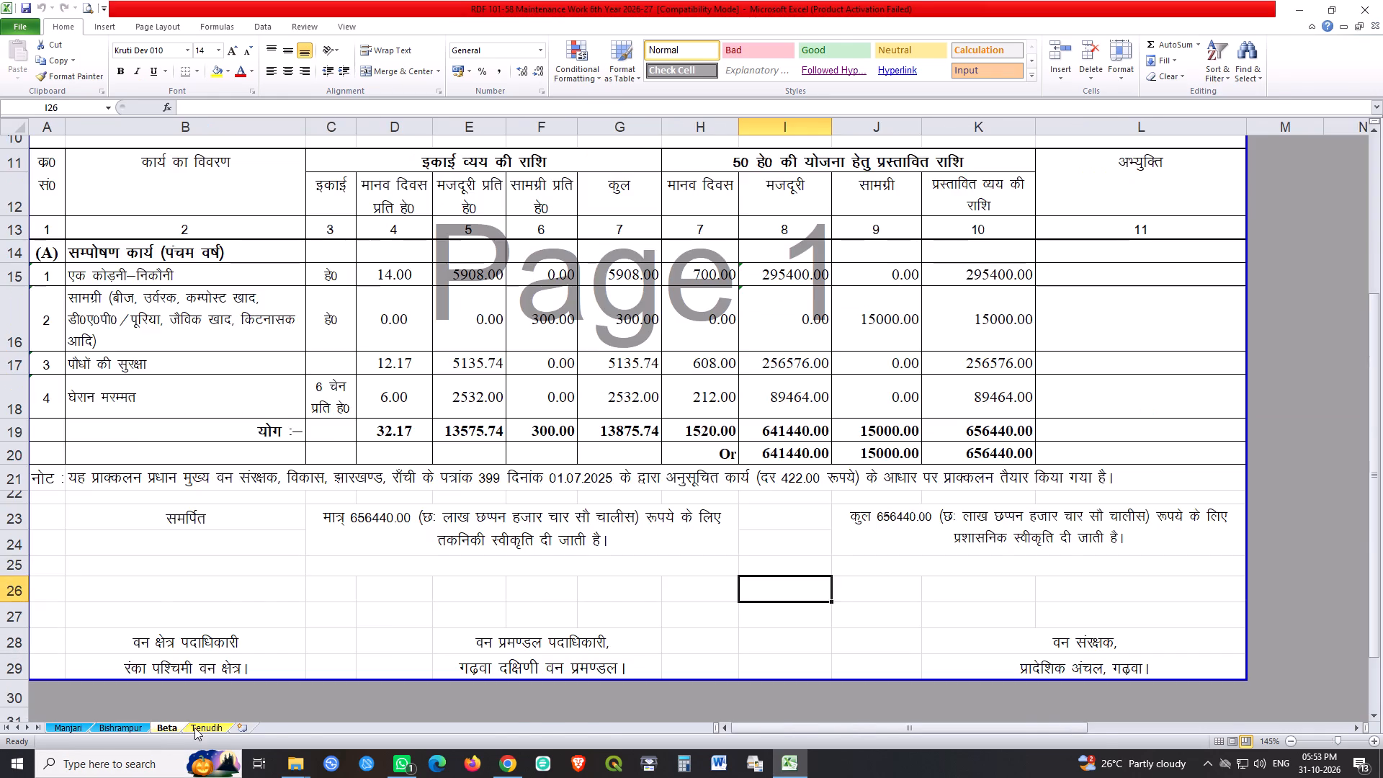
pyautogui.keyDown('shift'); pyautogui.click(207, 728); pyautogui.keyUp('shift')
pyautogui.keyDown('shift'); pyautogui.rightClick(207, 728); pyautogui.keyUp('shift')
pyautogui.click(296, 572)
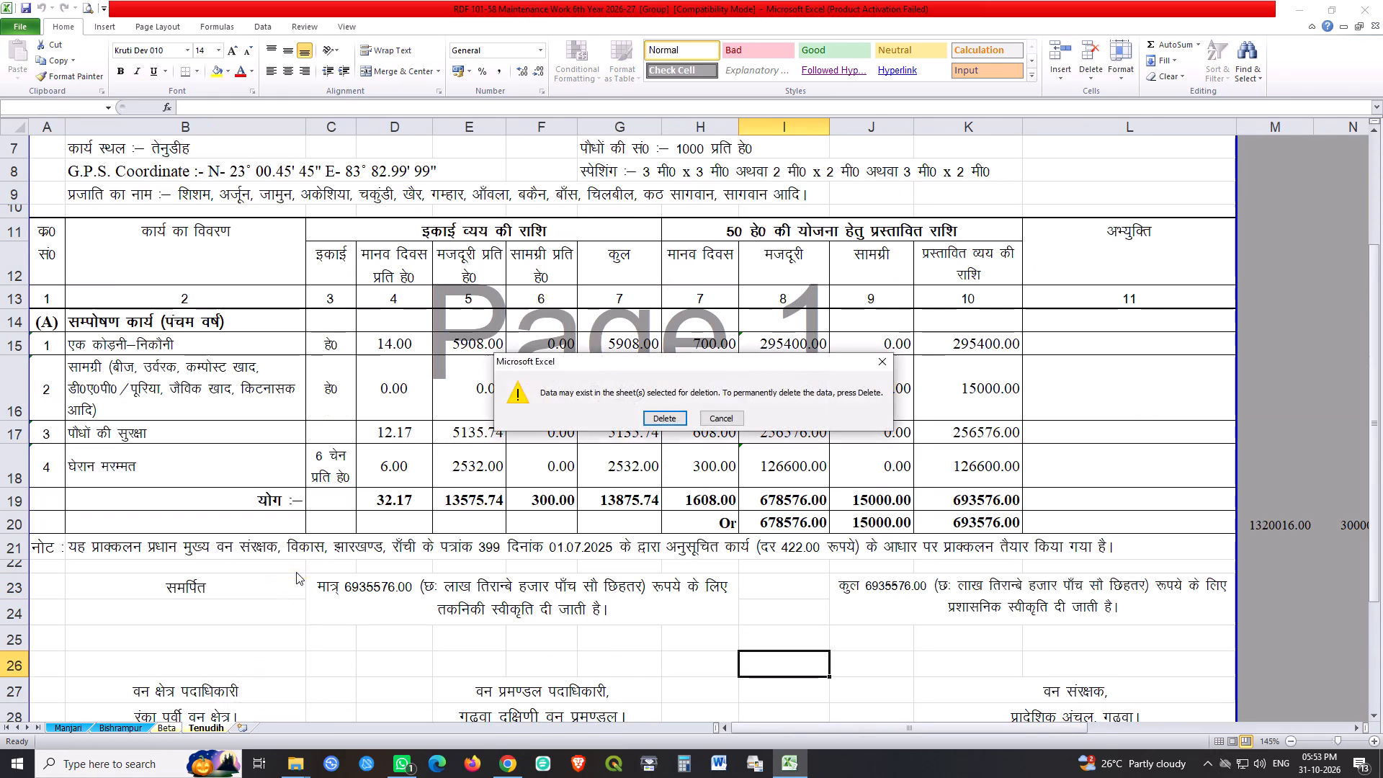
pyautogui.press('space')
pyautogui.hotkey('ctrl', 's')
pyautogui.hotkey('ctrl', 's')
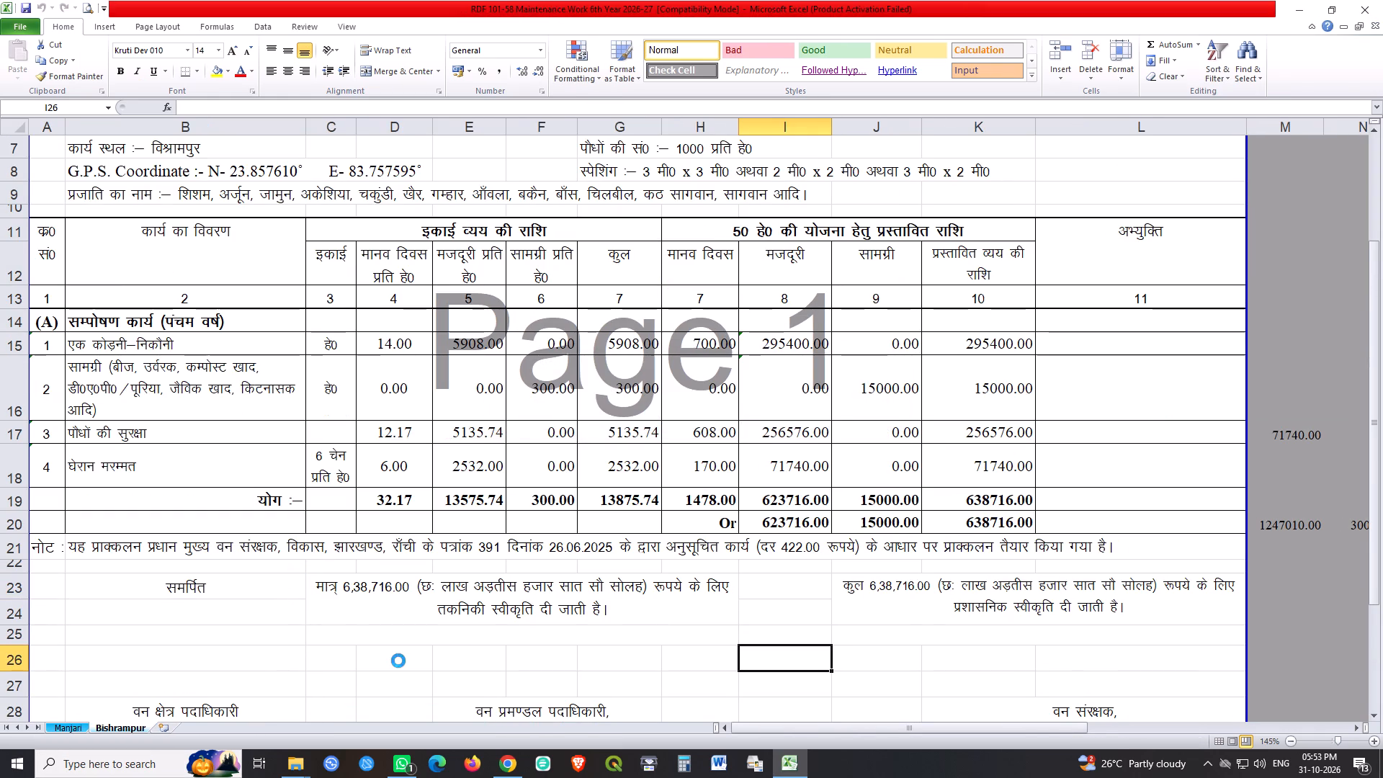
# Change the financial year in the Bishrampur sheet's title to 2026–27.
pyautogui.scroll(15, 848, 484)
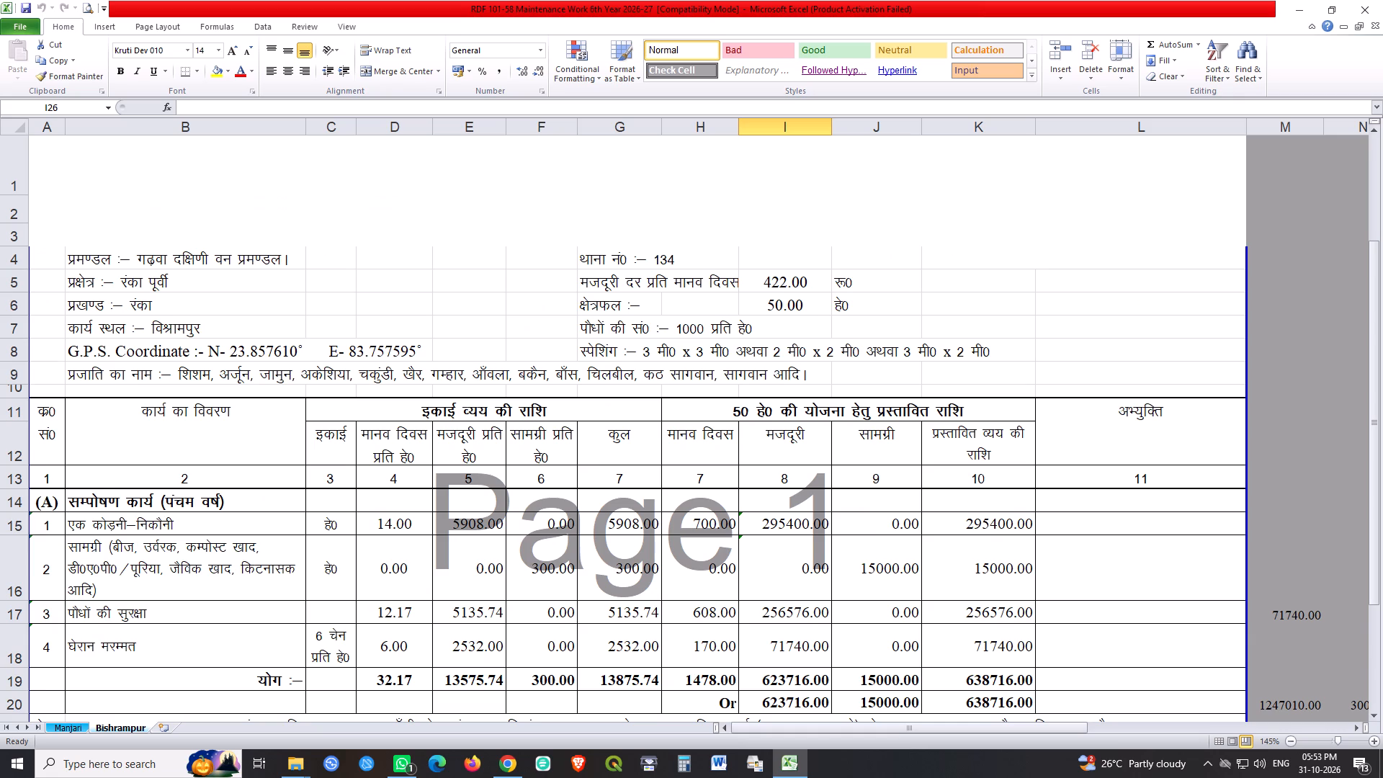
pyautogui.doubleClick(165, 151)
pyautogui.hotkey('shift', 'Left')
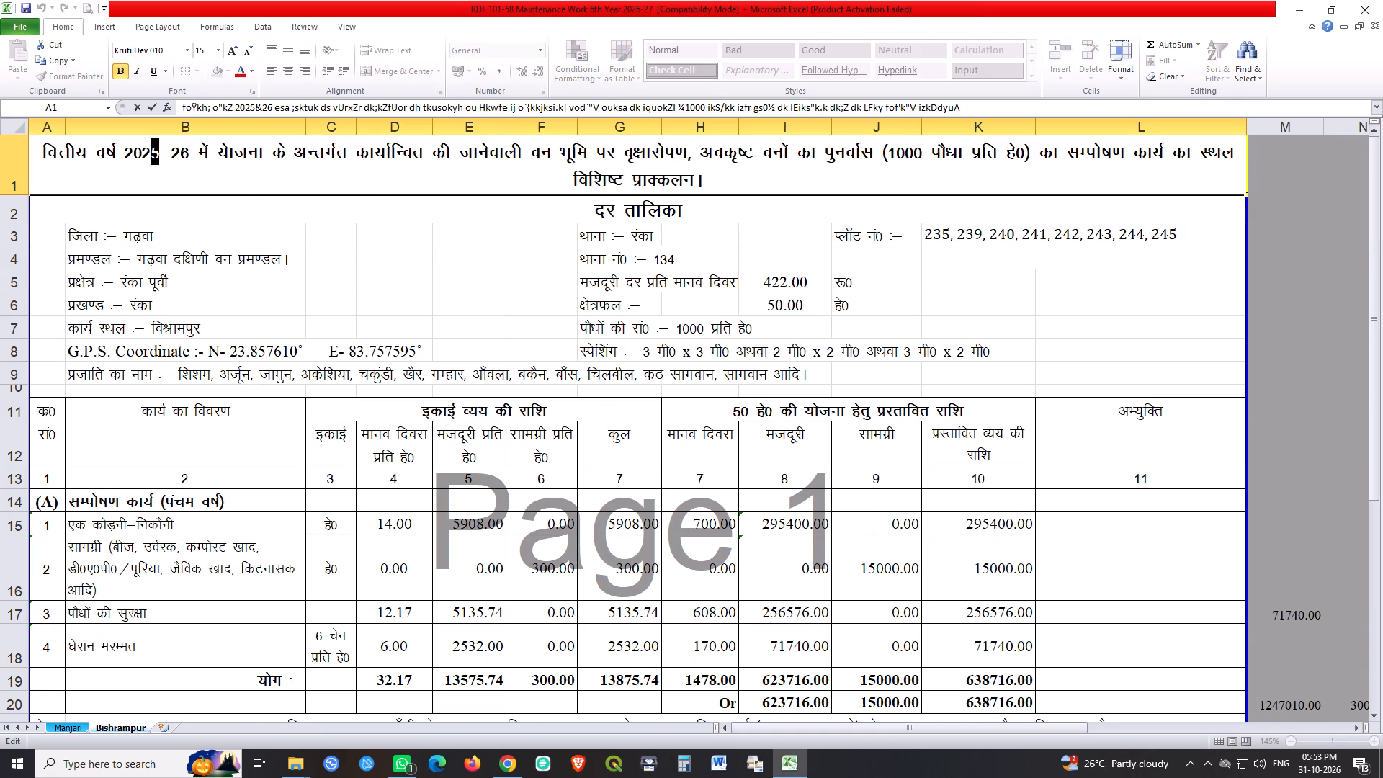
pyautogui.press('6')
pyautogui.press('Right')
pyautogui.press('Right')
pyautogui.hotkey('shift', 'Right')
pyautogui.press('7')
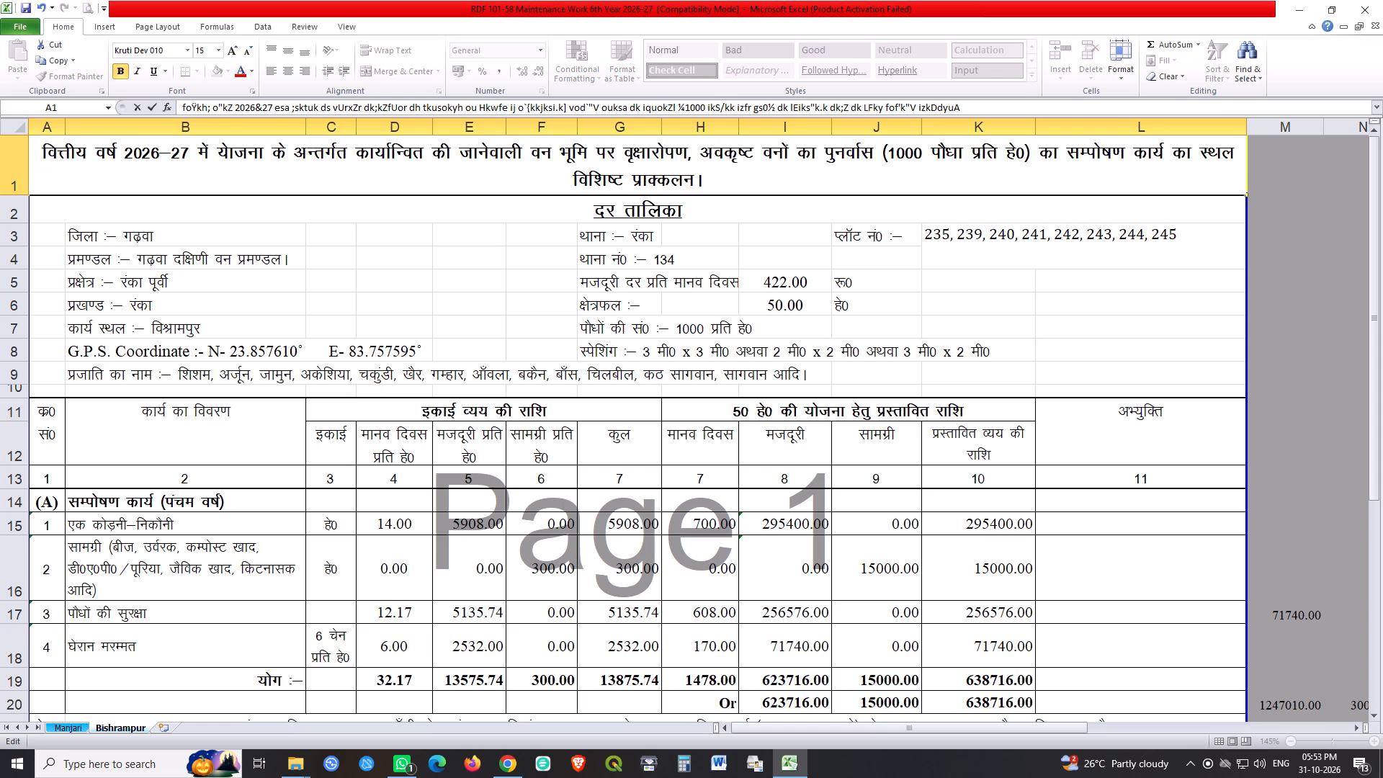
pyautogui.press('Return')
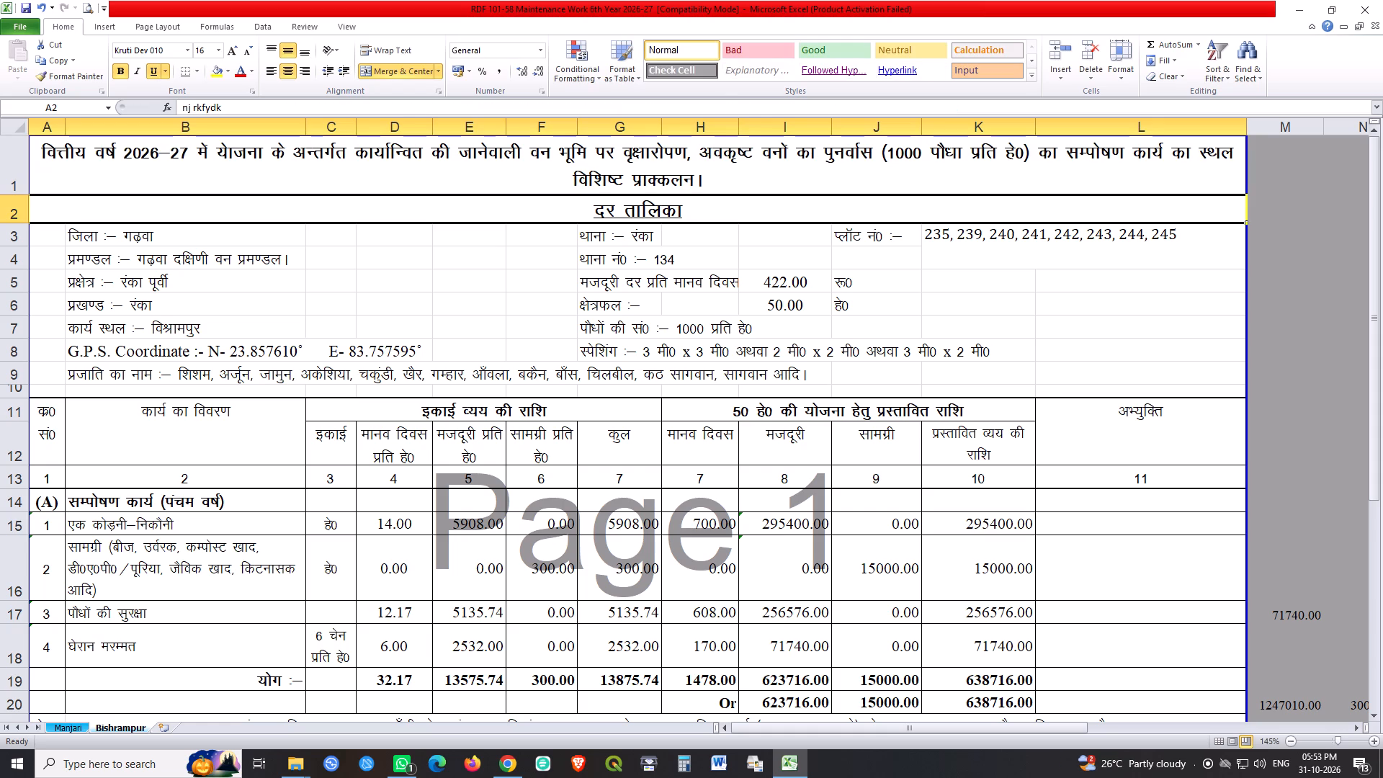
# Set the wage rate per man-day on the Bishrampur sheet to 468.
pyautogui.click(795, 285)
pyautogui.write('468')
pyautogui.press('Return')
# Delete अकेशिया and its comma from the species list in row 9 of the Bishrampur sheet.
pyautogui.doubleClick(166, 377)
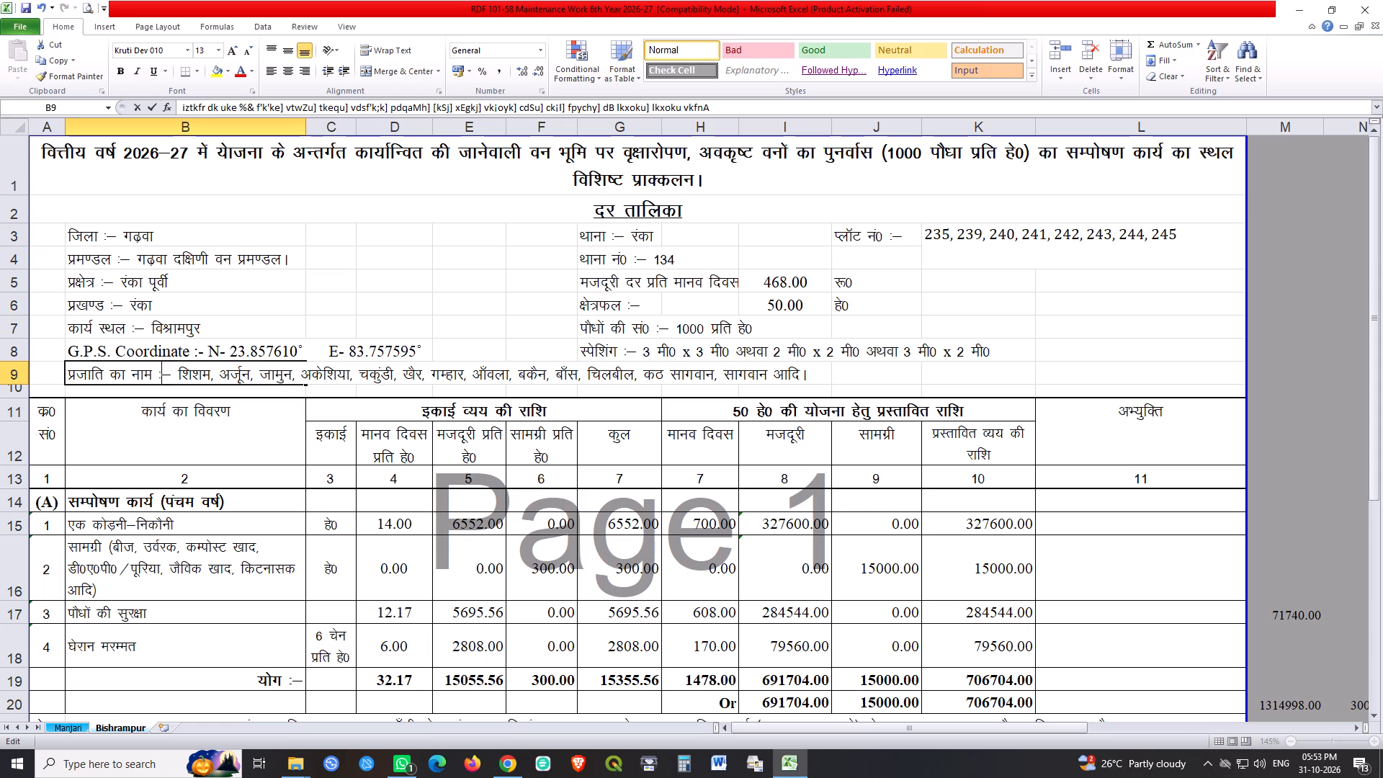
pyautogui.moveTo(300, 375); pyautogui.dragTo(352, 378)
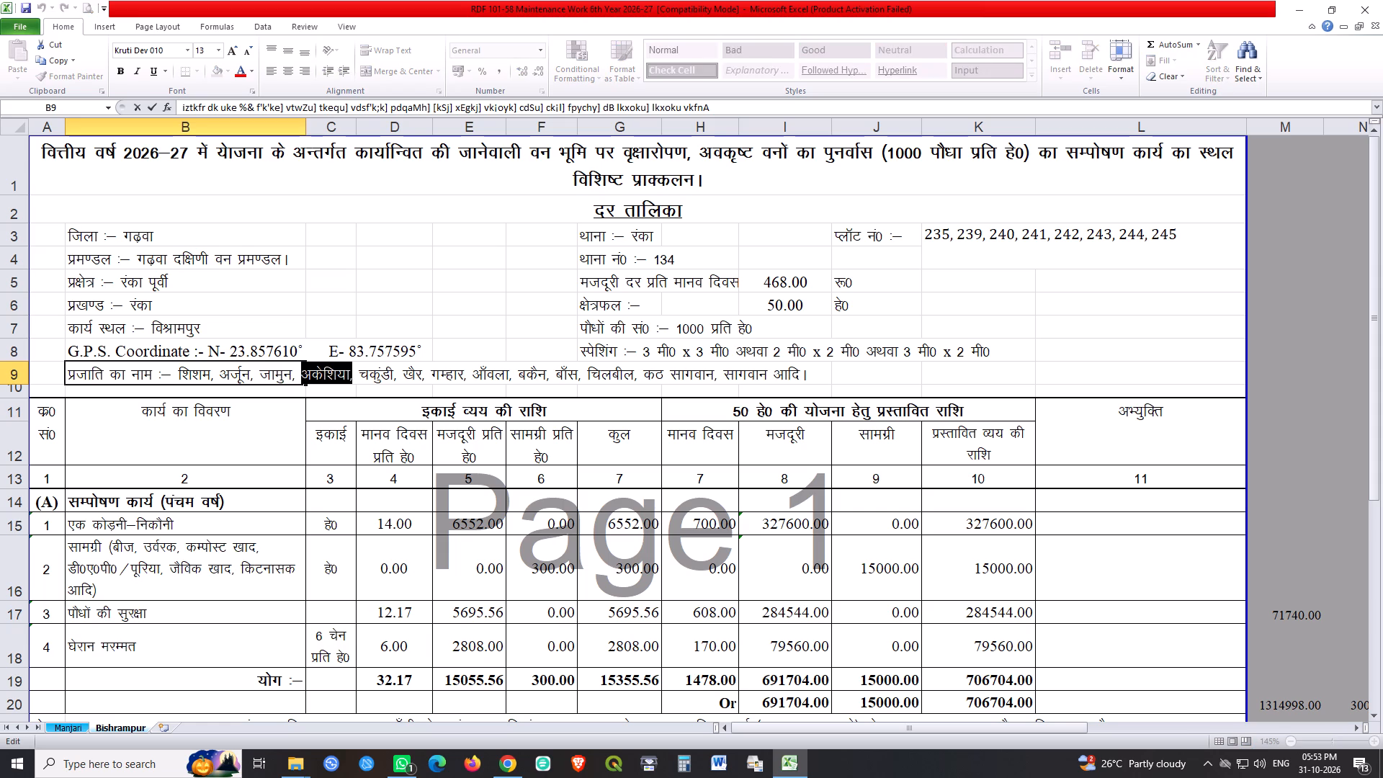
pyautogui.moveTo(352, 378); pyautogui.dragTo(353, 380)
pyautogui.press('Delete')
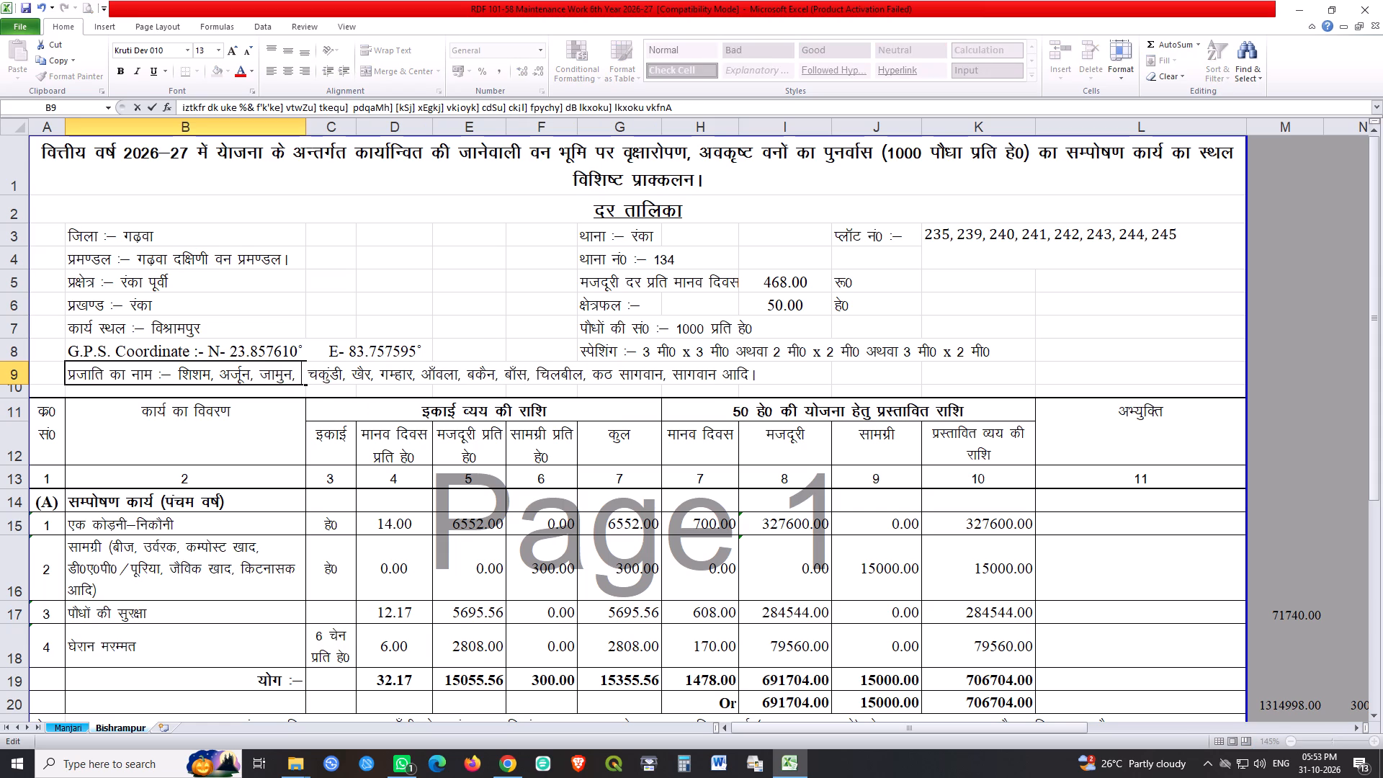
pyautogui.press('Delete')
pyautogui.press('Return')
# Set the wage rate per man-day on the Manjari sheet to 468.
pyautogui.click(66, 730)
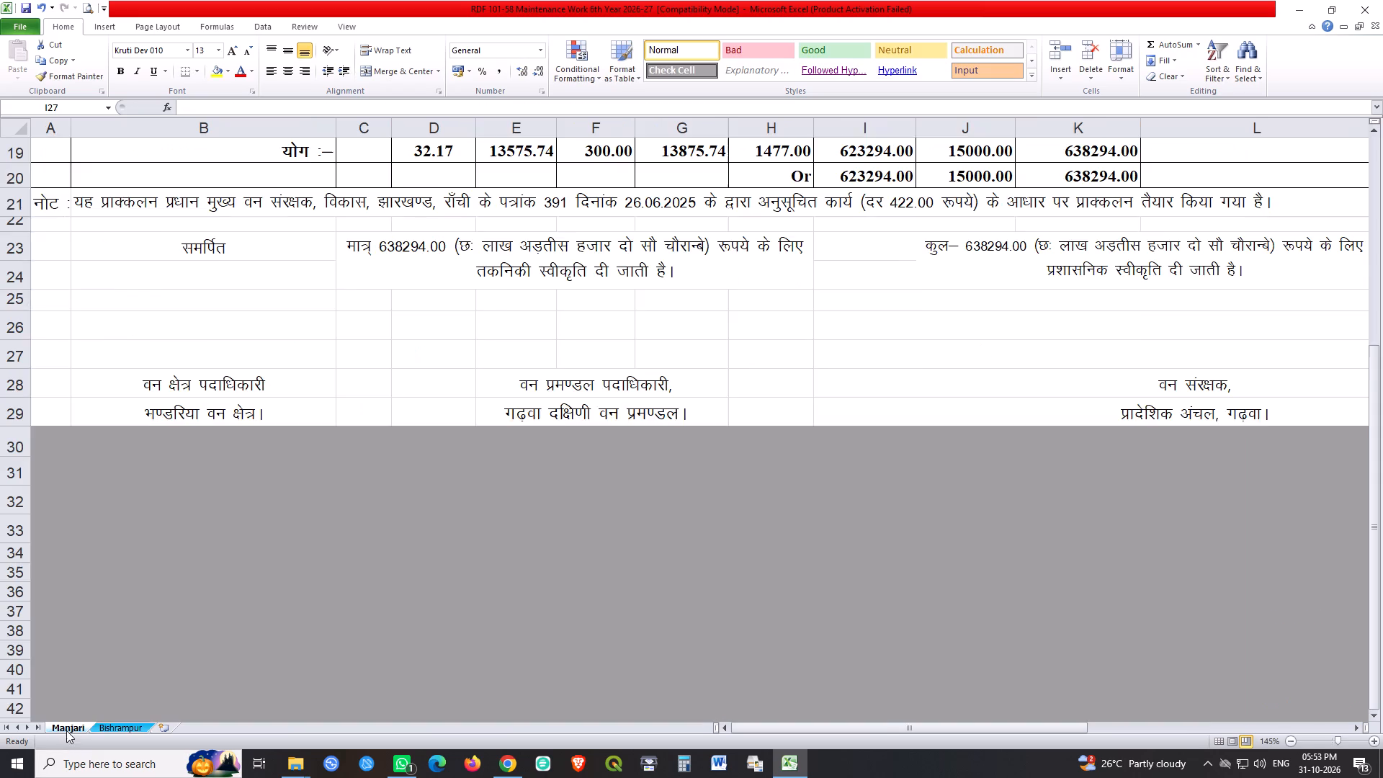
pyautogui.scroll(12, 713, 213)
pyautogui.click(858, 300)
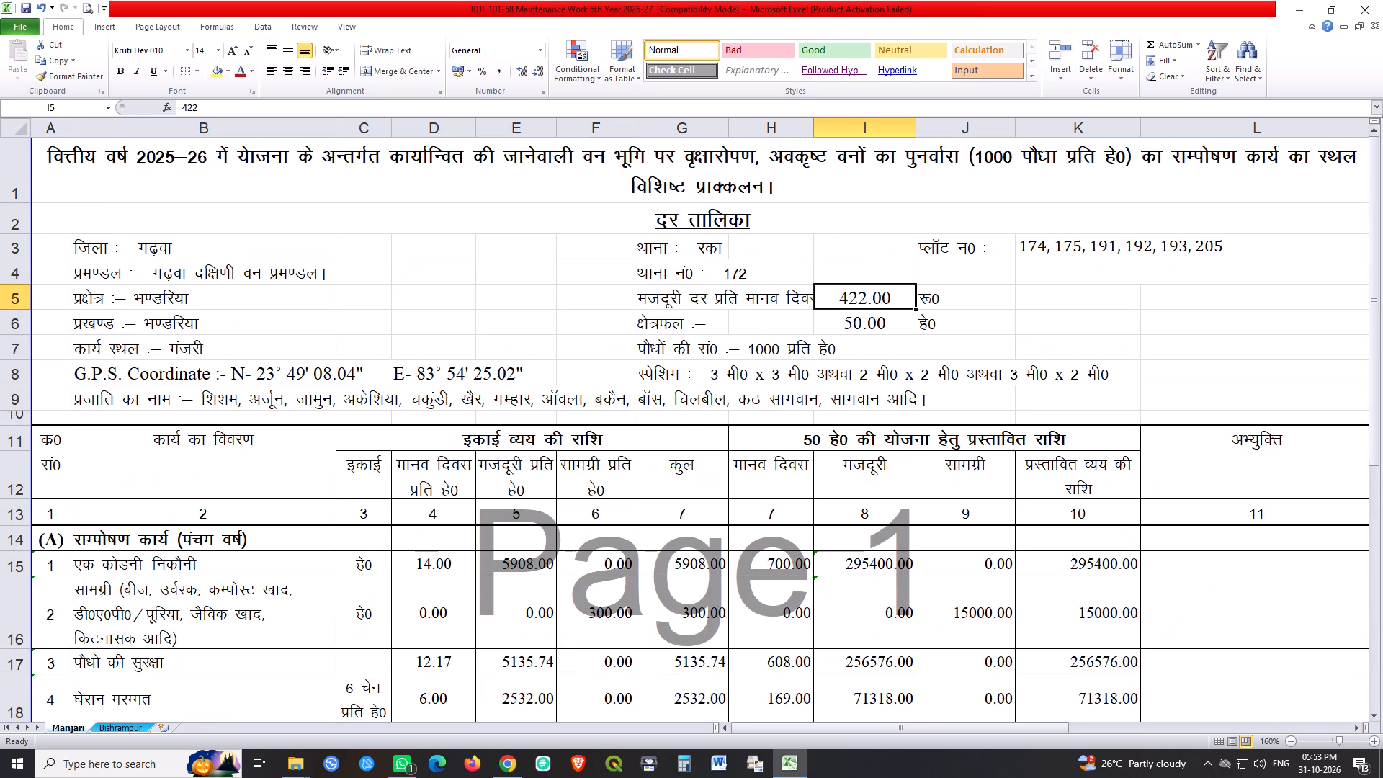
pyautogui.write('468')
pyautogui.press('Return')
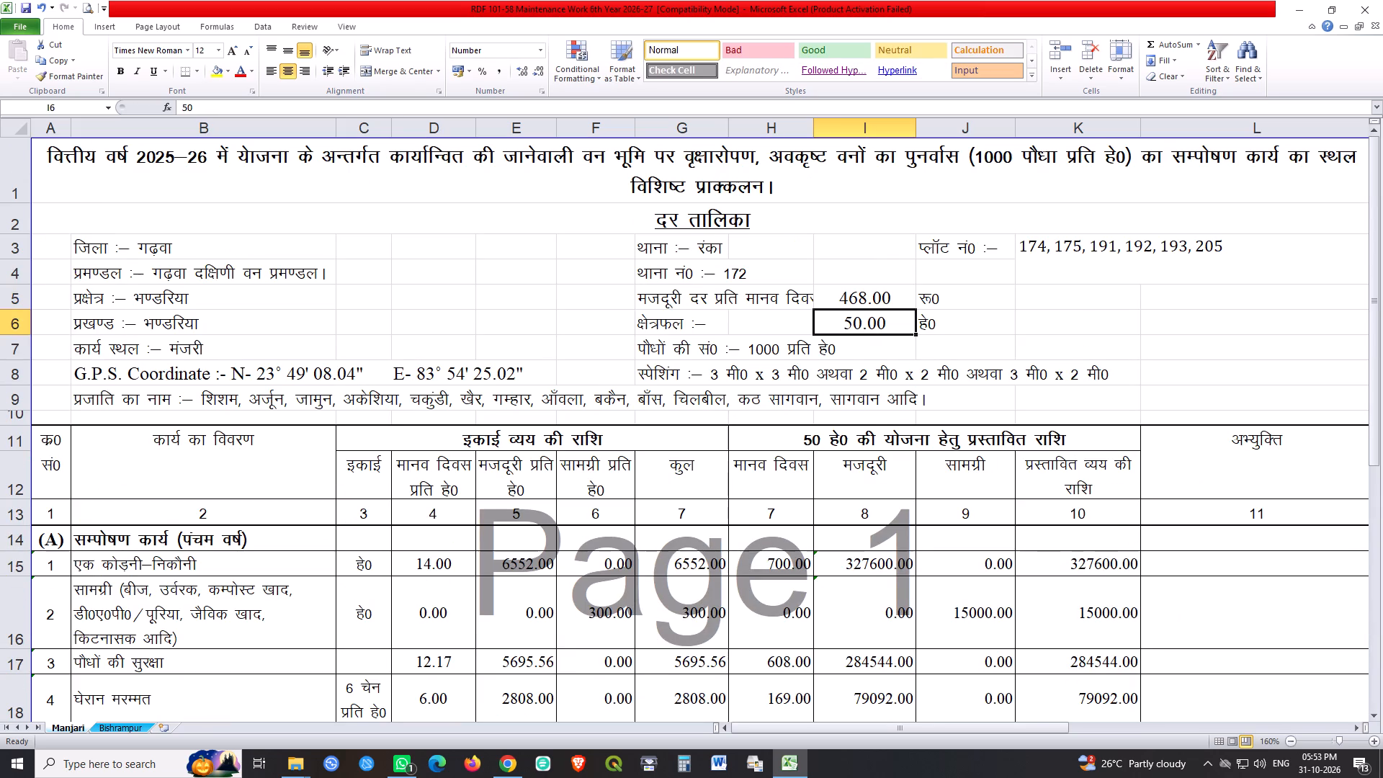
# Delete अकेशिया from the species list in row 9 of the Manjari sheet and save the workbook.
pyautogui.doubleClick(226, 398)
pyautogui.moveTo(344, 396); pyautogui.dragTo(386, 403)
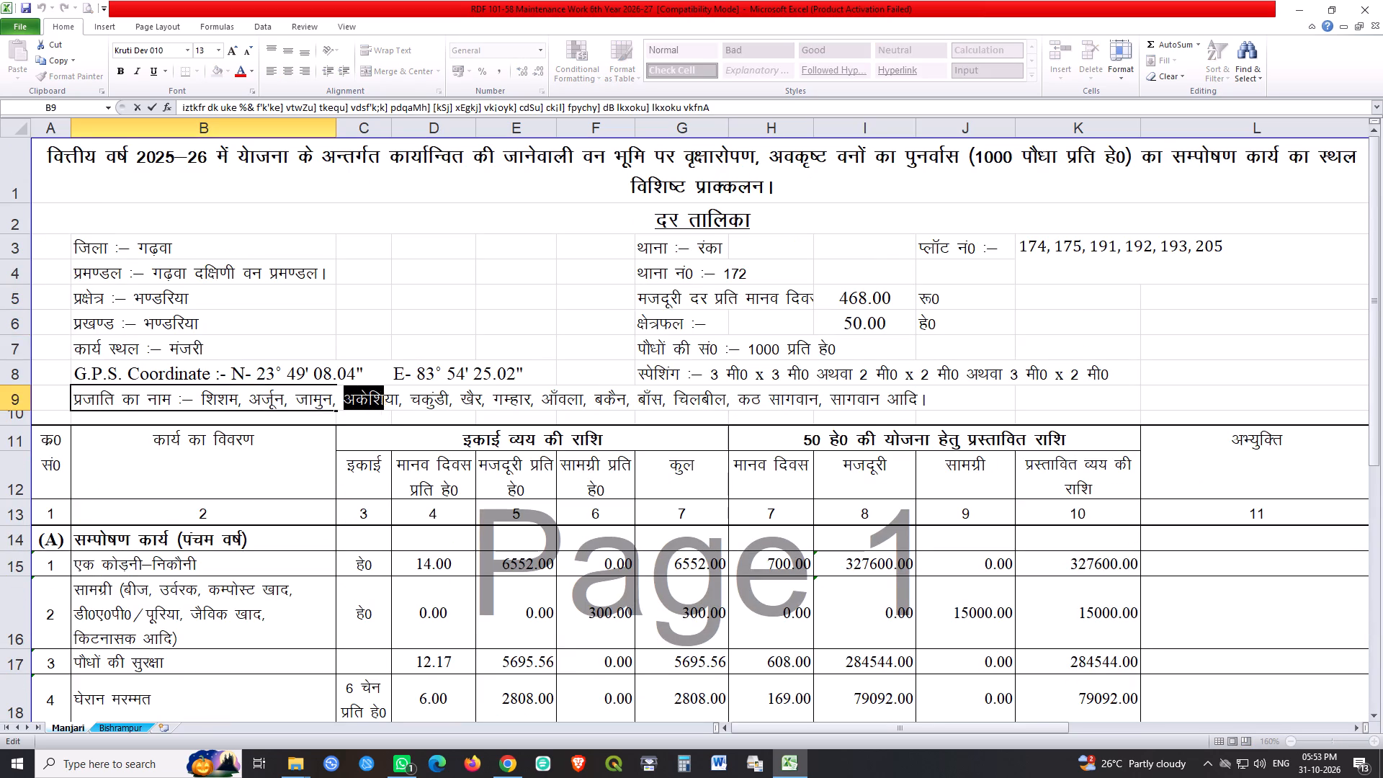
pyautogui.moveTo(386, 403); pyautogui.dragTo(407, 404)
pyautogui.press('Delete')
pyautogui.press('Return')
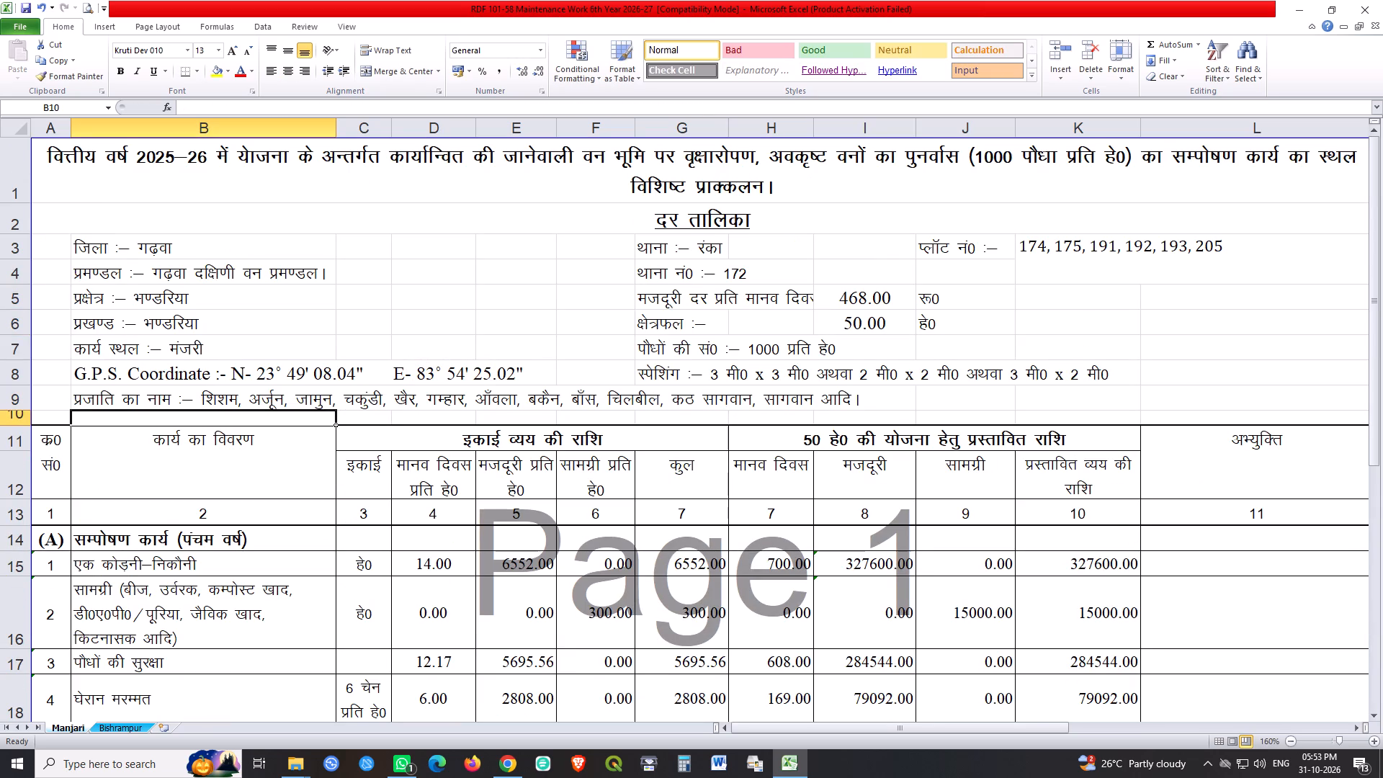
pyautogui.hotkey('ctrl', 's')
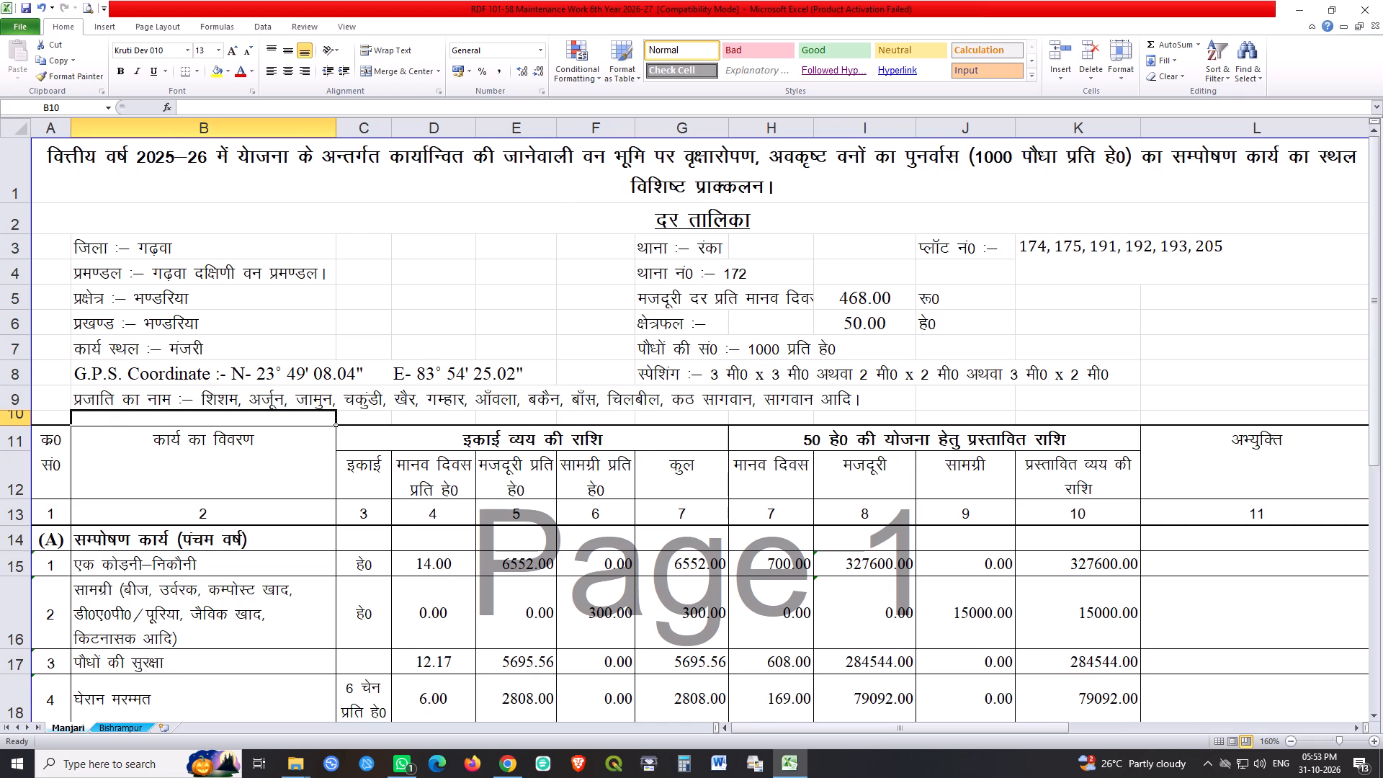
# Replace पंचम with षष्टम in the section (A) heading in row 14 of the Bishrampur sheet.
pyautogui.click(134, 723)
pyautogui.click(465, 277)
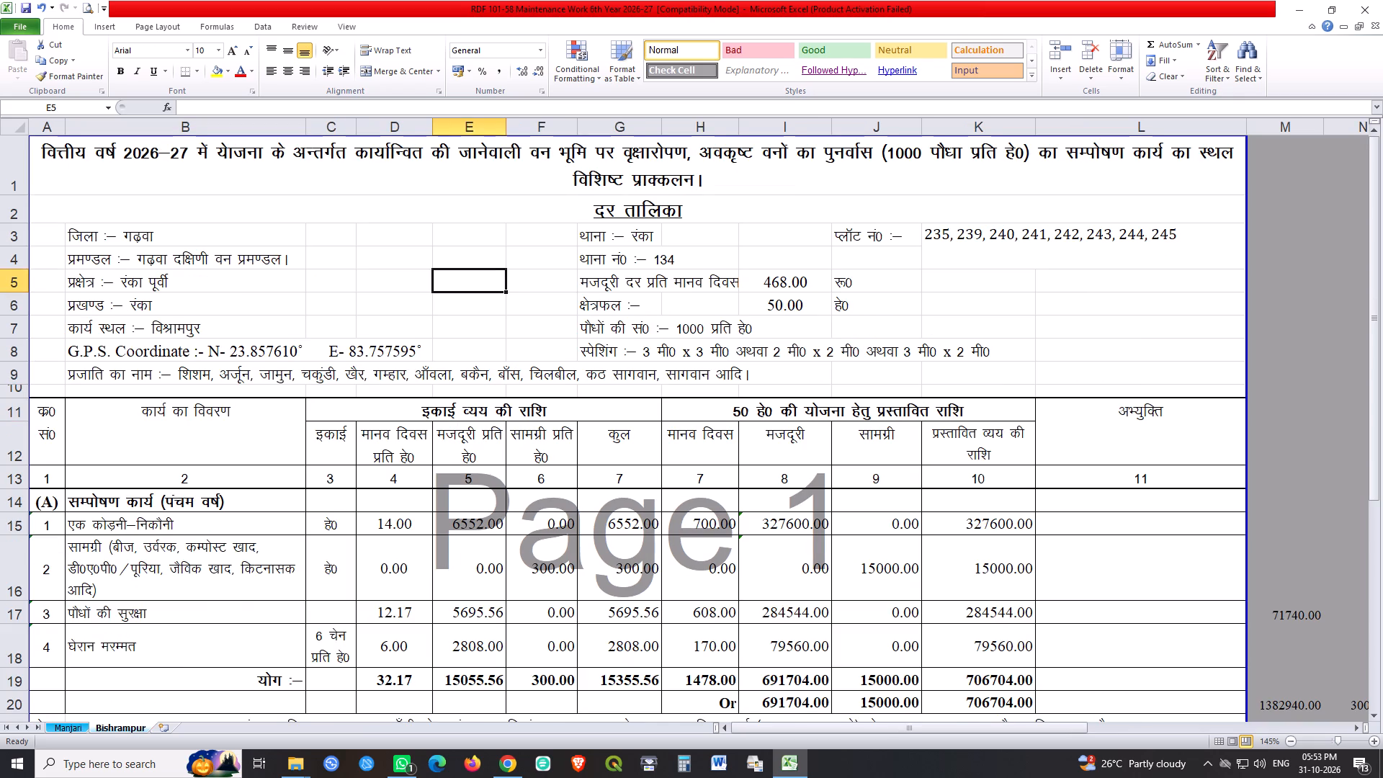
pyautogui.doubleClick(198, 501)
pyautogui.press('Left')
pyautogui.hotkey('ctrl', 'shift', 'Left')
pyautogui.hotkey('shift', 'Right')
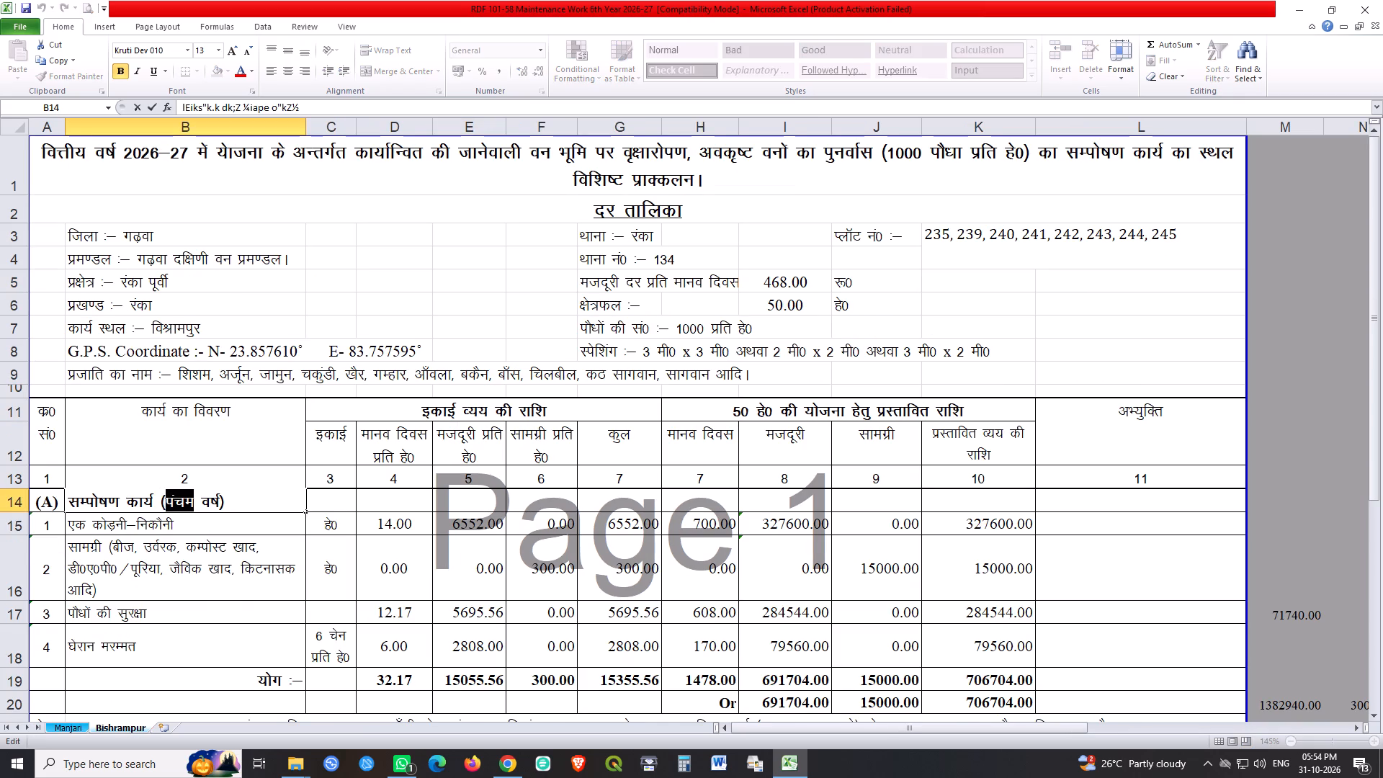
pyautogui.write('"k"Ve')
pyautogui.press('Return')
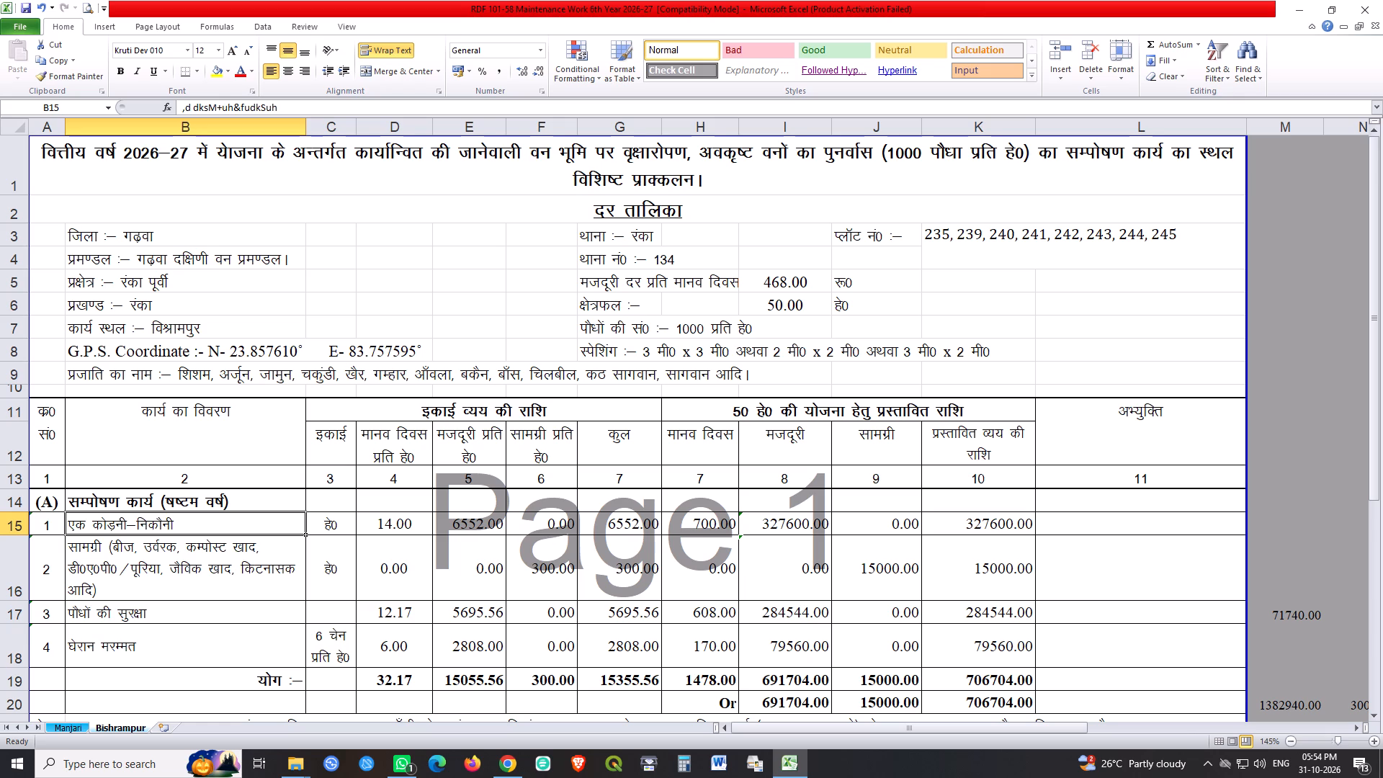
# Delete the एक कोड़नी–निकौनी, सामग्री and घेरान मरम्मत rows from section (A) of the Bishrampur sheet.
pyautogui.click(9, 527)
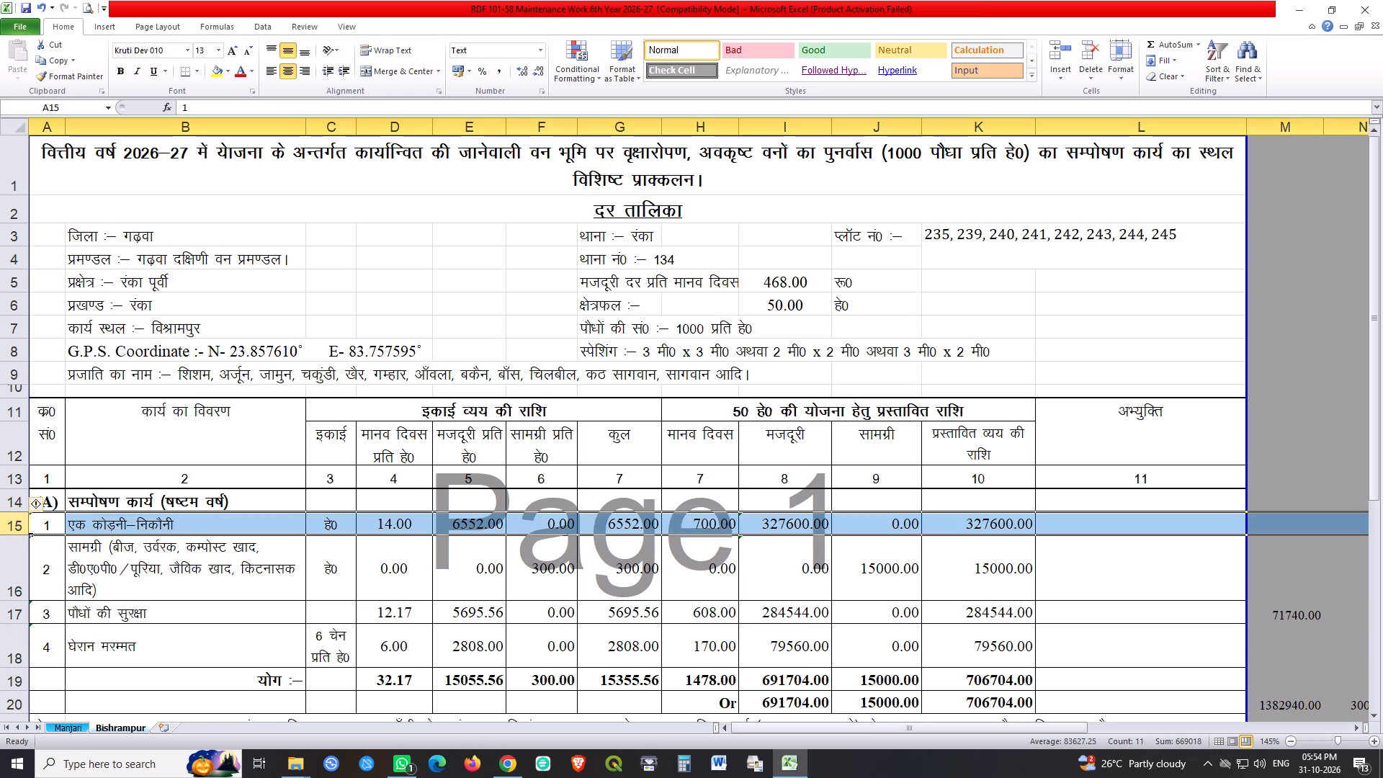
pyautogui.hotkey('ctrl', '-')
pyautogui.hotkey('ctrl', '-')
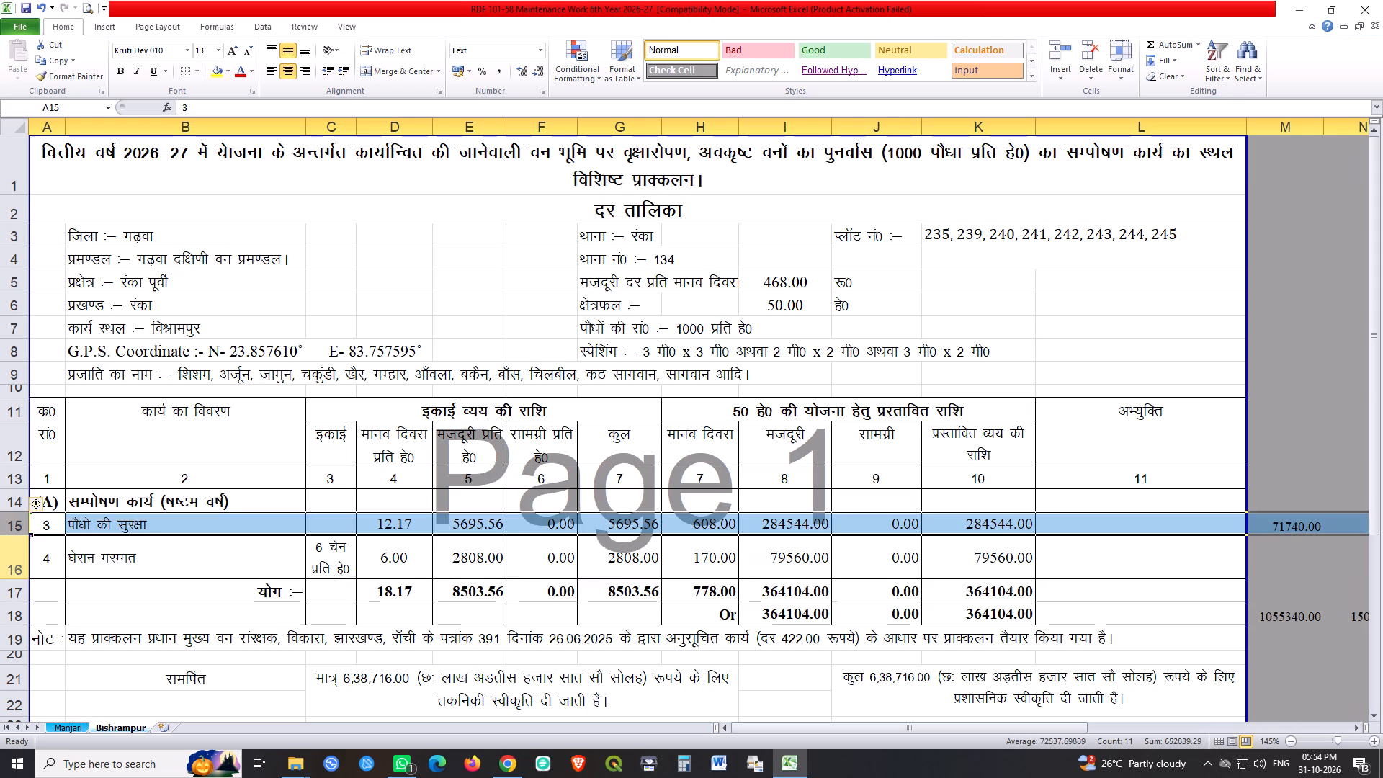
pyautogui.click(17, 555)
pyautogui.hotkey('ctrl', '-')
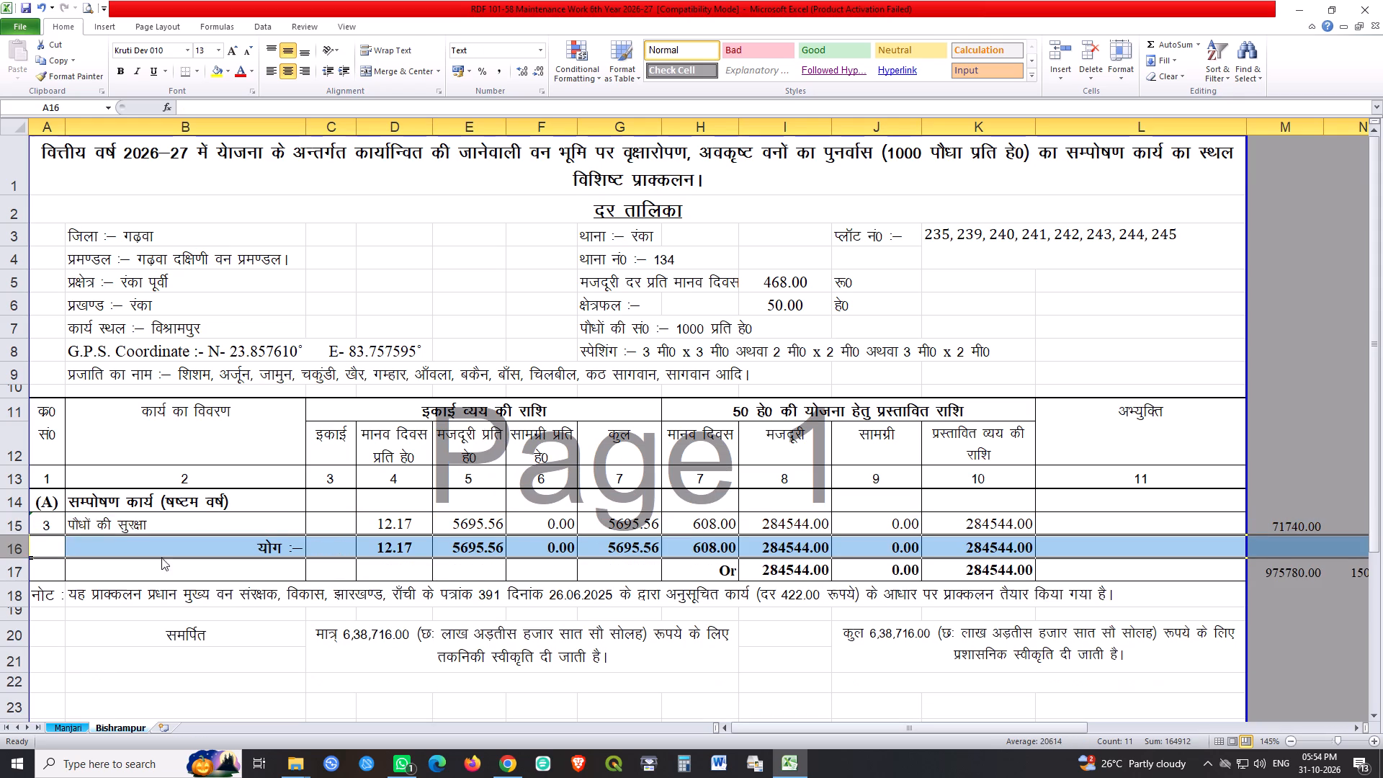
pyautogui.click(161, 558)
# Renumber the पौधों की सुरक्षा item in row 15 as 1.
pyautogui.click(53, 527)
pyautogui.press('1')
pyautogui.press('Return')
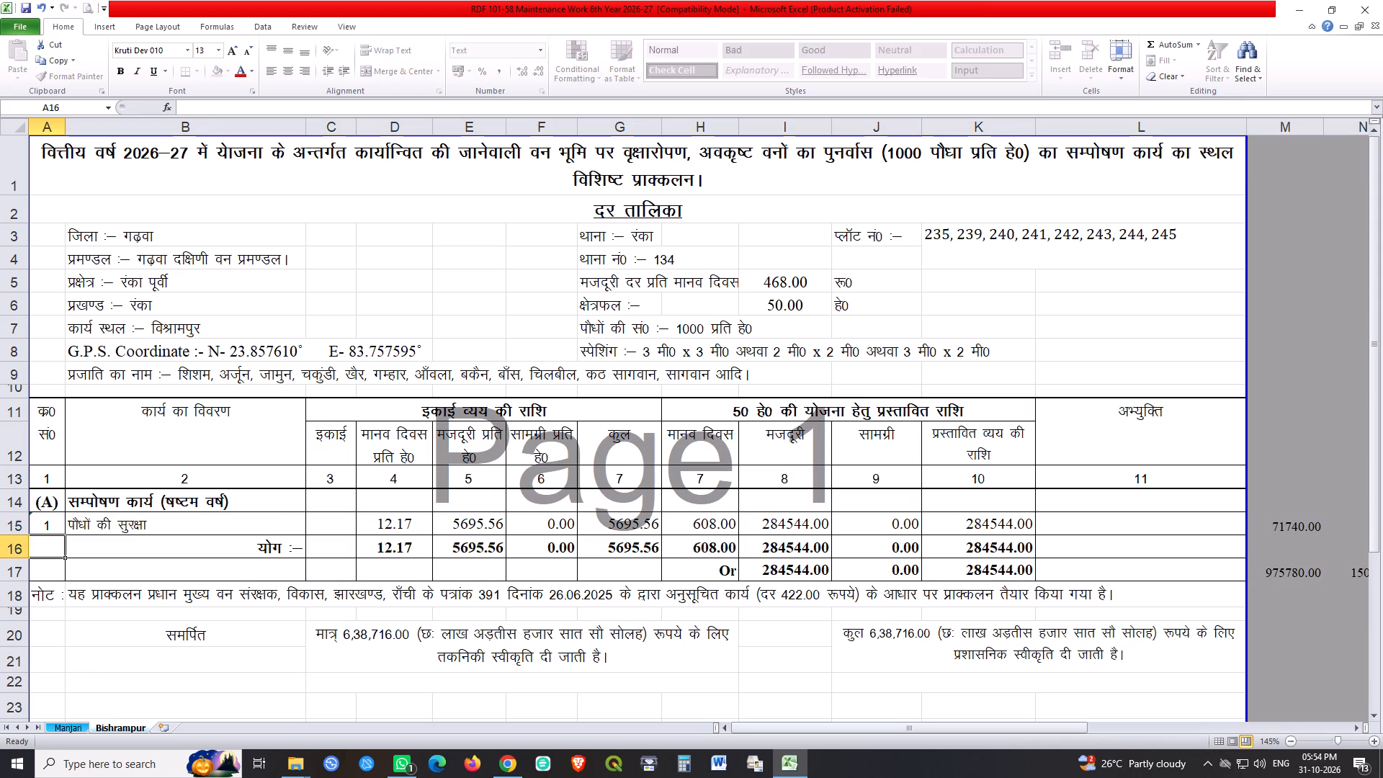
# Examine the formulas behind the per-hectare rates, man-days, wages and totals in rows 15 to 17.
pyautogui.click(391, 520)
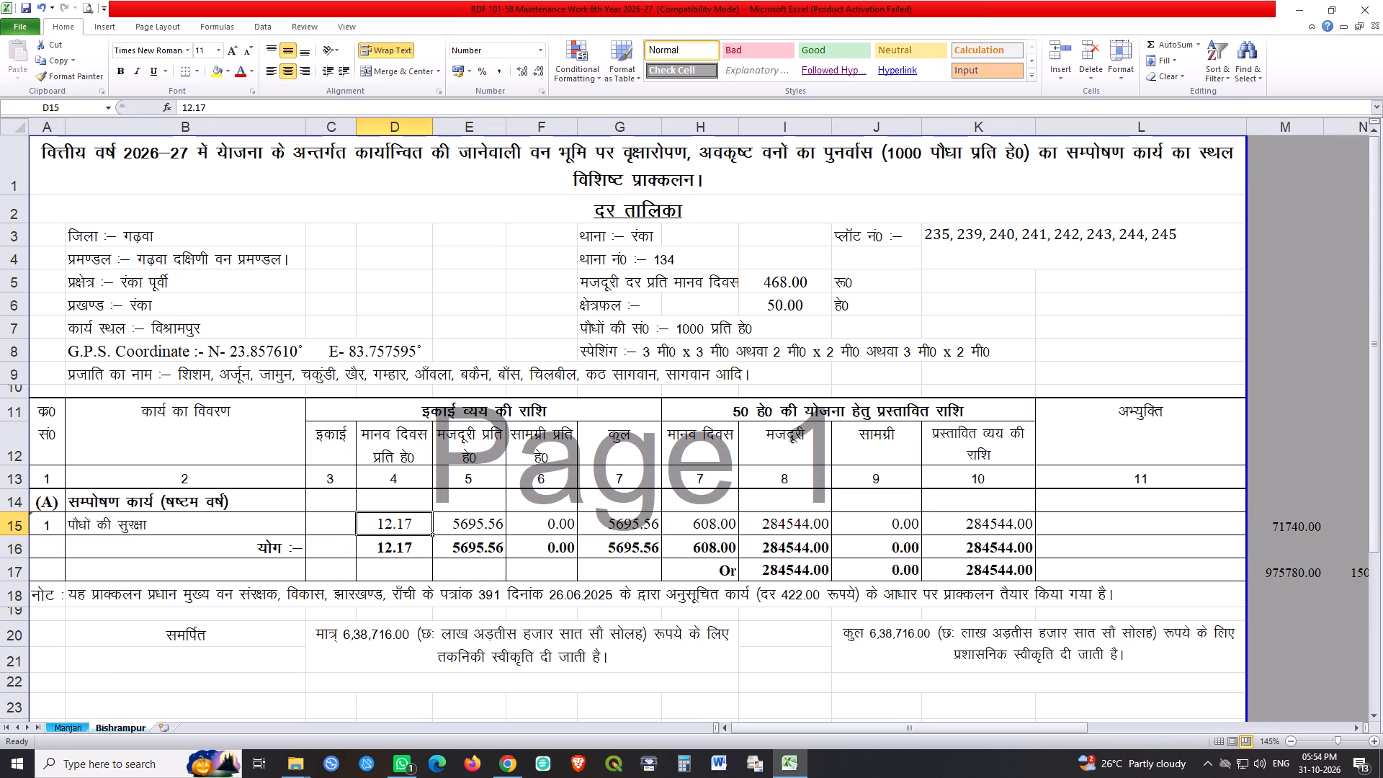
pyautogui.click(500, 516)
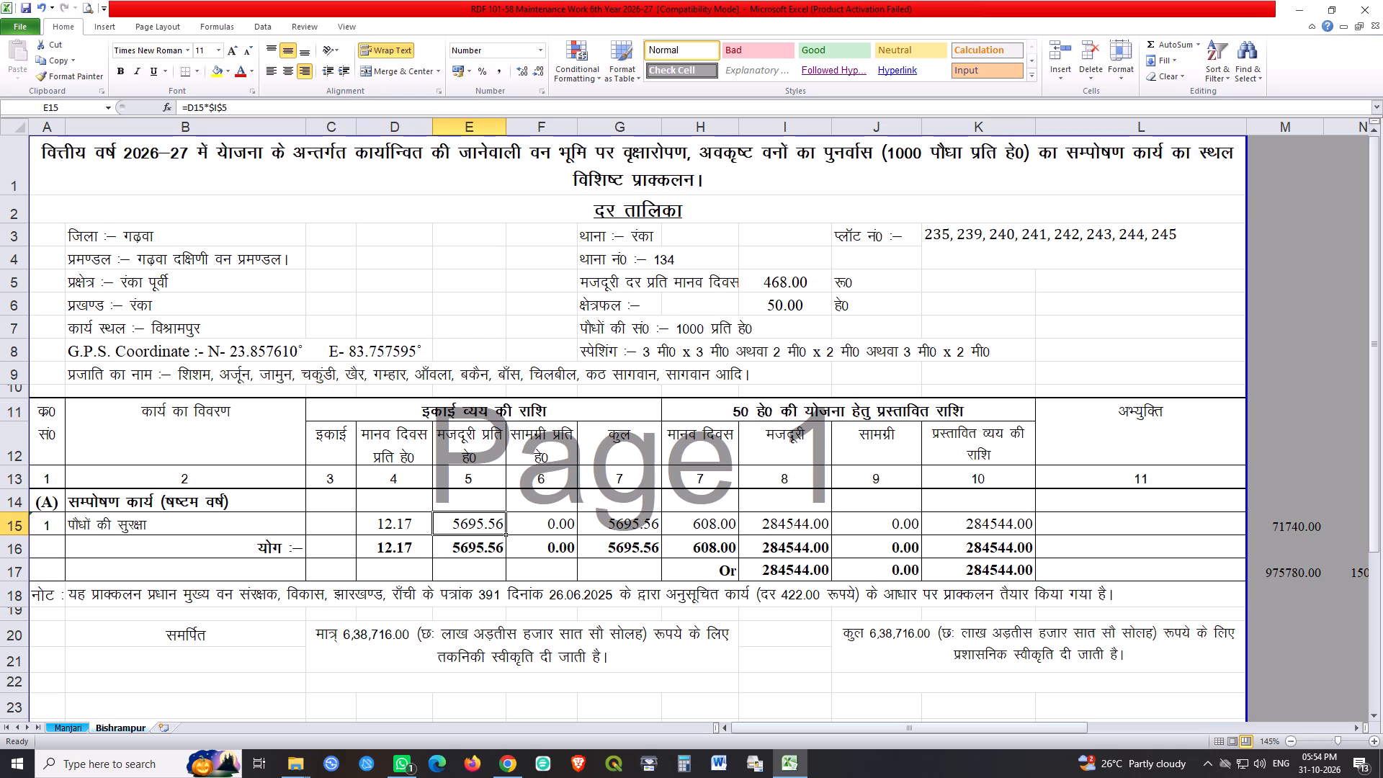
pyautogui.doubleClick(486, 527)
pyautogui.press('Return')
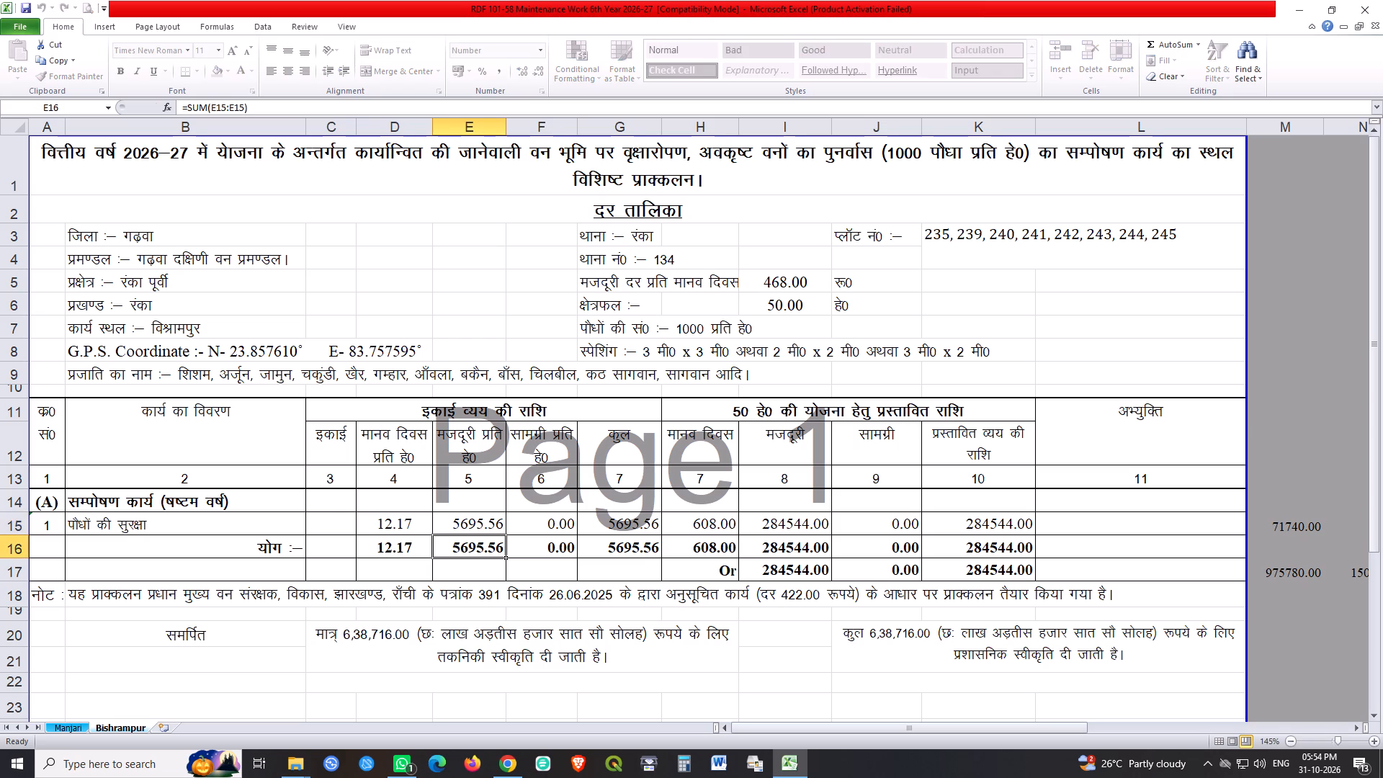
pyautogui.click(635, 528)
pyautogui.click(699, 531)
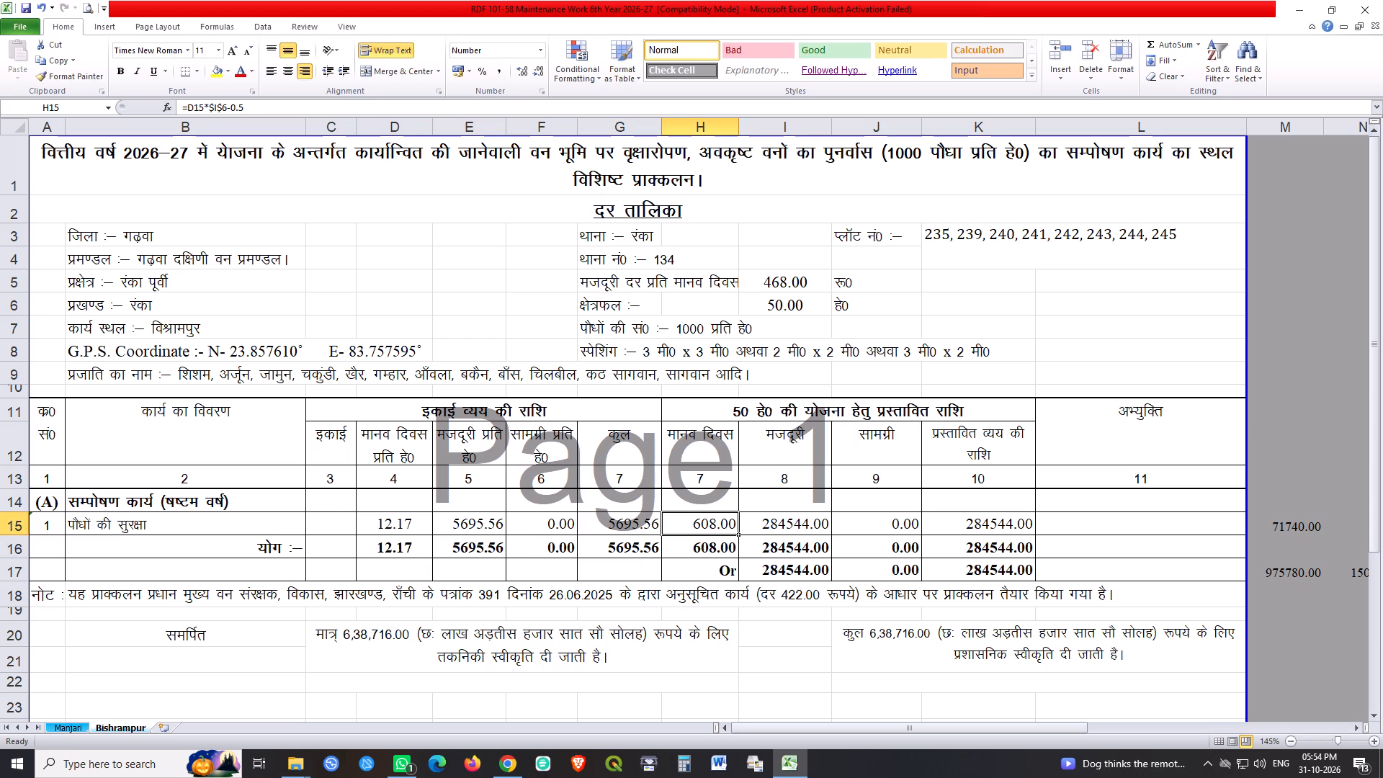
pyautogui.click(776, 527)
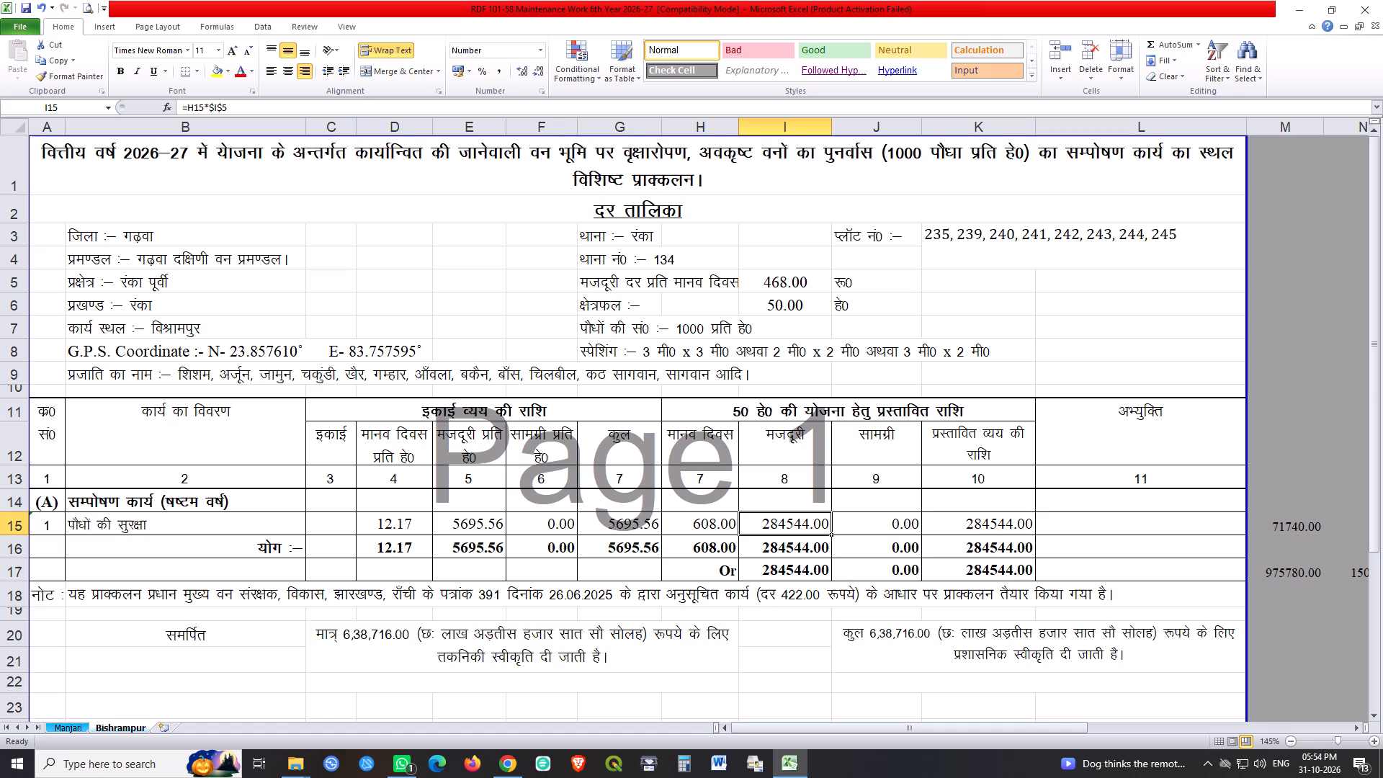
pyautogui.click(1005, 561)
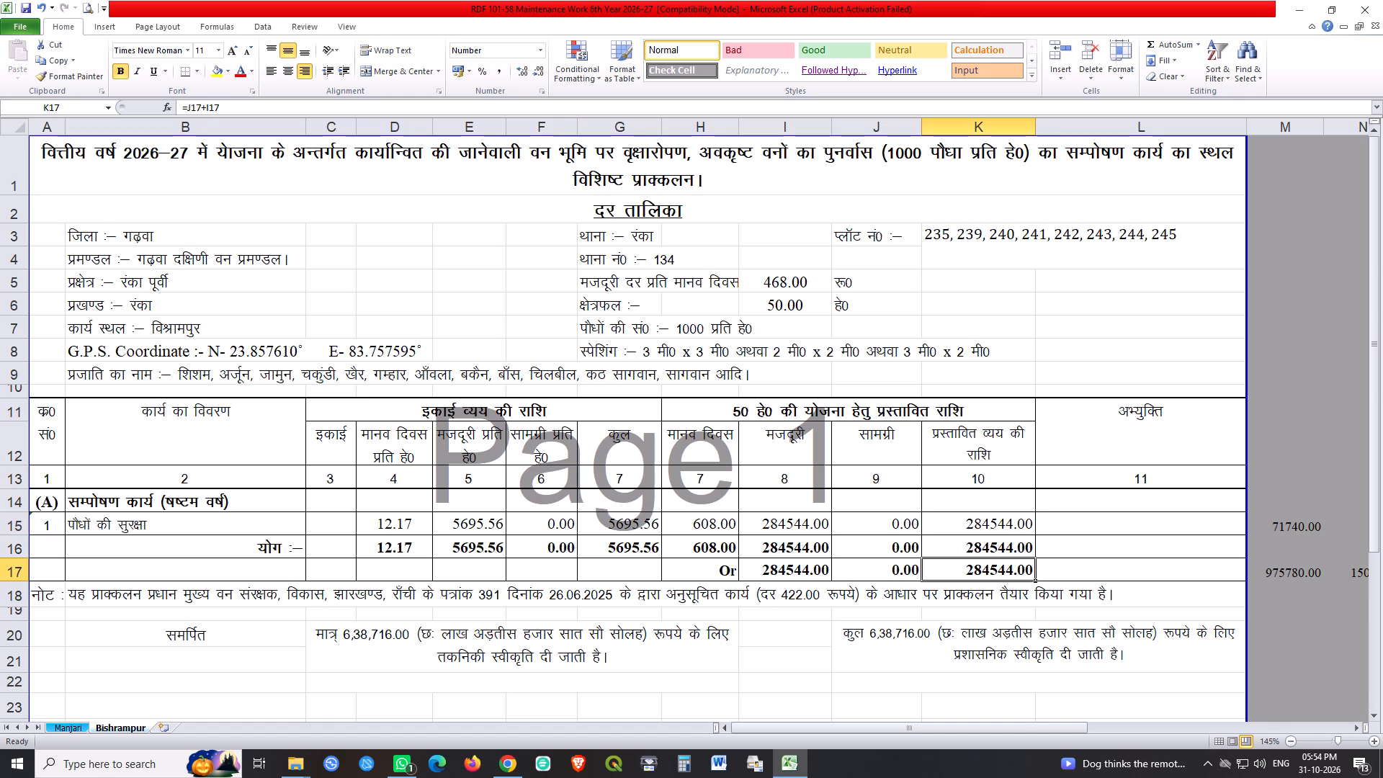
pyautogui.click(996, 553)
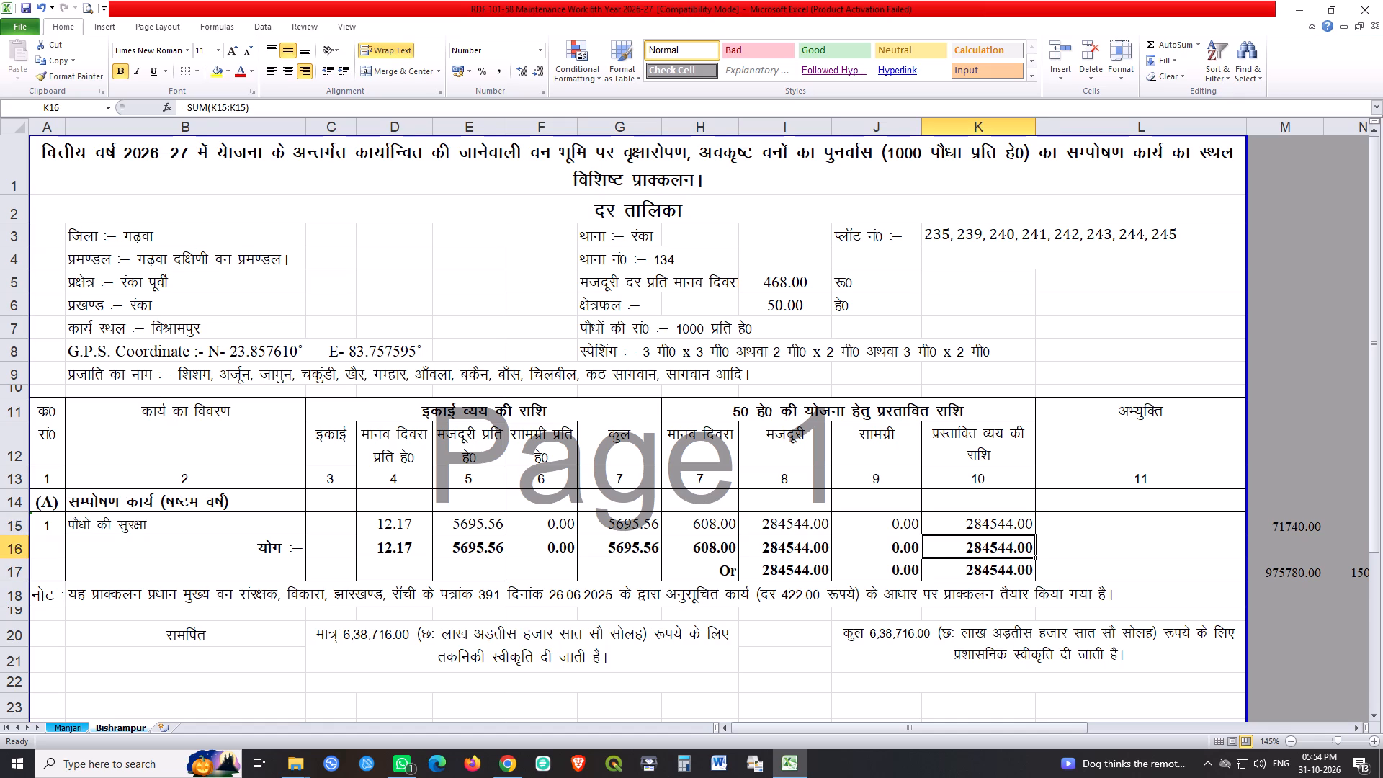
# Clear the stray figures in columns M to O outside the Bishrampur estimate table.
pyautogui.moveTo(1325, 459); pyautogui.dragTo(1320, 601)
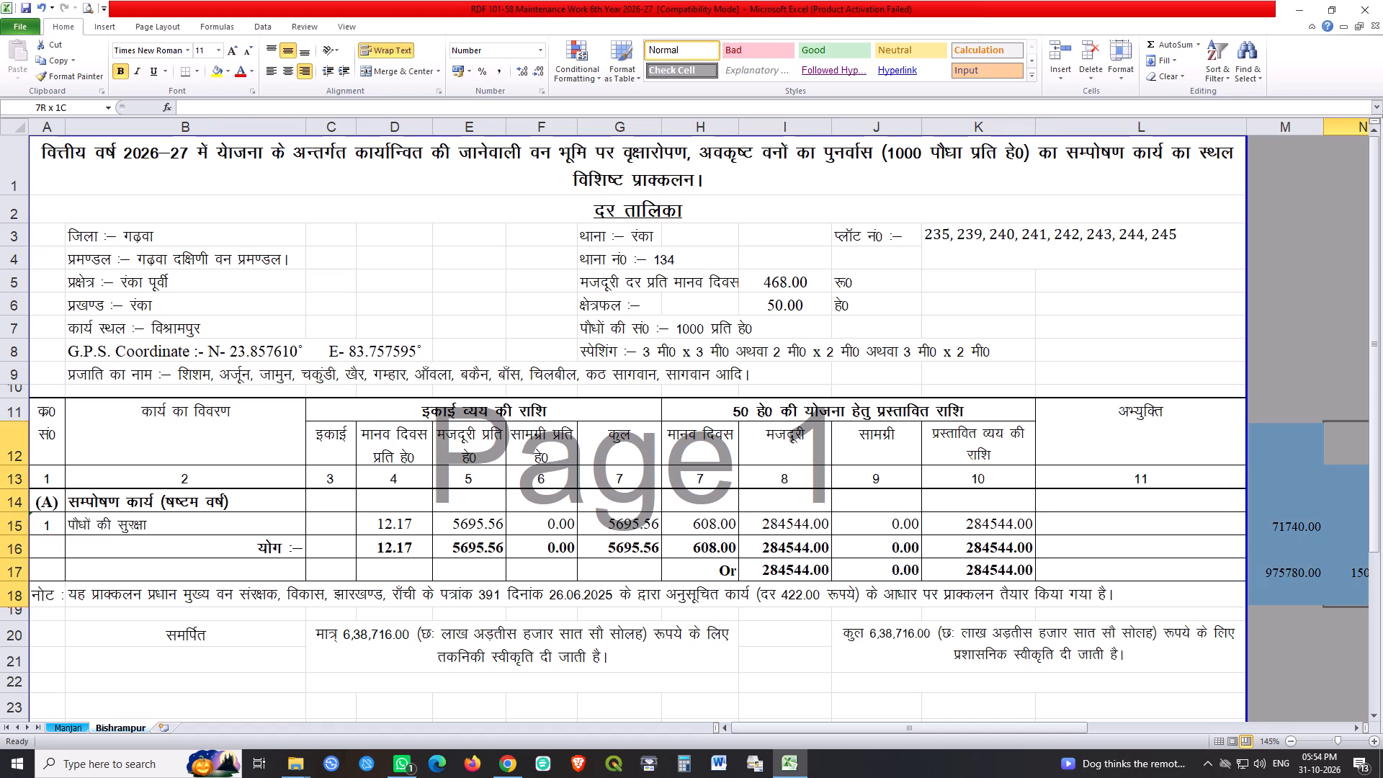
pyautogui.moveTo(1320, 601); pyautogui.dragTo(1309, 607)
pyautogui.press('Delete')
pyautogui.moveTo(771, 550); pyautogui.dragTo(797, 564)
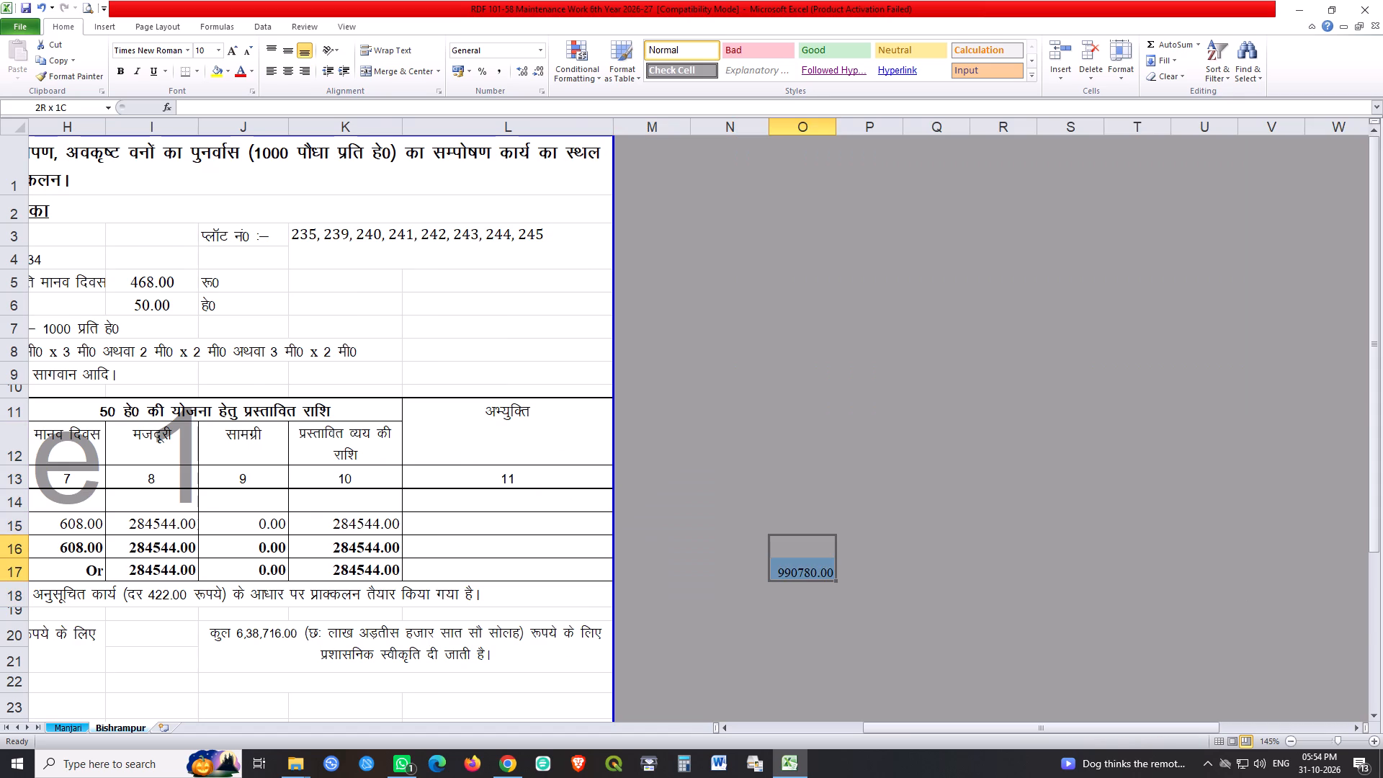
pyautogui.moveTo(797, 564); pyautogui.dragTo(821, 577)
pyautogui.press('Delete')
pyautogui.click(821, 577)
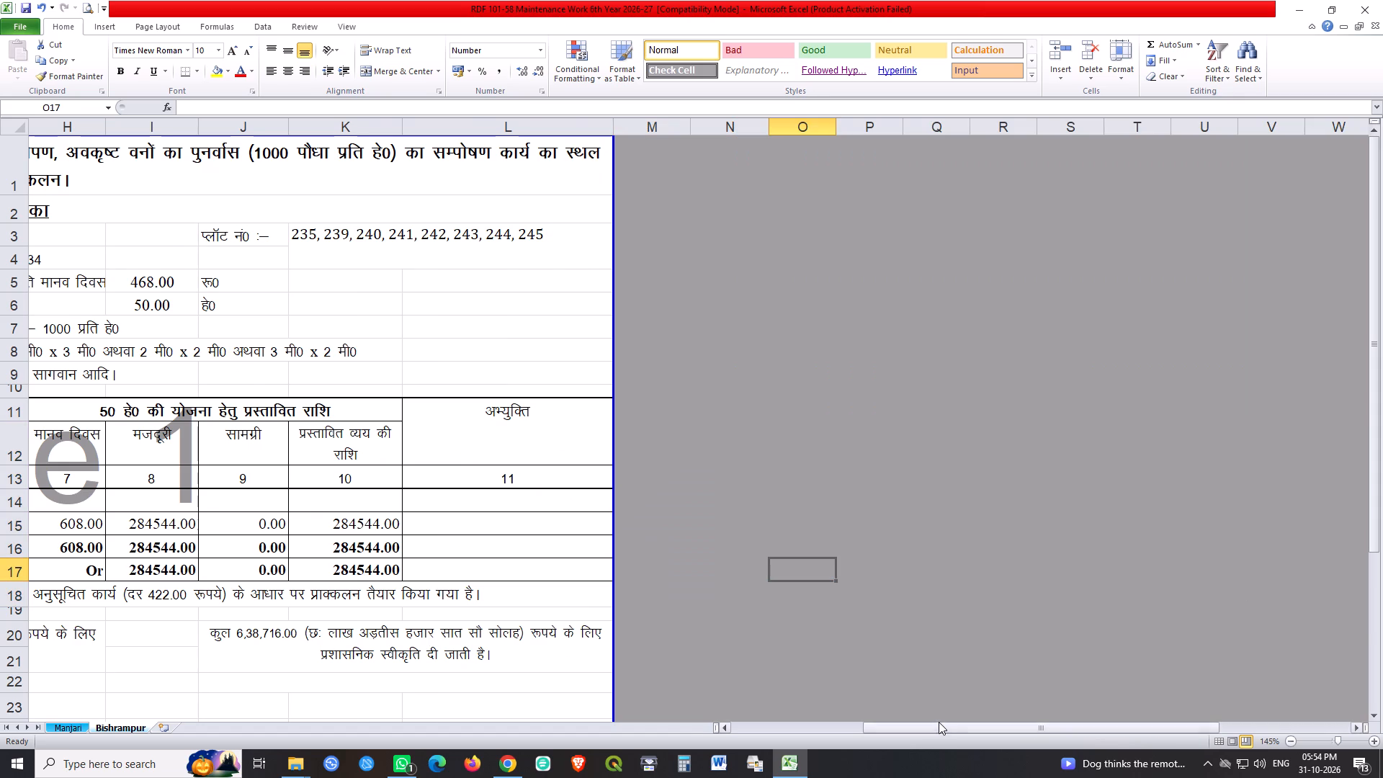
# Make row 15 of the Bishrampur sheet taller and save the workbook.
pyautogui.moveTo(938, 727); pyautogui.dragTo(681, 708)
pyautogui.click(897, 671)
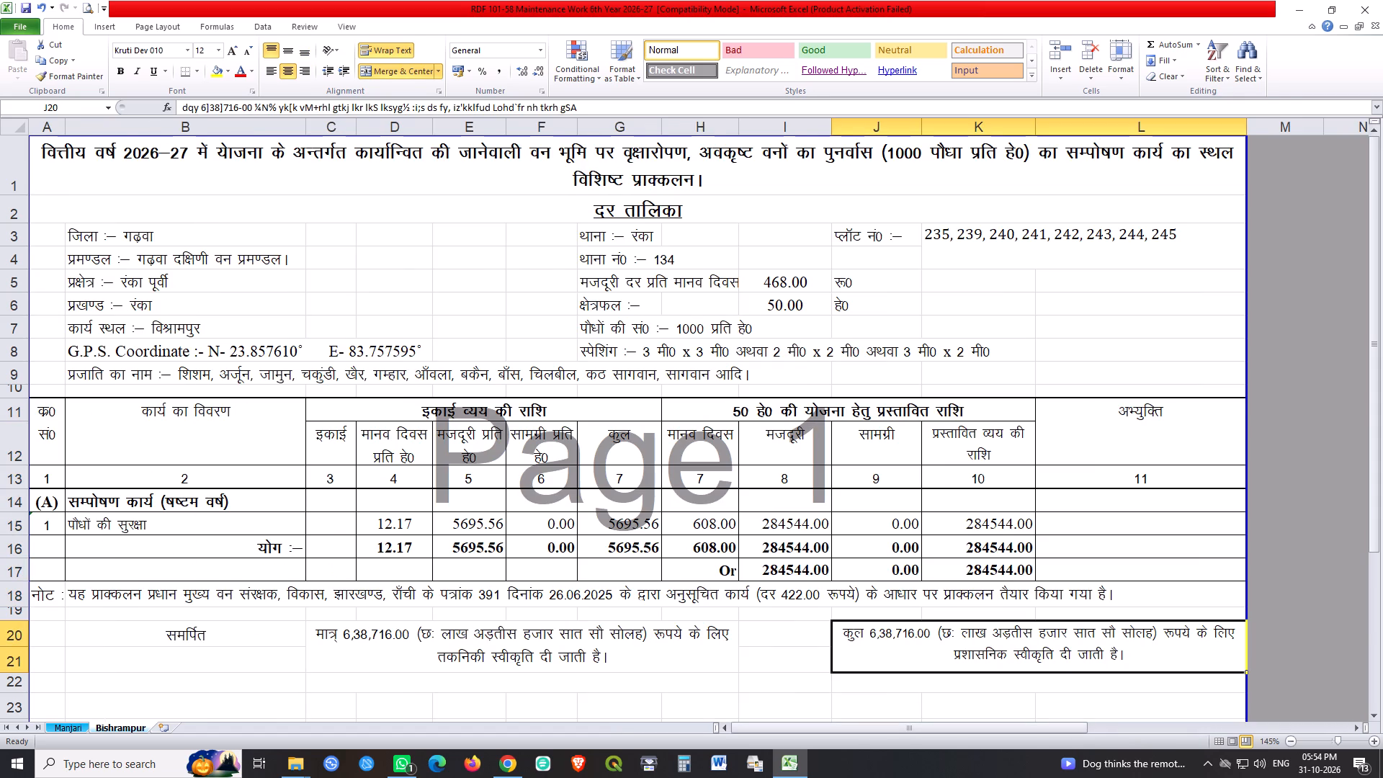
pyautogui.moveTo(23, 536); pyautogui.dragTo(28, 554)
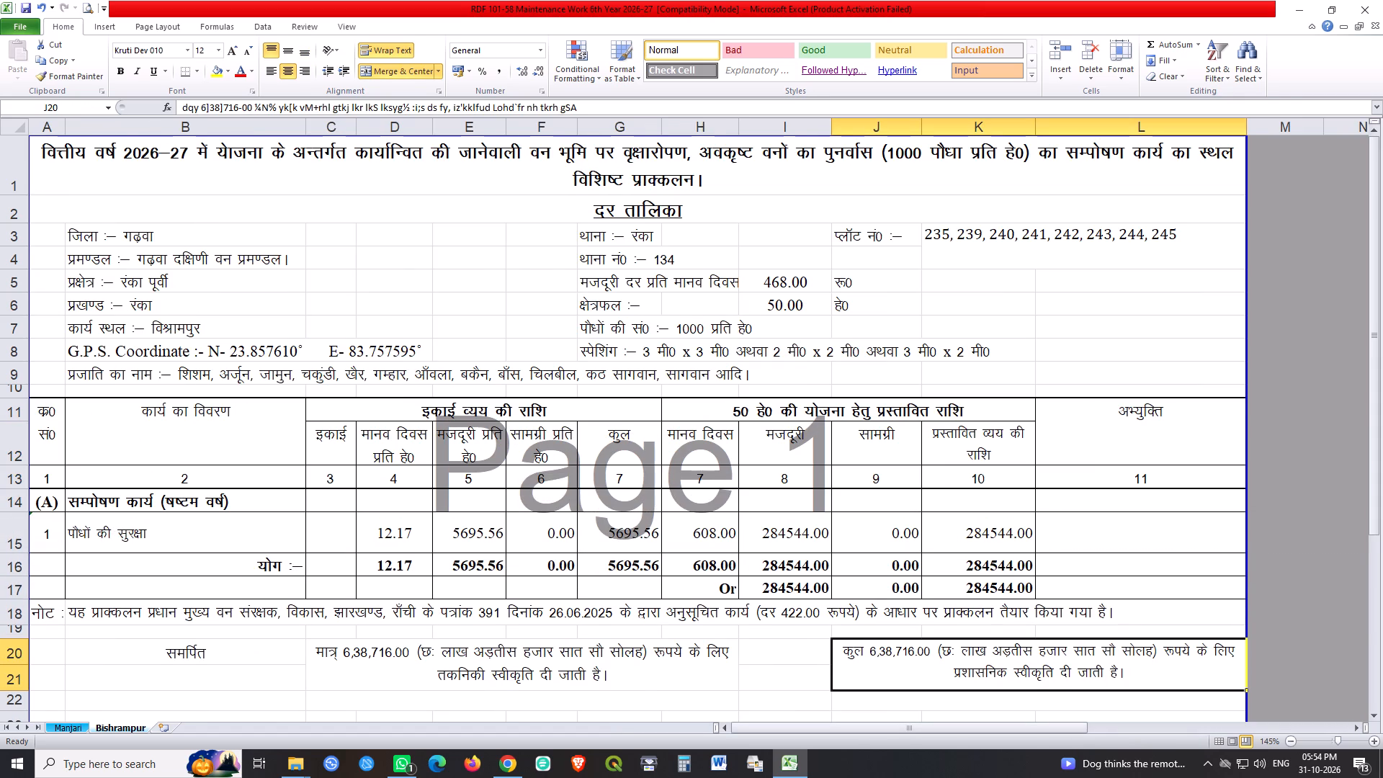
pyautogui.click(1137, 543)
pyautogui.hotkey('ctrl', 's')
pyautogui.hotkey('ctrl', 's')
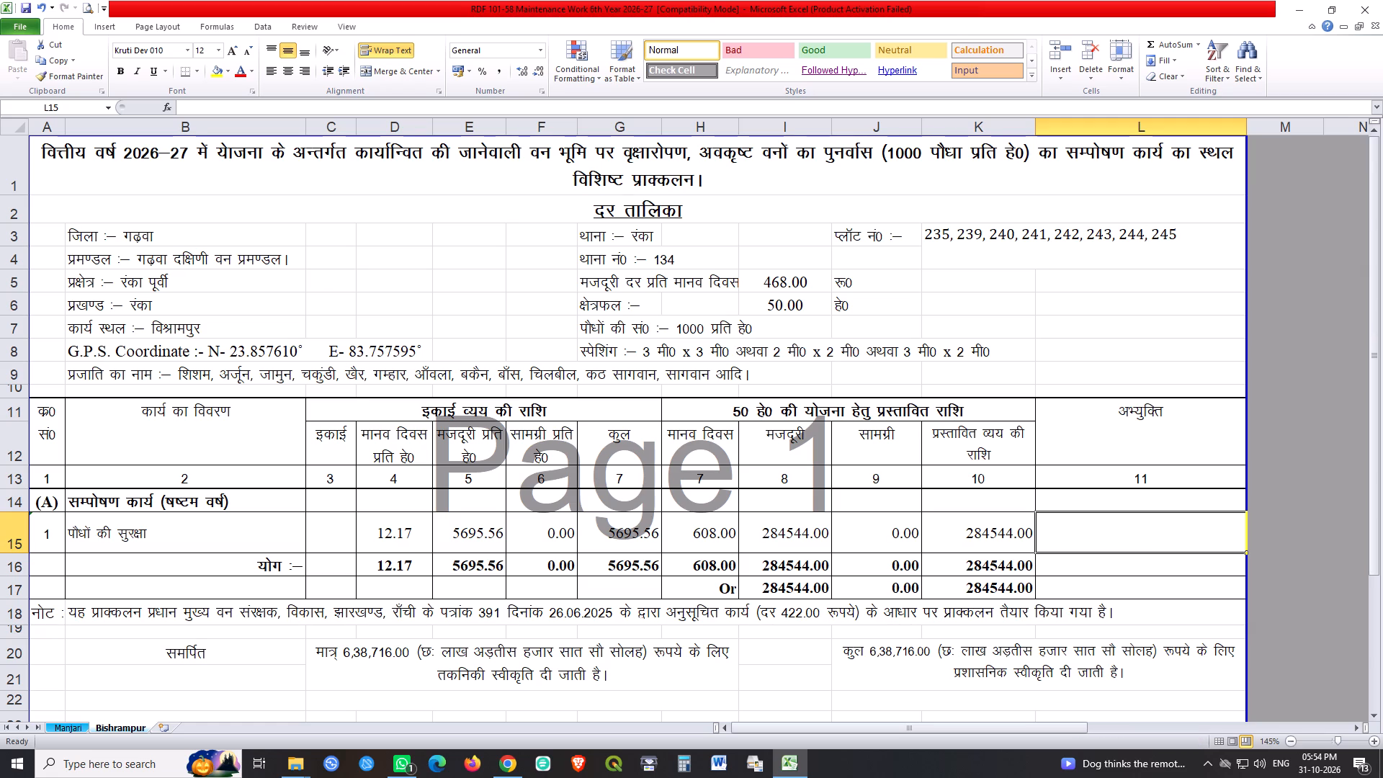
# Calculate 5695.56 × 50 in Calculator to check the proposed labour amount, and close Calculator.
pyautogui.click(678, 757)
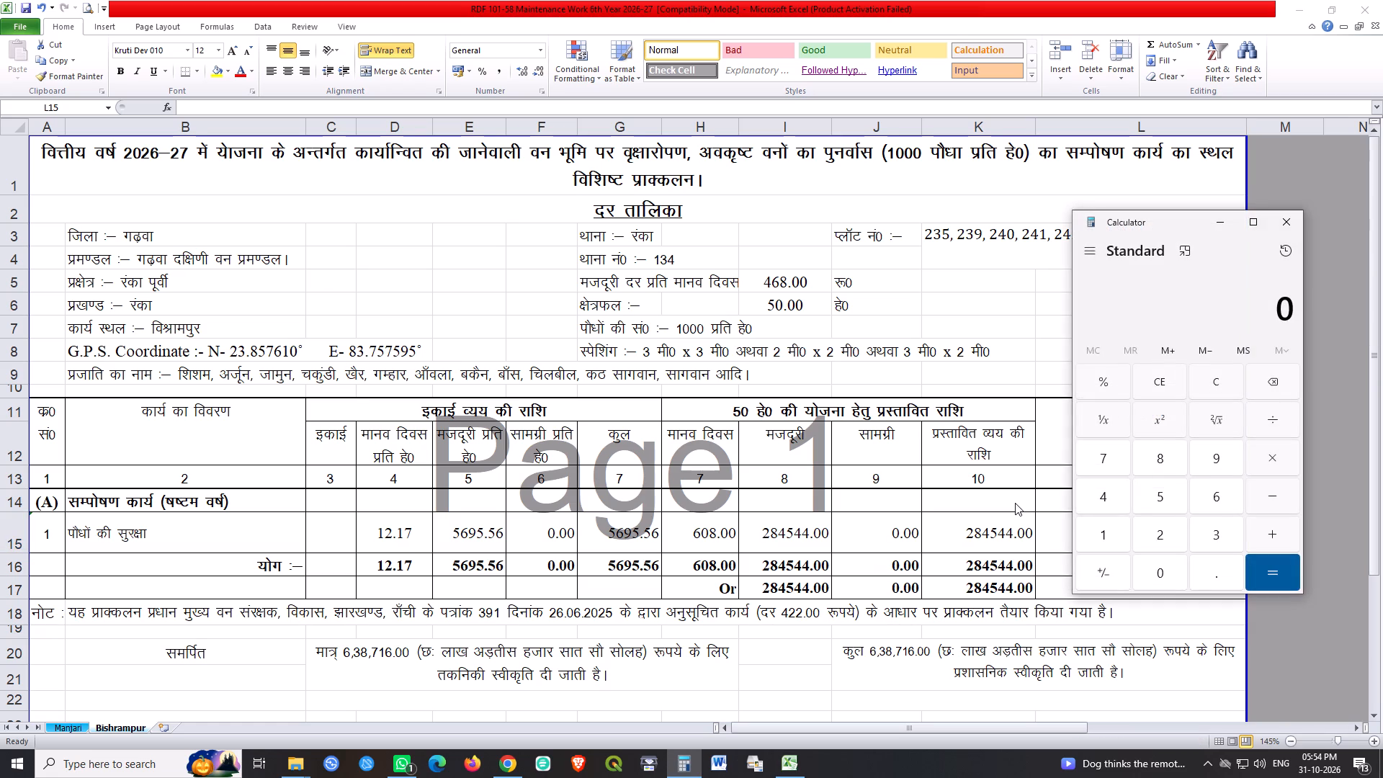
pyautogui.write('5695')
pyautogui.write('.56')
pyautogui.press('*')
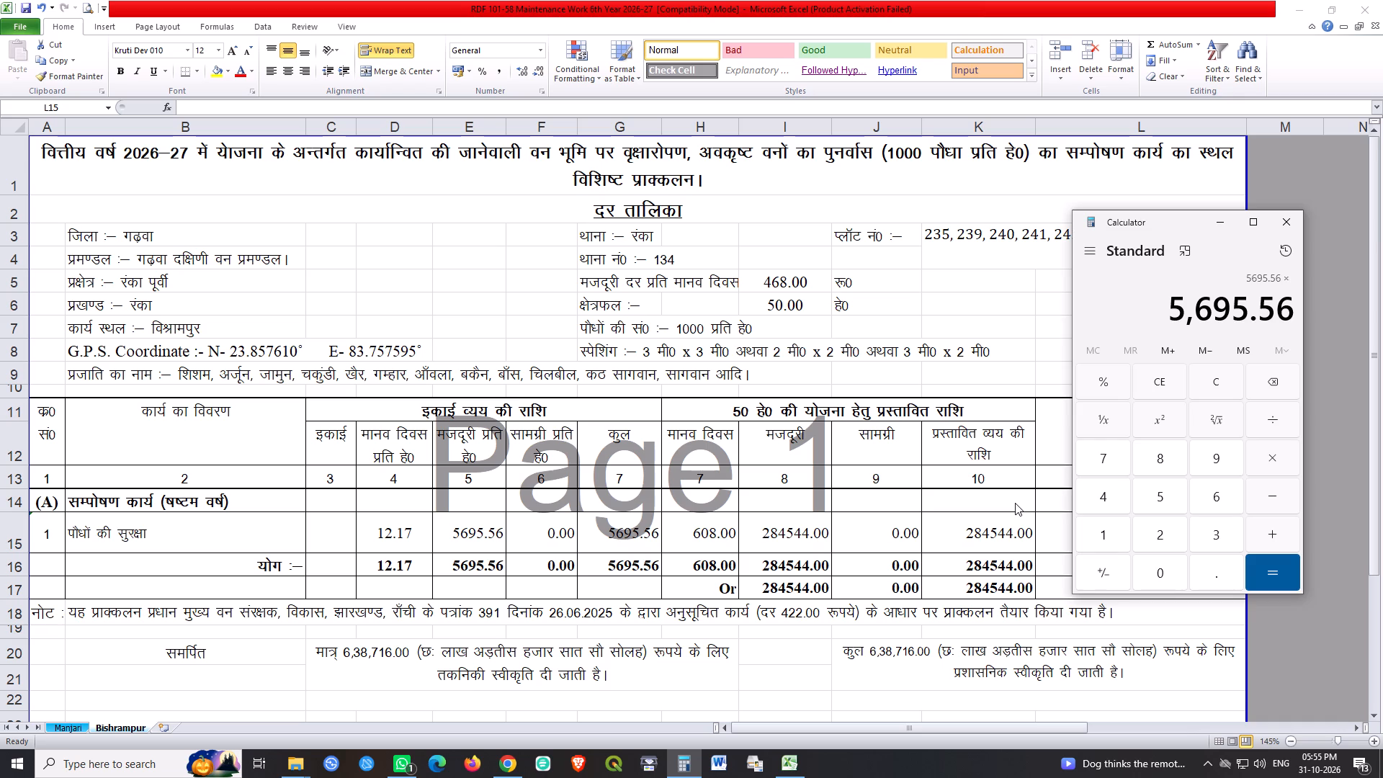
pyautogui.write('50')
pyautogui.press('Return')
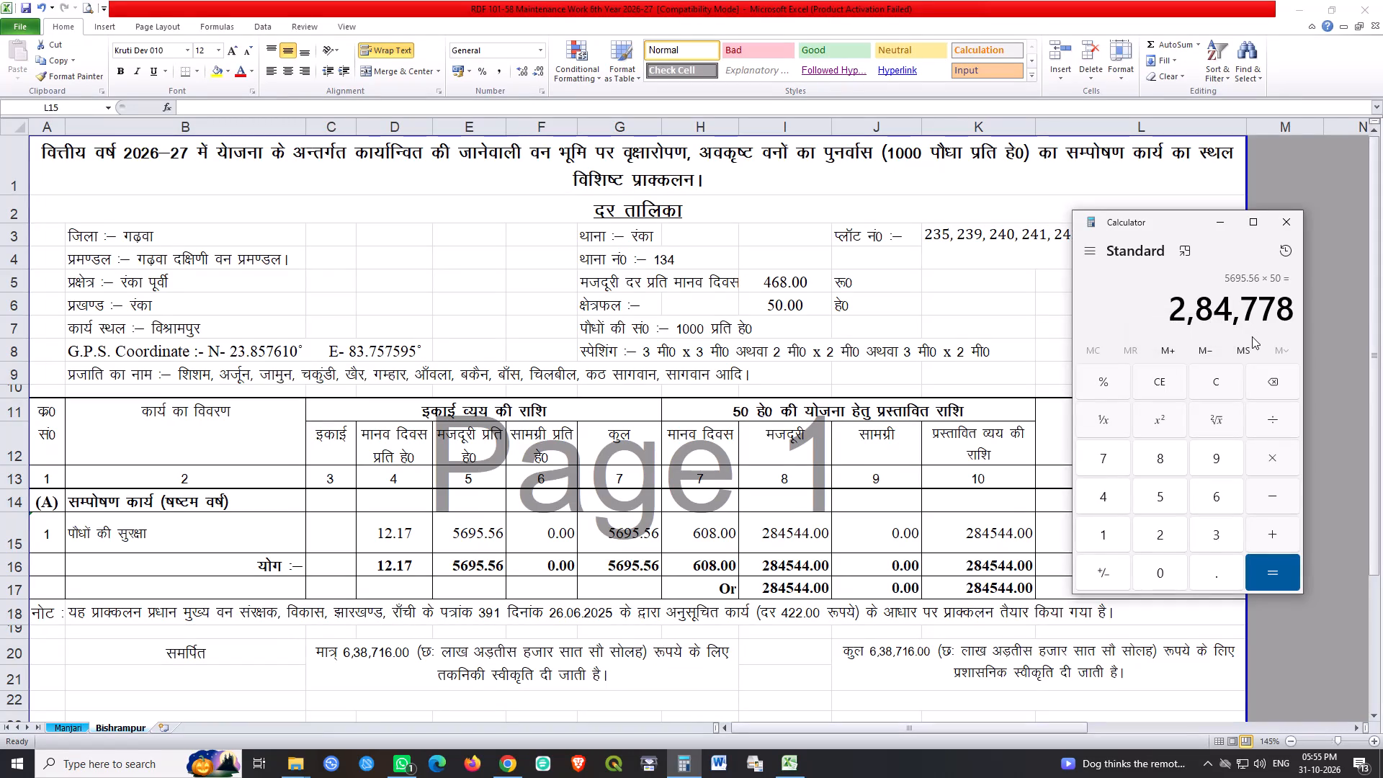
pyautogui.click(1288, 228)
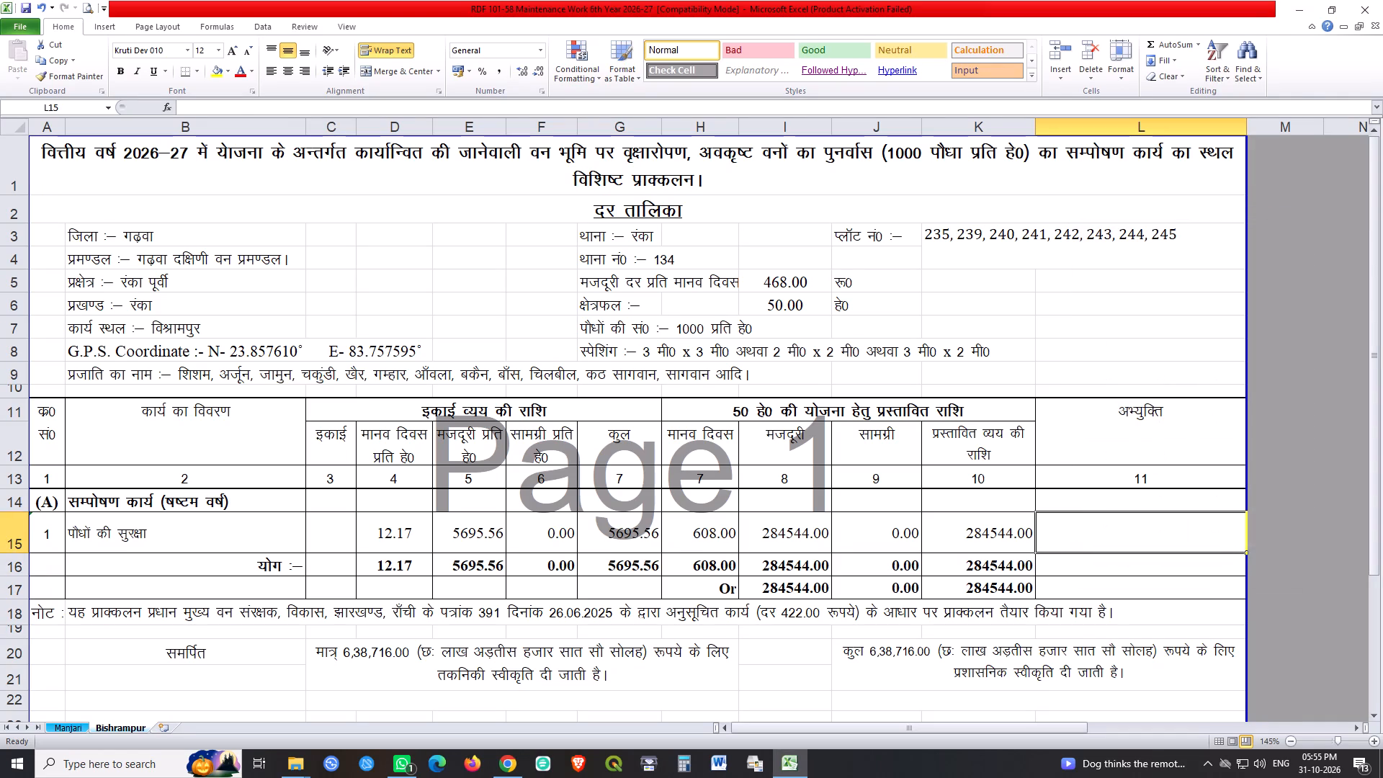
# Remove the -0.5 adjustment from the man-days formula in H15, leaving =D15*$I$6.
pyautogui.doubleClick(725, 537)
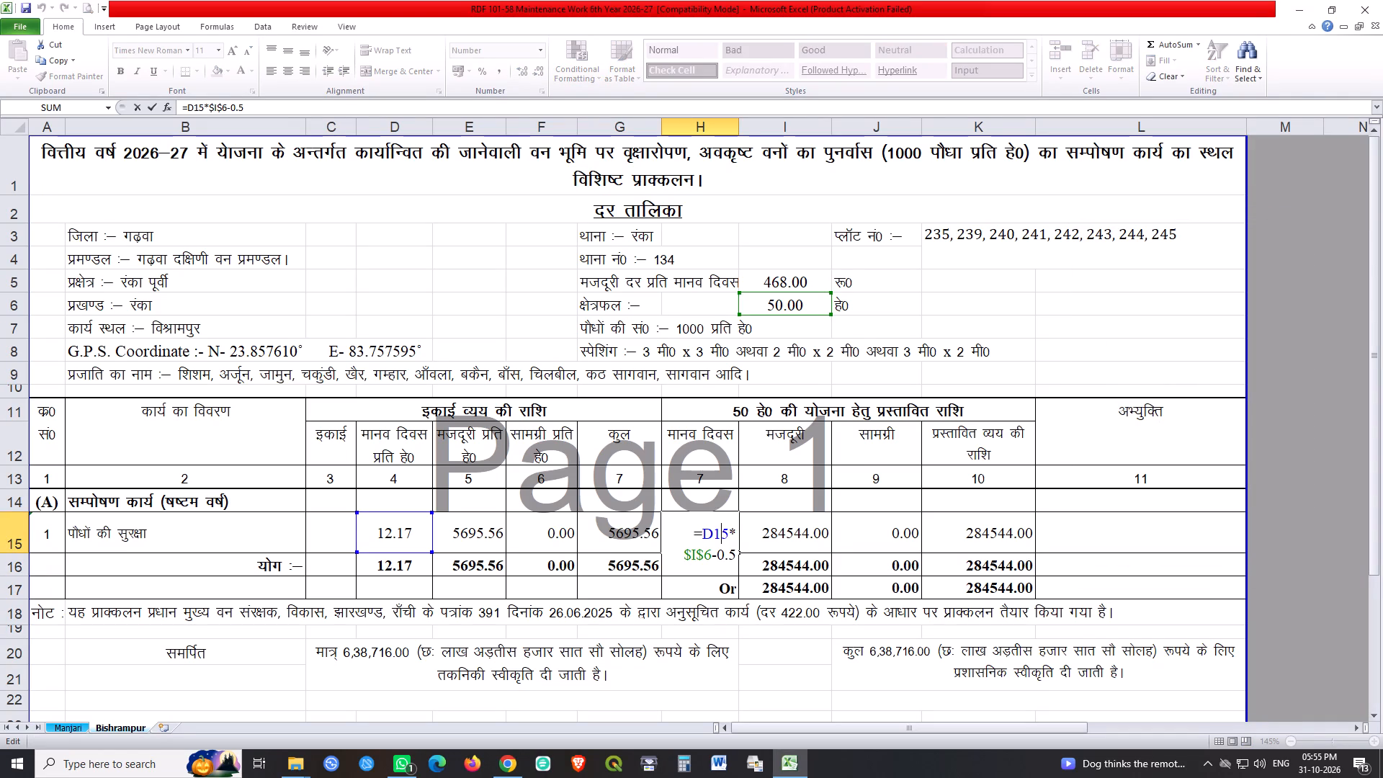
pyautogui.moveTo(710, 557); pyautogui.dragTo(758, 561)
pyautogui.press('Delete')
pyautogui.press('Return')
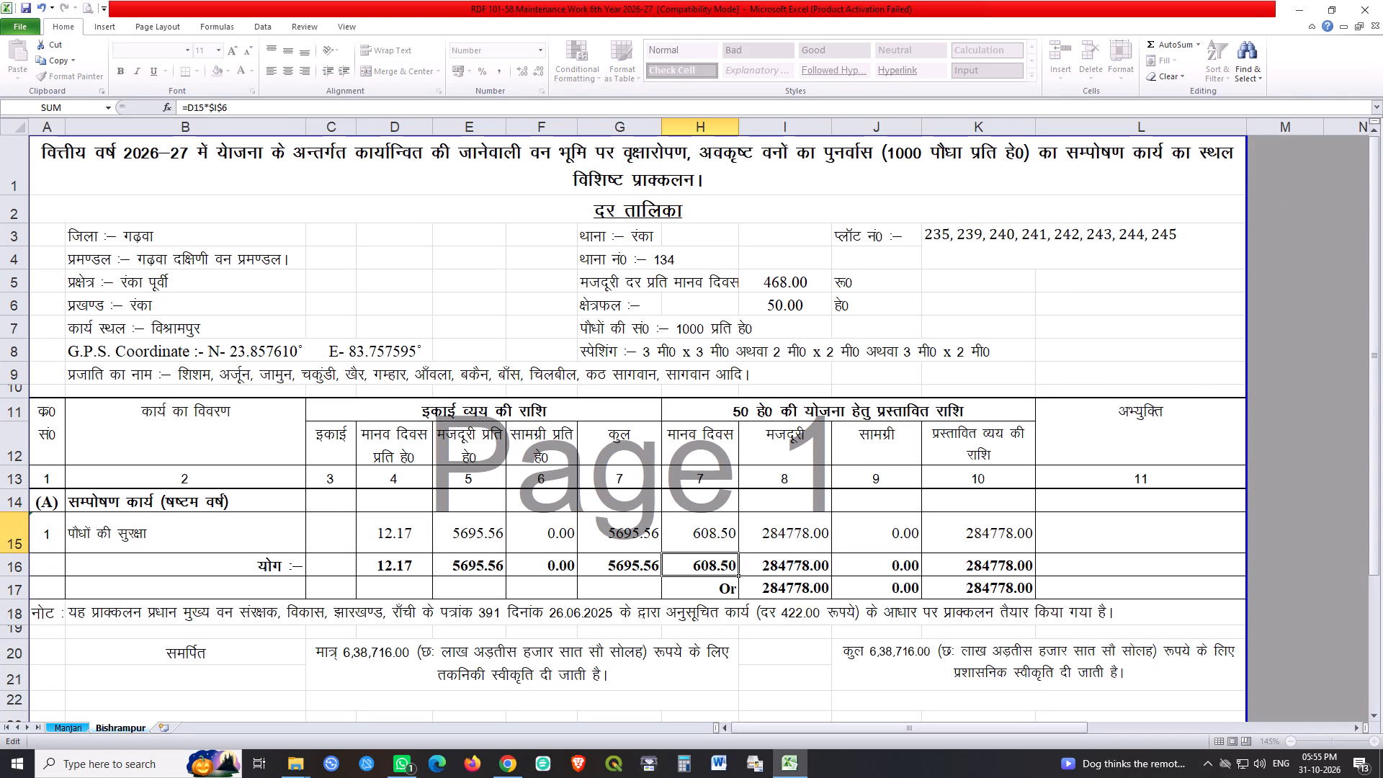
pyautogui.doubleClick(715, 535)
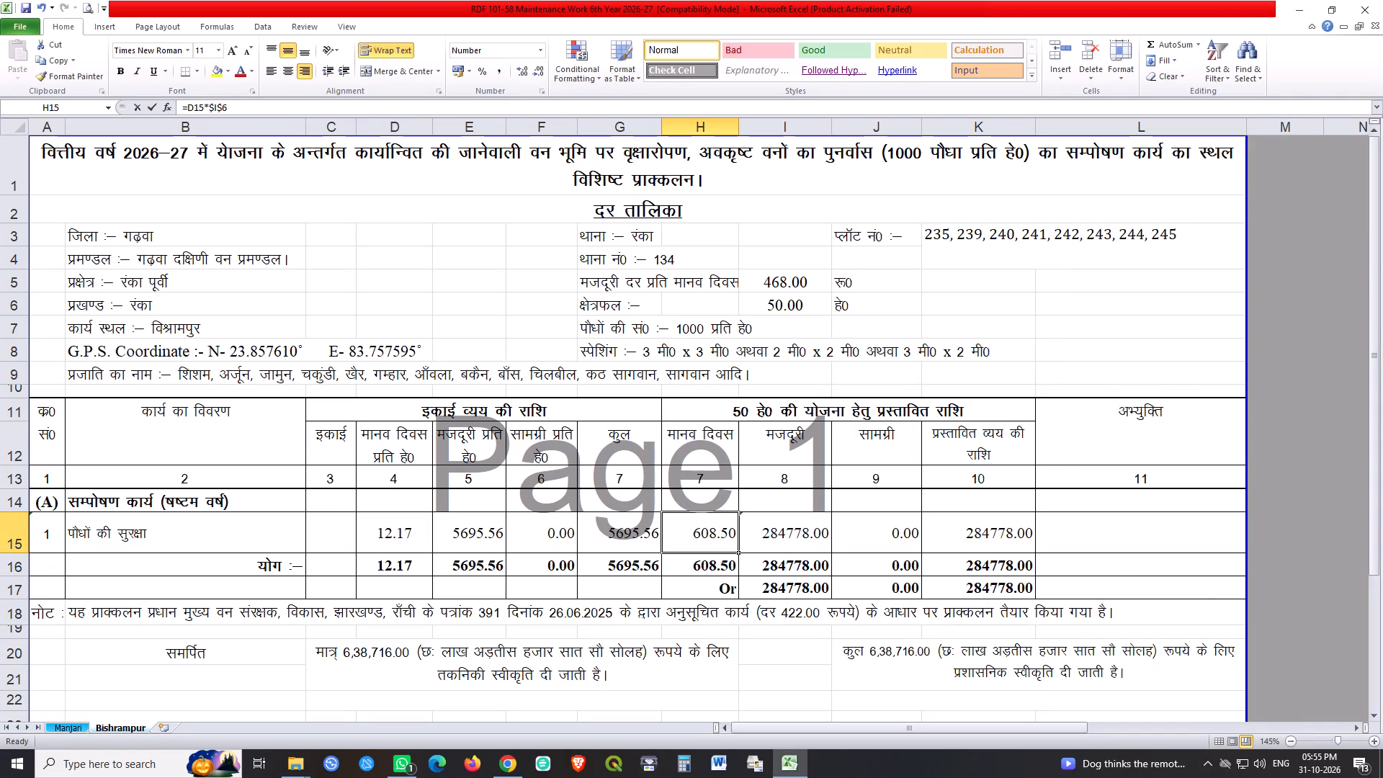
pyautogui.press('Return')
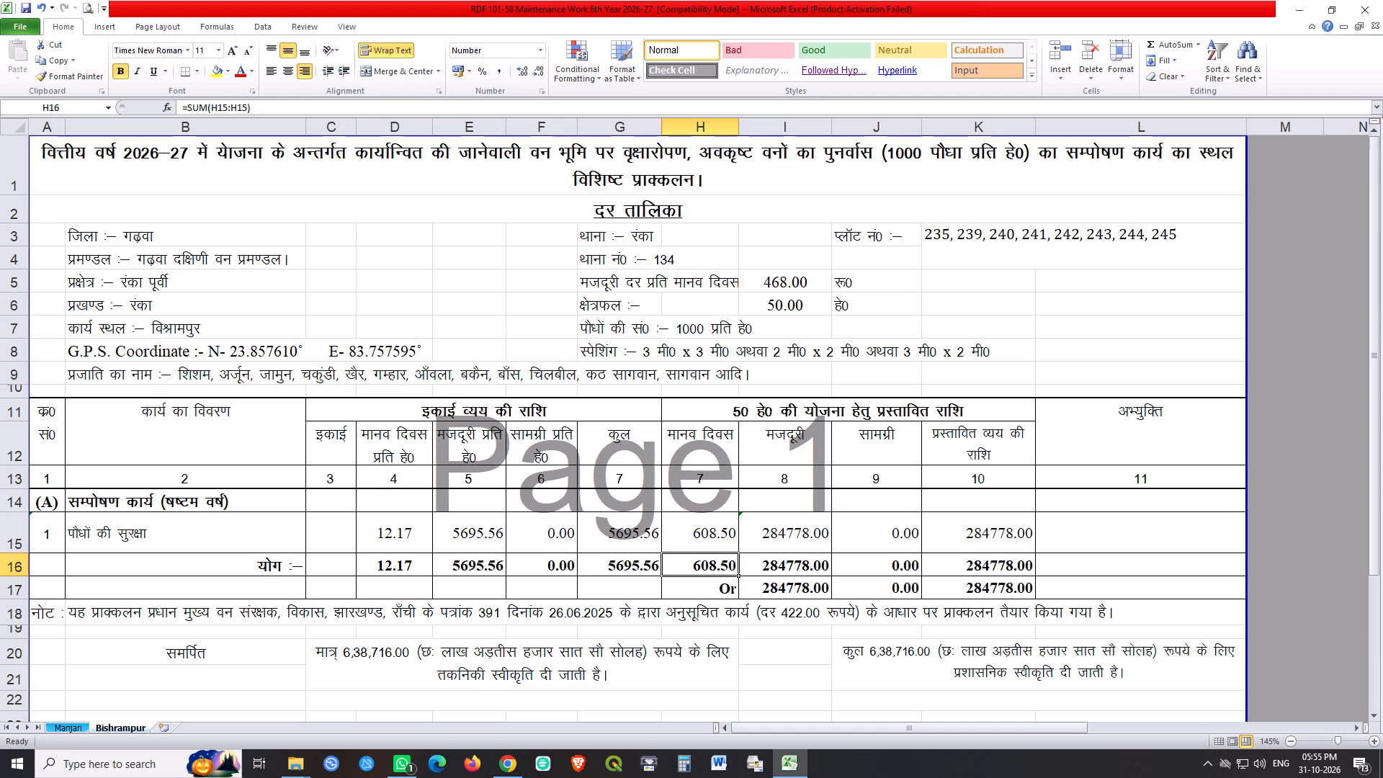
# Subtract 278 from the rounded labour total in I17, making the formula =ROUND(I16,0)-278.
pyautogui.doubleClick(782, 591)
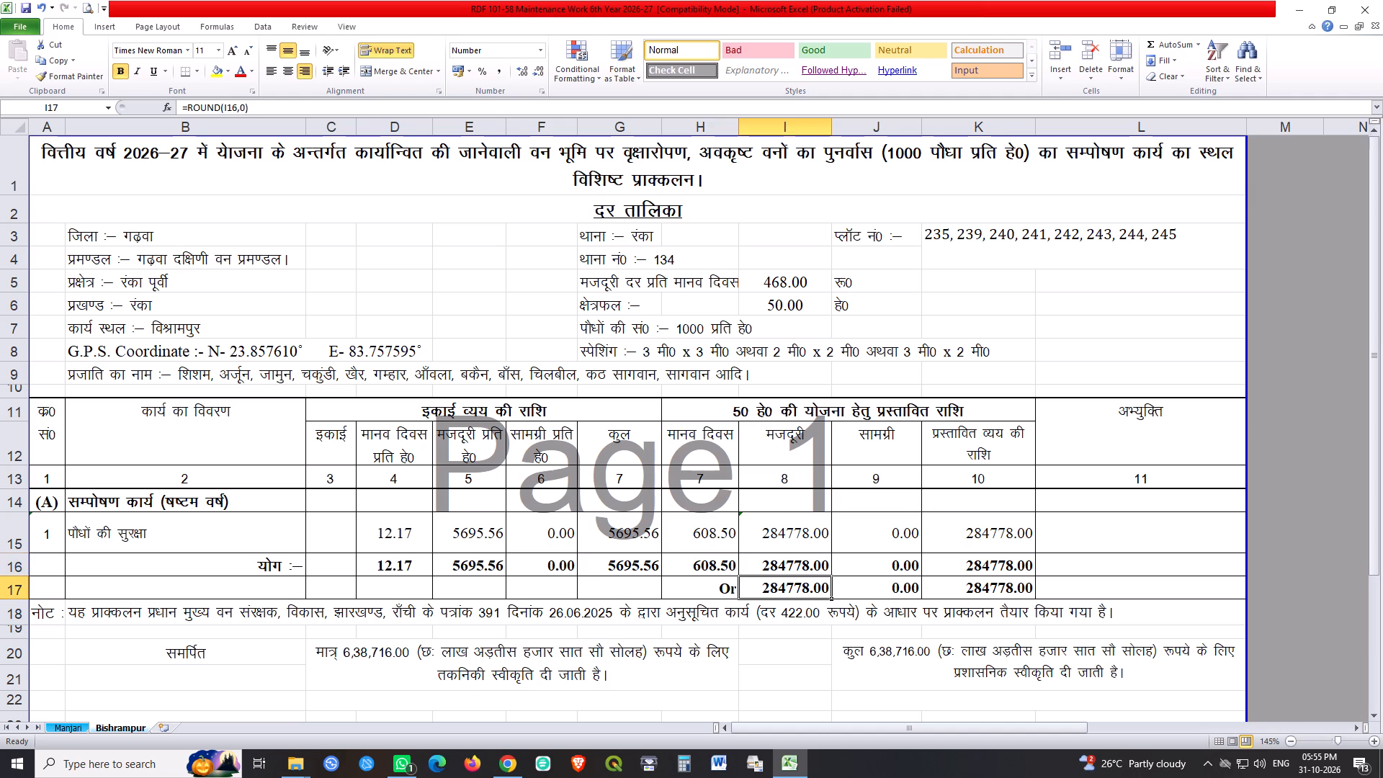
pyautogui.press('Return')
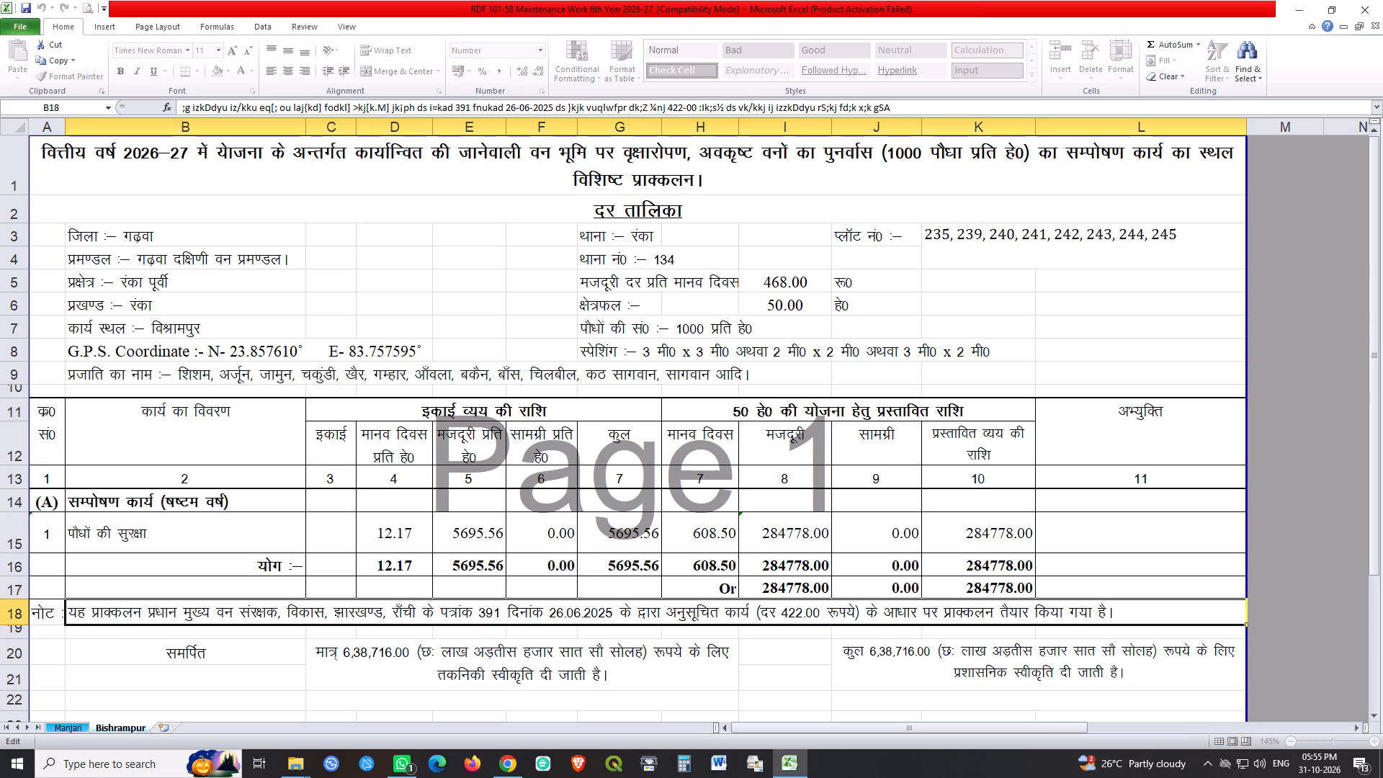
pyautogui.doubleClick(811, 594)
pyautogui.click(829, 592)
pyautogui.press('-')
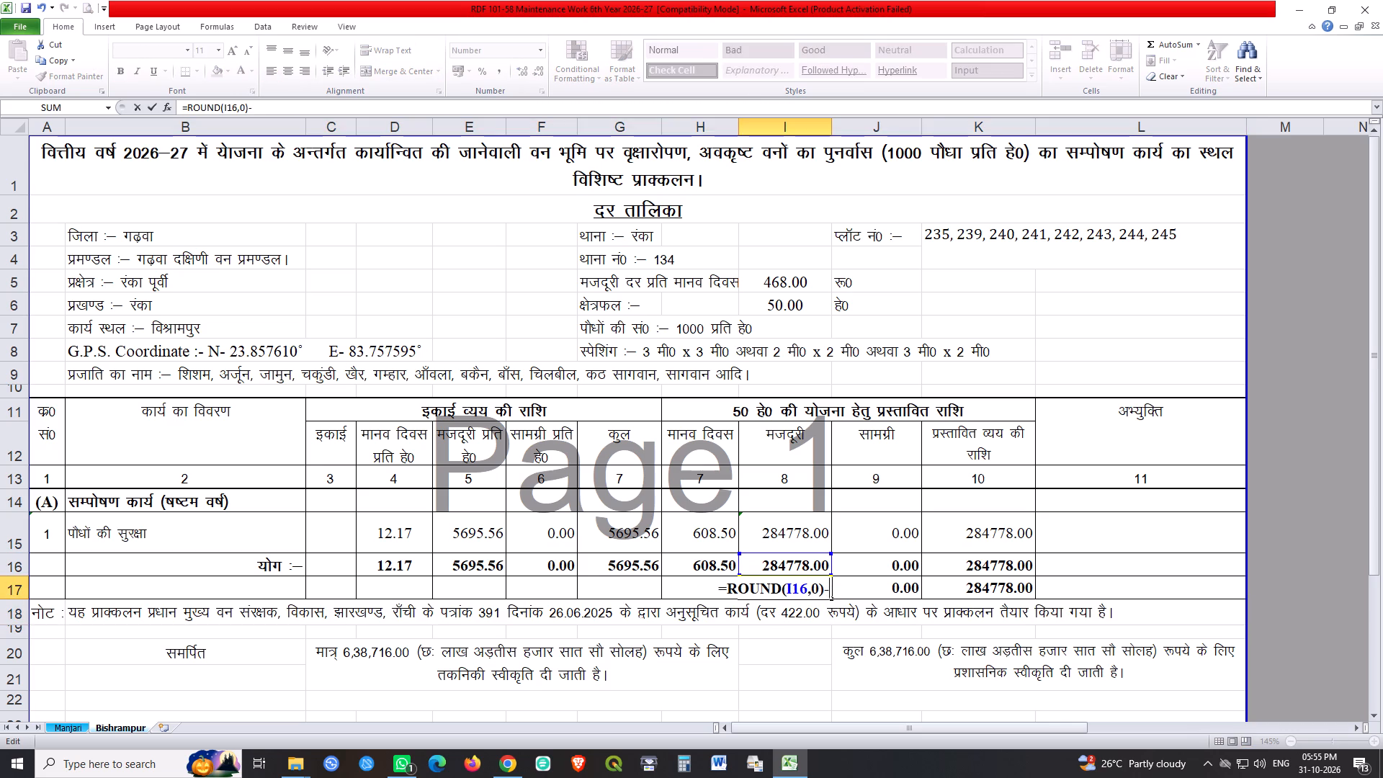
pyautogui.write('278')
pyautogui.press('Return')
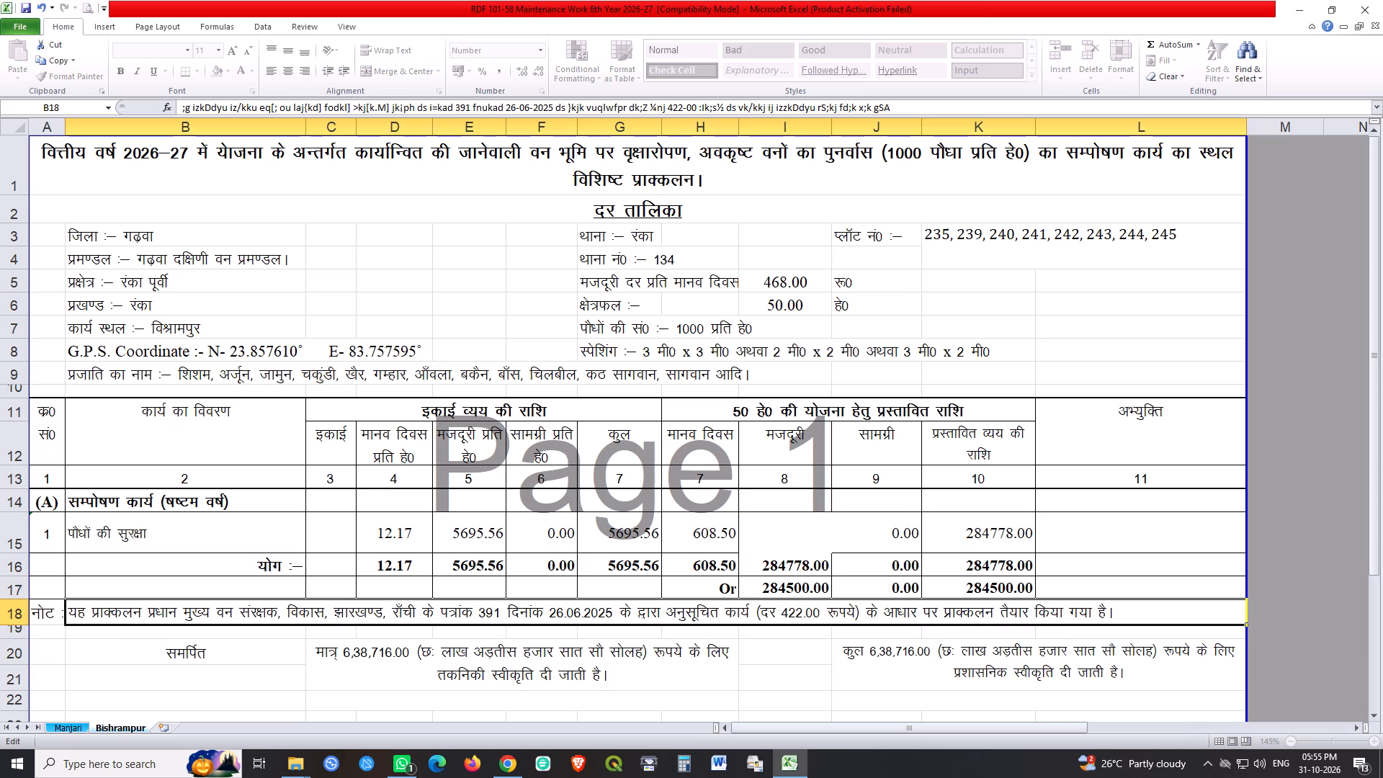
pyautogui.click(1158, 492)
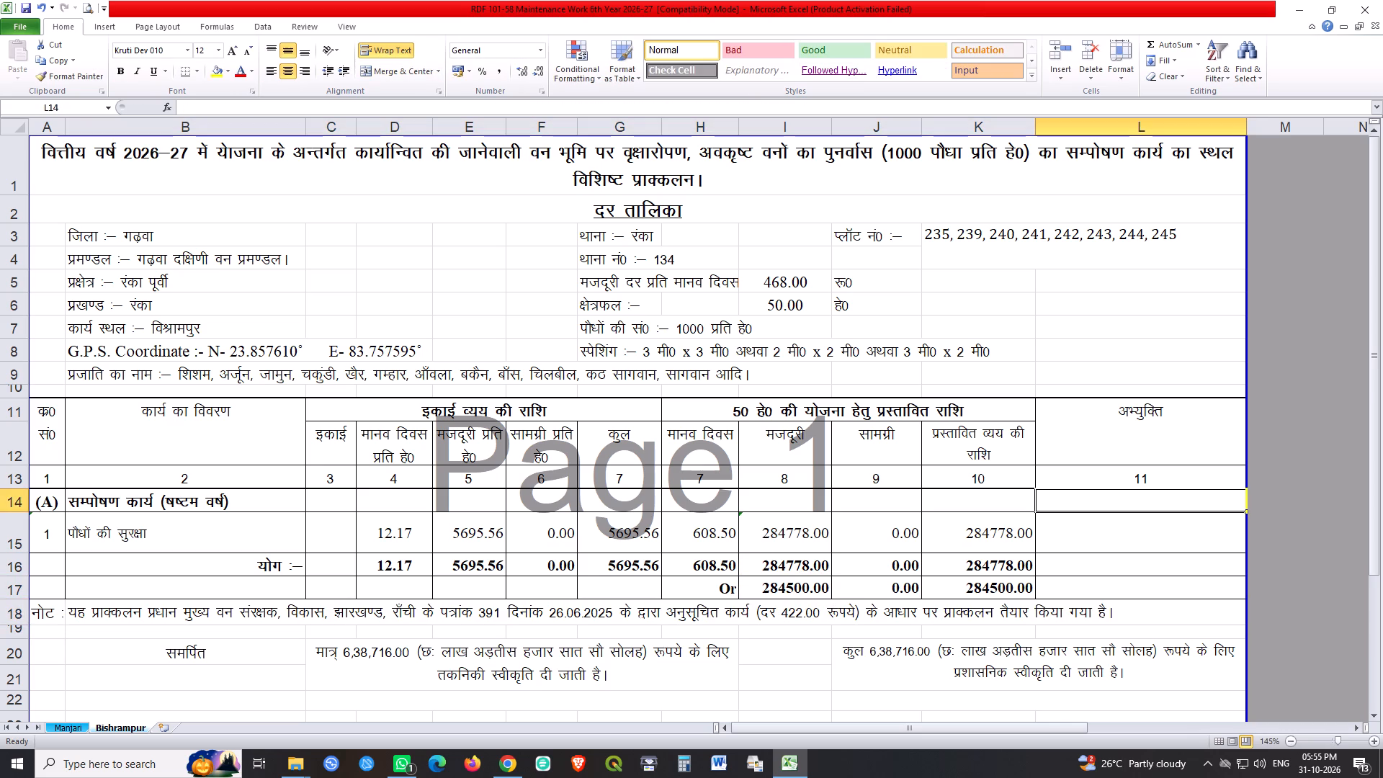
# Correct the serial-number heading in A11 of the Bishrampur sheet to read क्र0.
pyautogui.scroll(-1, 357, 582)
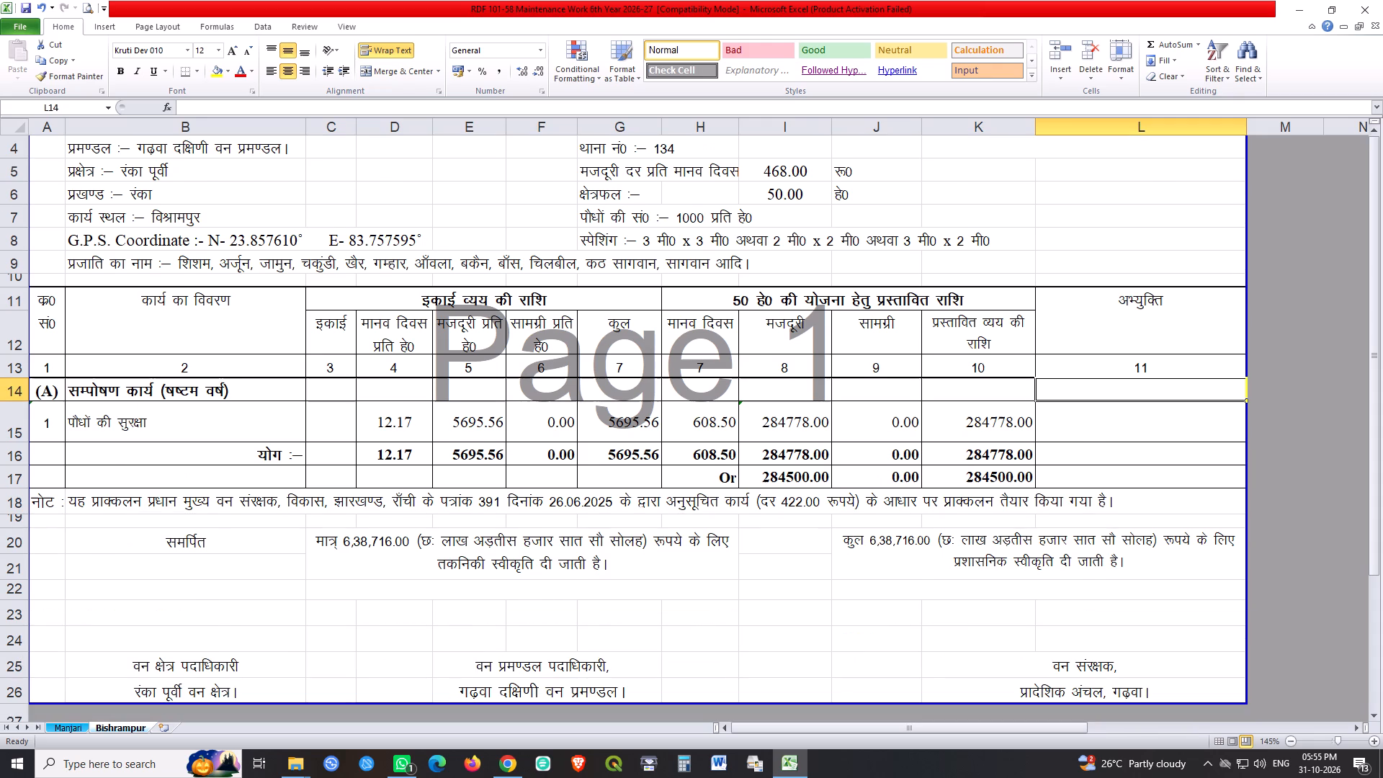
pyautogui.doubleClick(51, 300)
pyautogui.moveTo(58, 300); pyautogui.dragTo(36, 303)
pyautogui.hotkey('alt', '0')
pyautogui.hotkey('alt', '2')
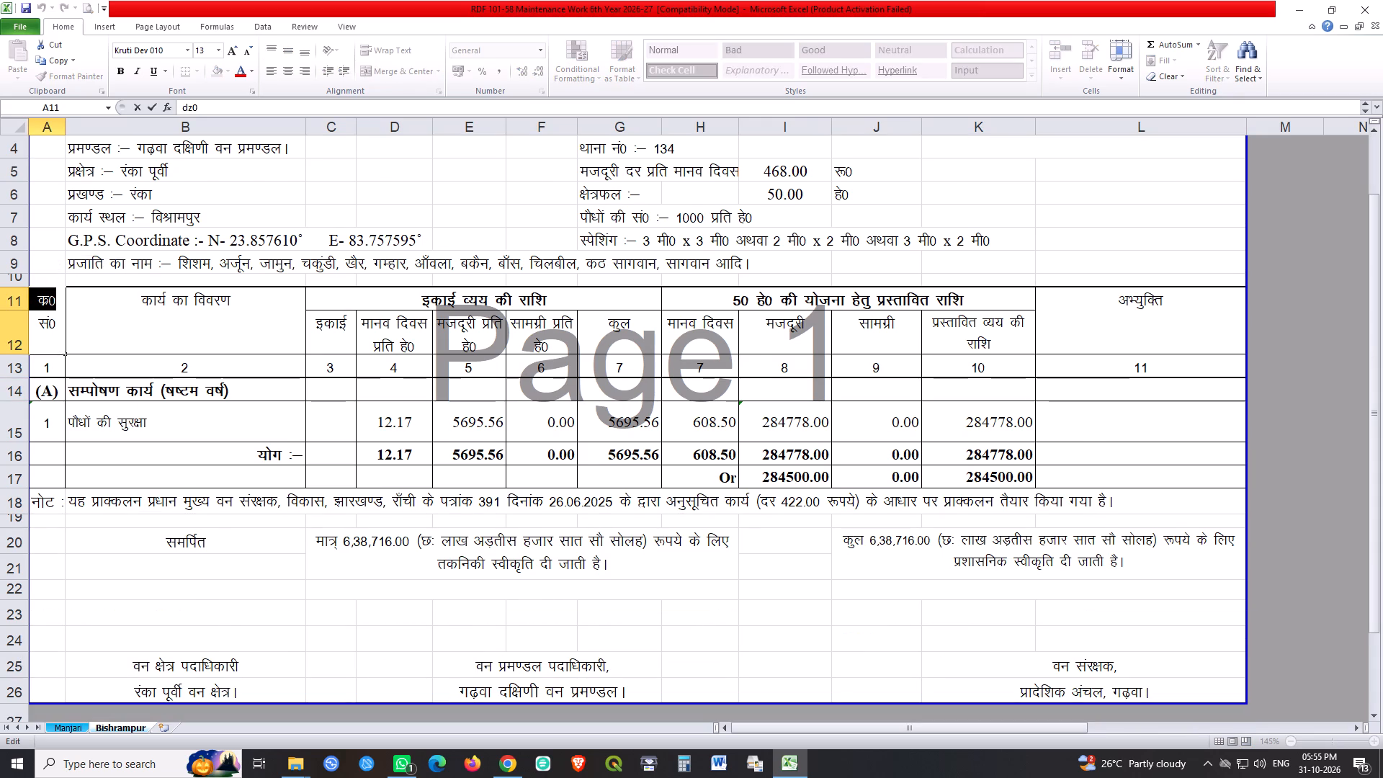
pyautogui.hotkey('alt', '1')
pyautogui.hotkey('alt', '6')
pyautogui.press('BackSpace')
pyautogui.hotkey('alt', '0')
pyautogui.hotkey('alt', '2')
pyautogui.hotkey('alt', '1')
pyautogui.hotkey('alt', '6')
pyautogui.press('0')
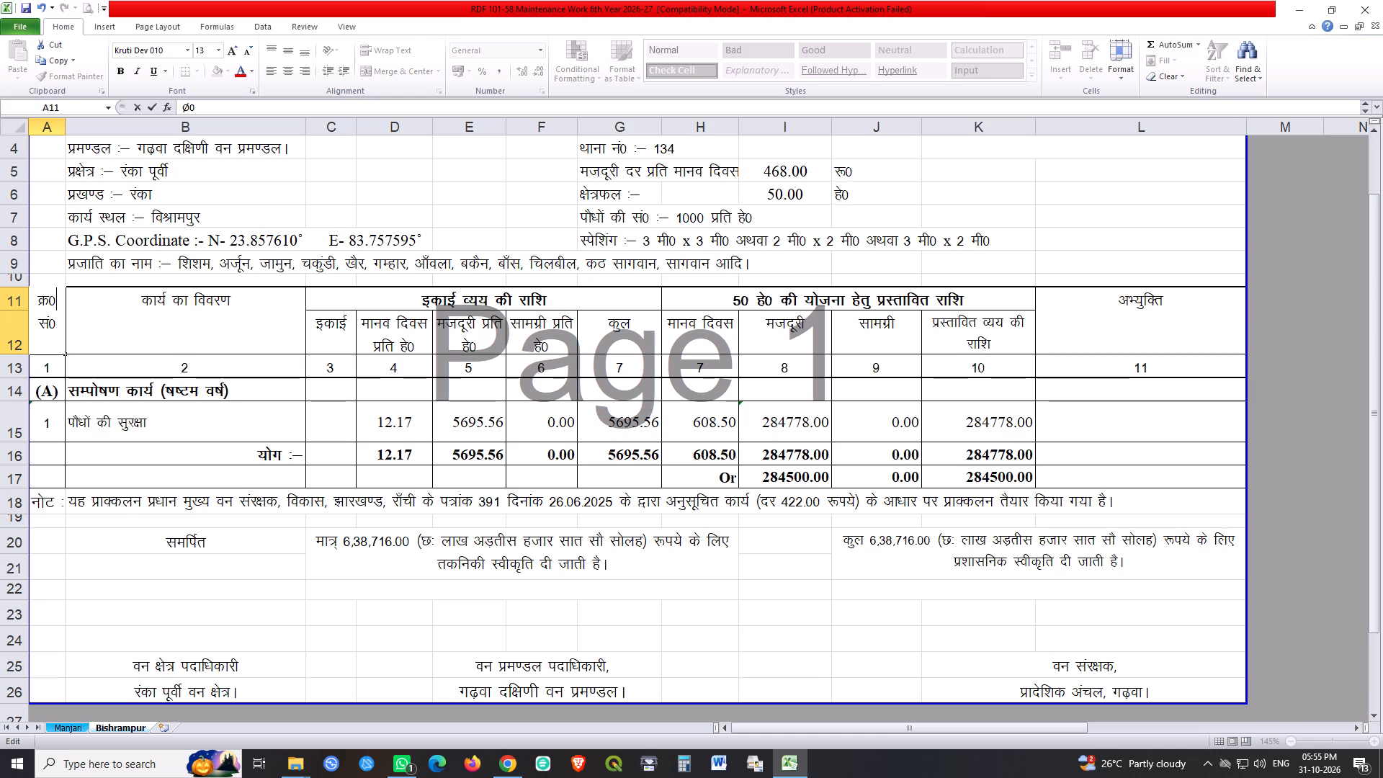
pyautogui.press('Return')
# Make the table heading rows A11:L13, including the column numbers, bold.
pyautogui.moveTo(36, 303); pyautogui.dragTo(1055, 340)
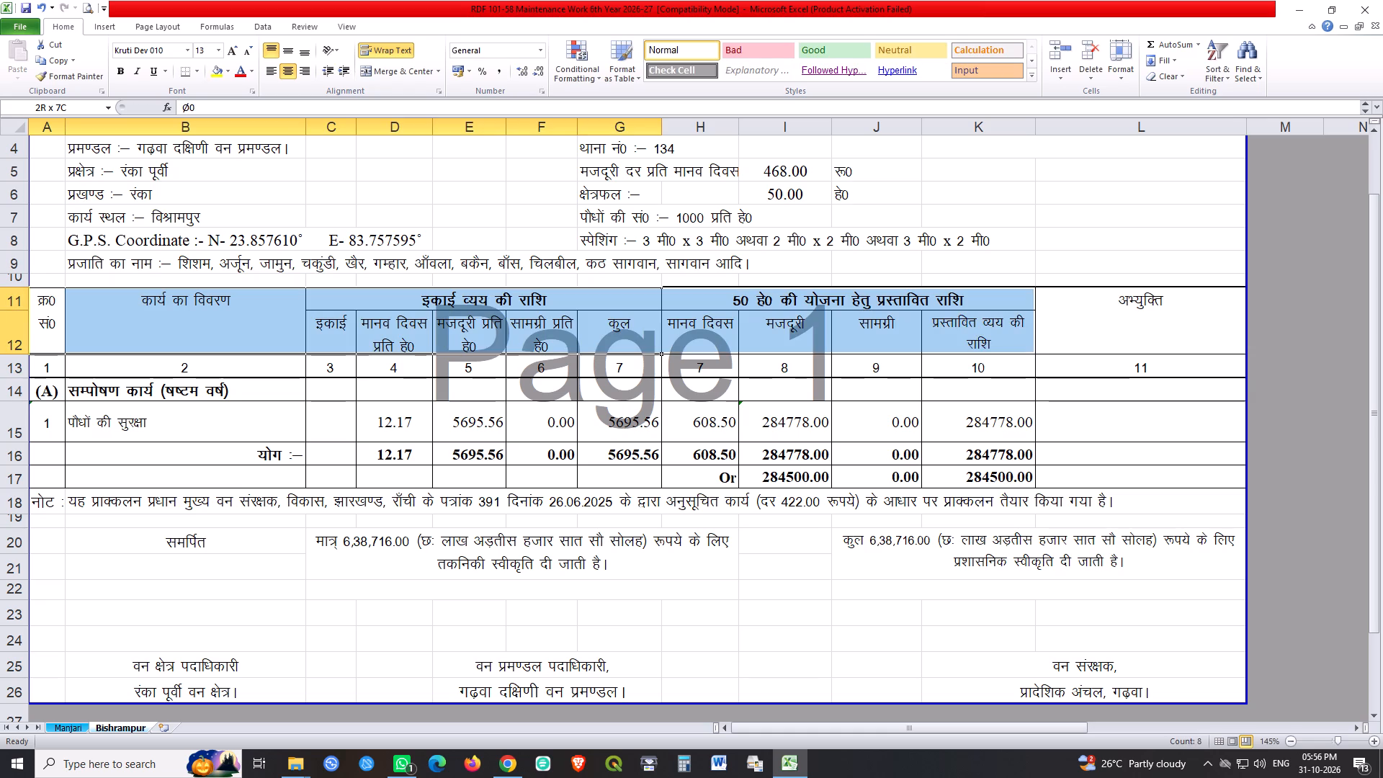
pyautogui.moveTo(1055, 340); pyautogui.dragTo(1101, 355)
pyautogui.hotkey('ctrl', 'b')
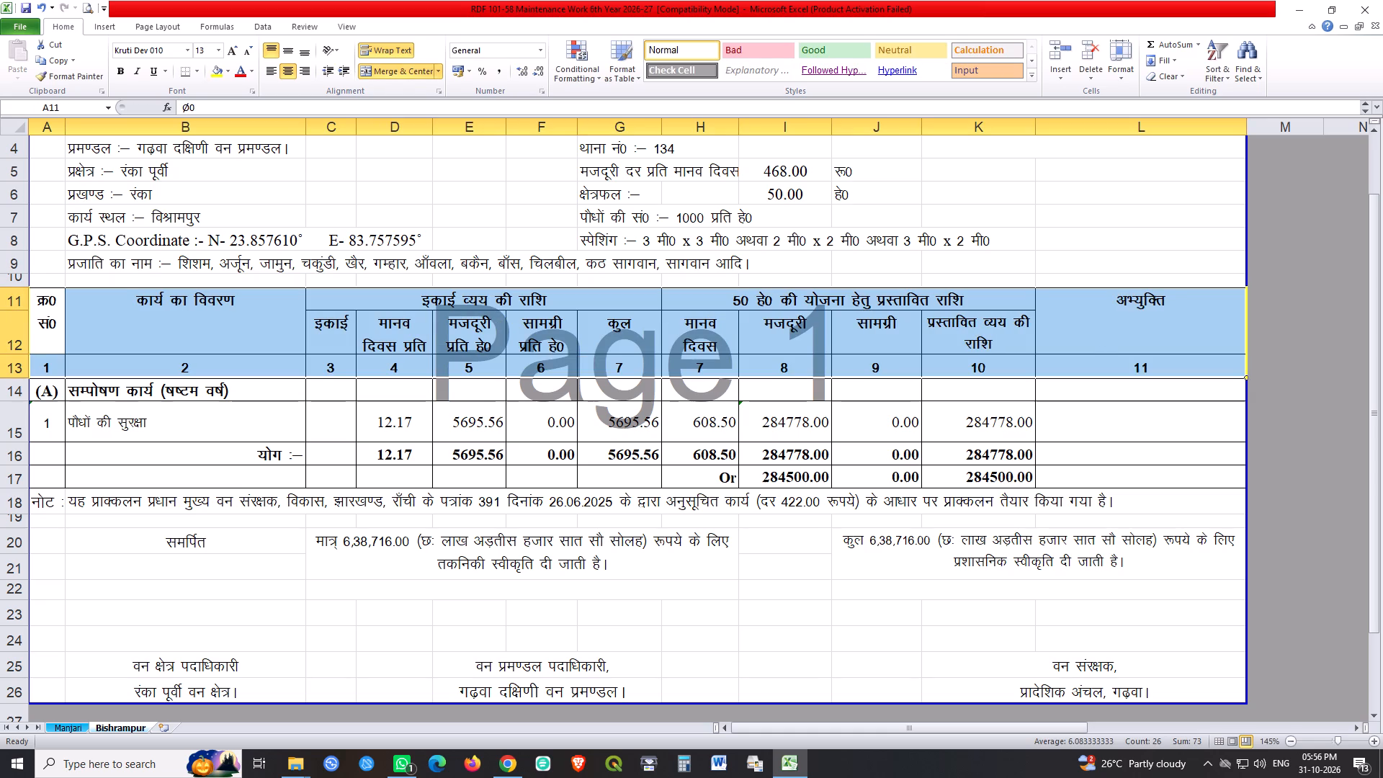
pyautogui.click(1119, 194)
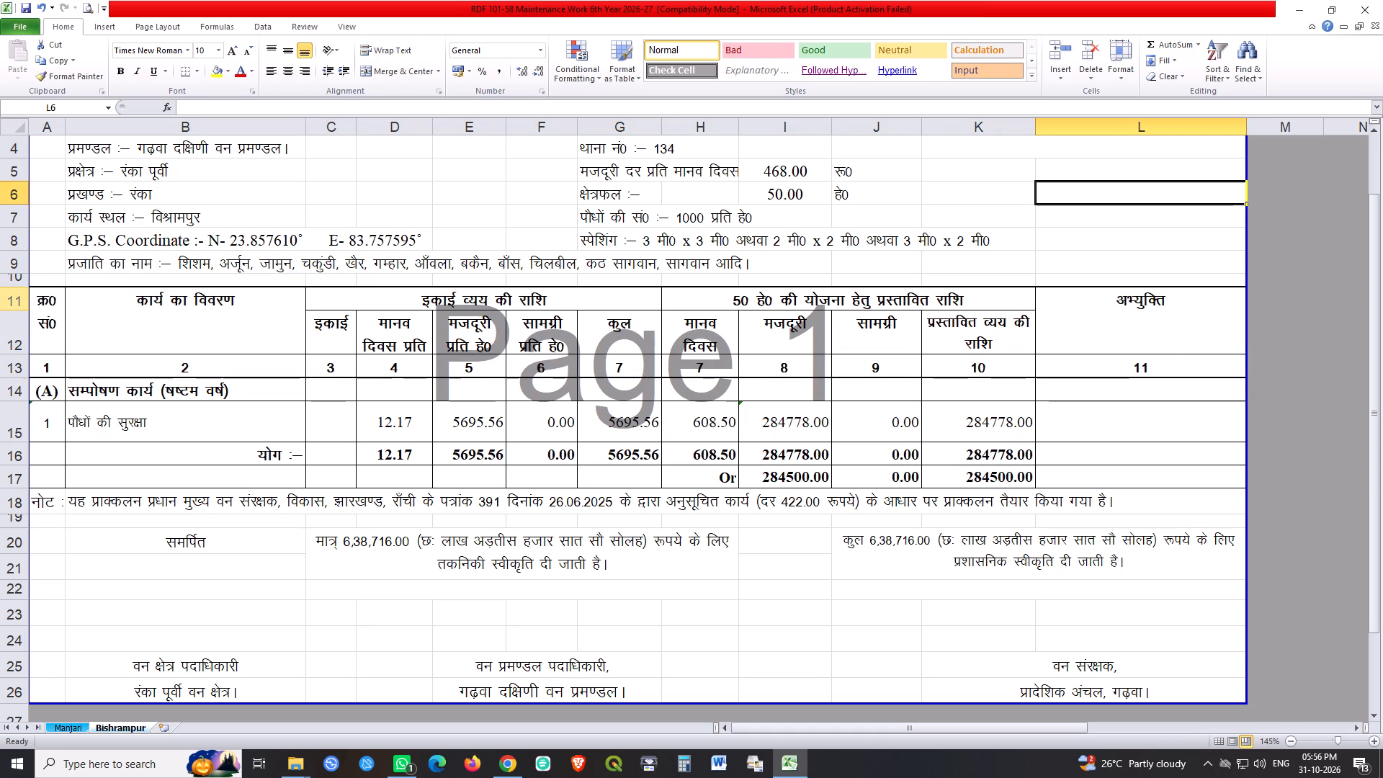
# In the row 18 note, set the letter number (पत्रांक) to 483 and its date to 03.08.2026.
pyautogui.doubleClick(107, 509)
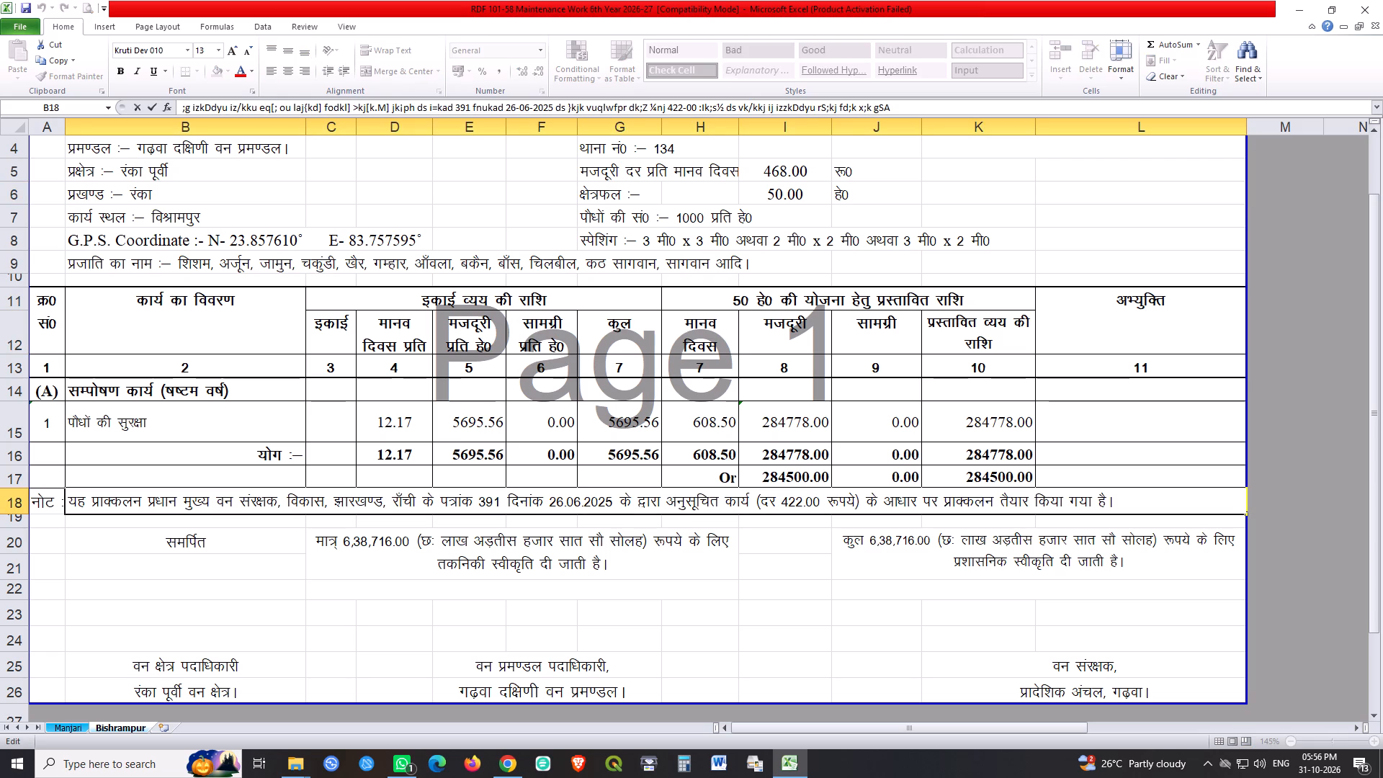
pyautogui.click(484, 504)
pyautogui.moveTo(479, 501); pyautogui.dragTo(503, 507)
pyautogui.write('483')
pyautogui.press('Right')
pyautogui.press('Right')
pyautogui.press('Right')
pyautogui.press('Right')
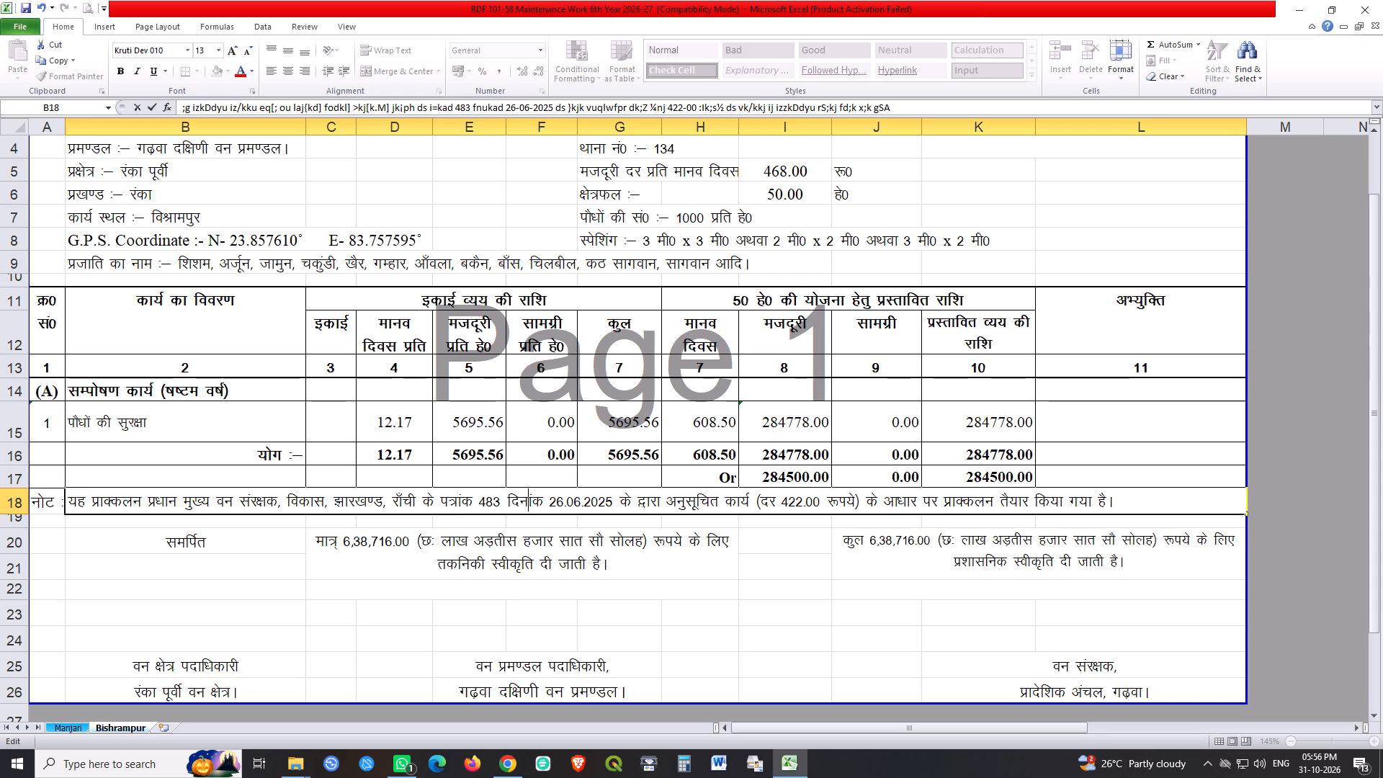
pyautogui.press('Right')
pyautogui.press('Right')
pyautogui.press('Right')
pyautogui.press('Right')
pyautogui.hotkey('ctrl', 'shift', 'Right')
pyautogui.hotkey('ctrl', 'shift', 'Right')
pyautogui.hotkey('ctrl', 'shift', 'Right')
pyautogui.hotkey('shift', 'Left')
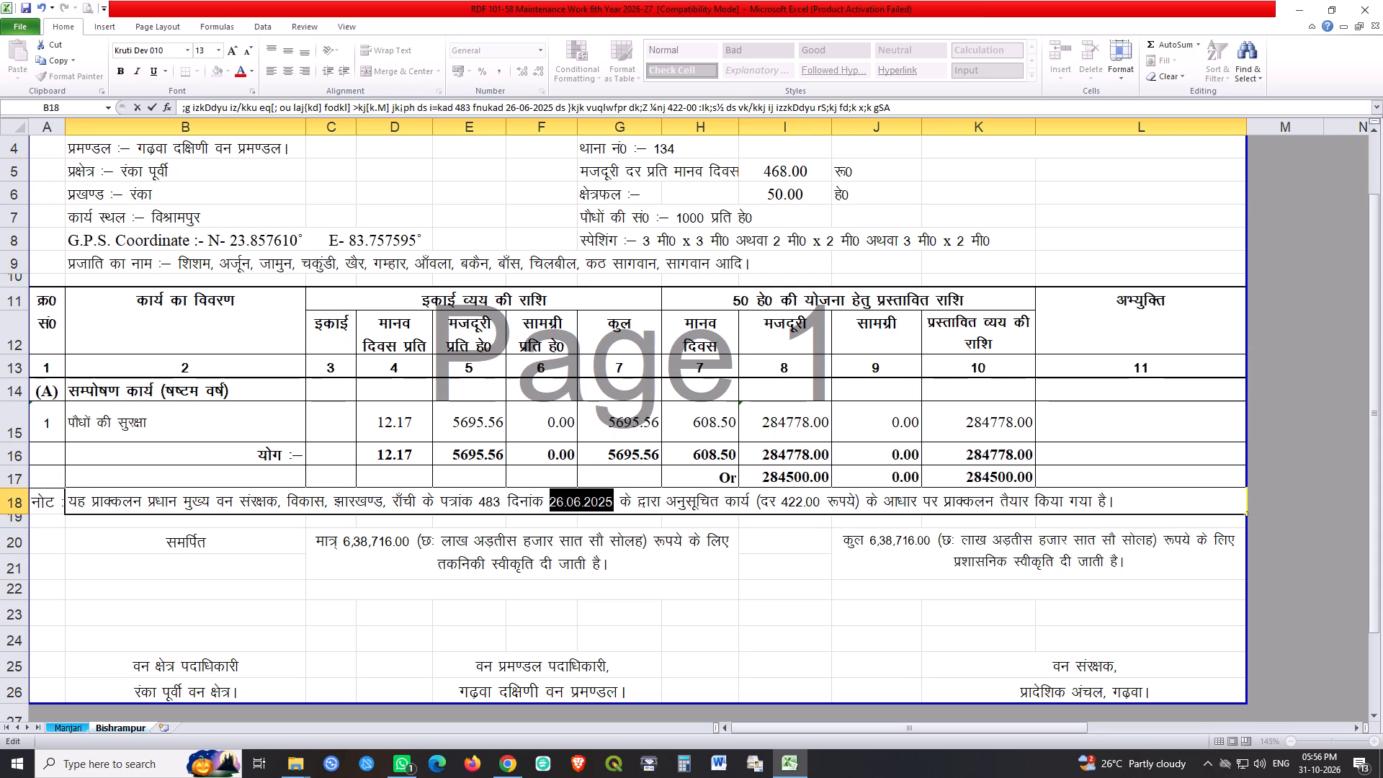
pyautogui.write('03-08-2026')
pyautogui.press('Right')
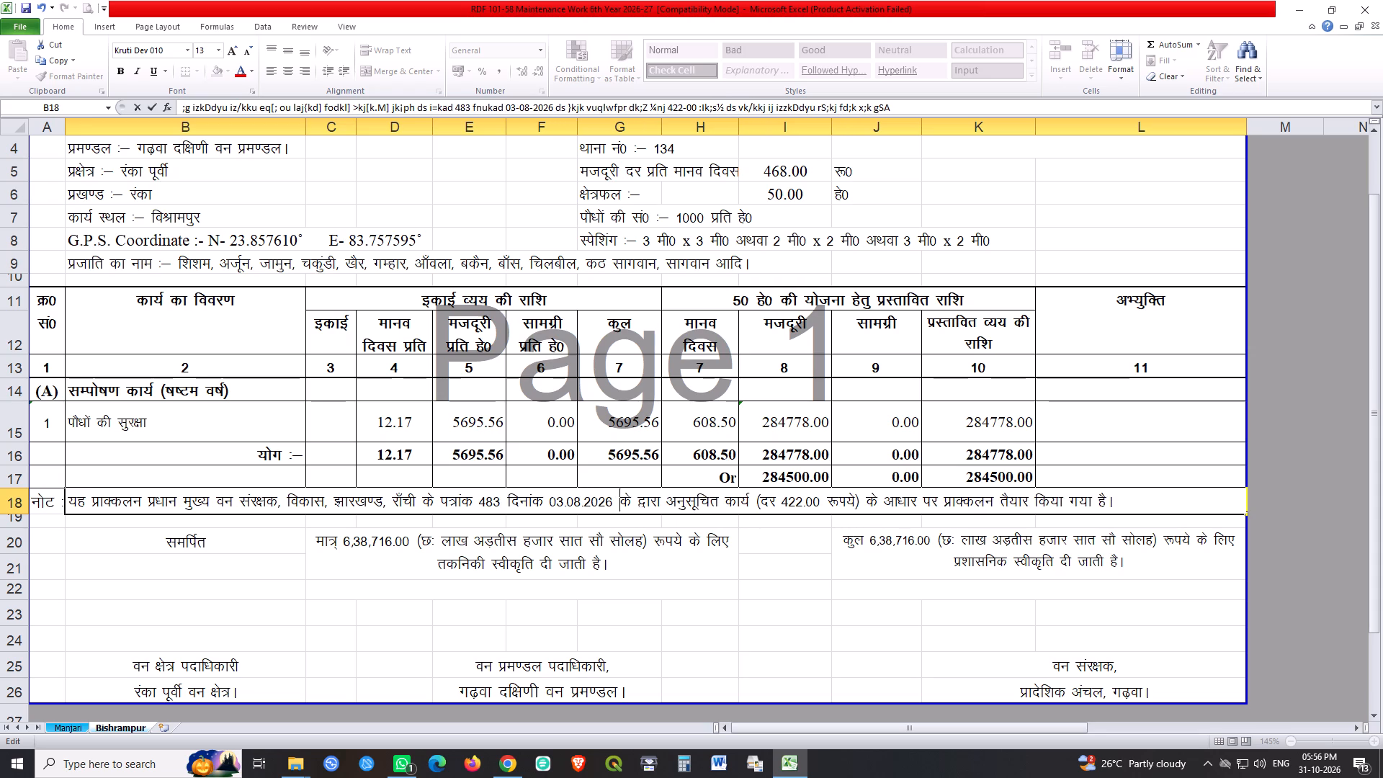
# Set the wage rate quoted in the row 18 note to 468.00 रूपये.
pyautogui.press('Right')
pyautogui.press('Right')
pyautogui.press('Right')
pyautogui.press('Right')
pyautogui.press('Right')
pyautogui.press('Right')
pyautogui.press('Right')
pyautogui.press('Right')
pyautogui.press('Right')
pyautogui.press('Right')
pyautogui.press('Right')
pyautogui.press('Right')
pyautogui.press('Right')
pyautogui.press('Right')
pyautogui.press('Right')
pyautogui.press('Right')
pyautogui.press('Right')
pyautogui.press('Right')
pyautogui.press('Right')
pyautogui.press('Right')
pyautogui.press('Right')
pyautogui.press('Right')
pyautogui.press('Right')
pyautogui.press('Right')
pyautogui.press('Right')
pyautogui.press('Right')
pyautogui.hotkey('shift', 'Right')
pyautogui.hotkey('shift', 'Right')
pyautogui.write('68')
pyautogui.press('Return')
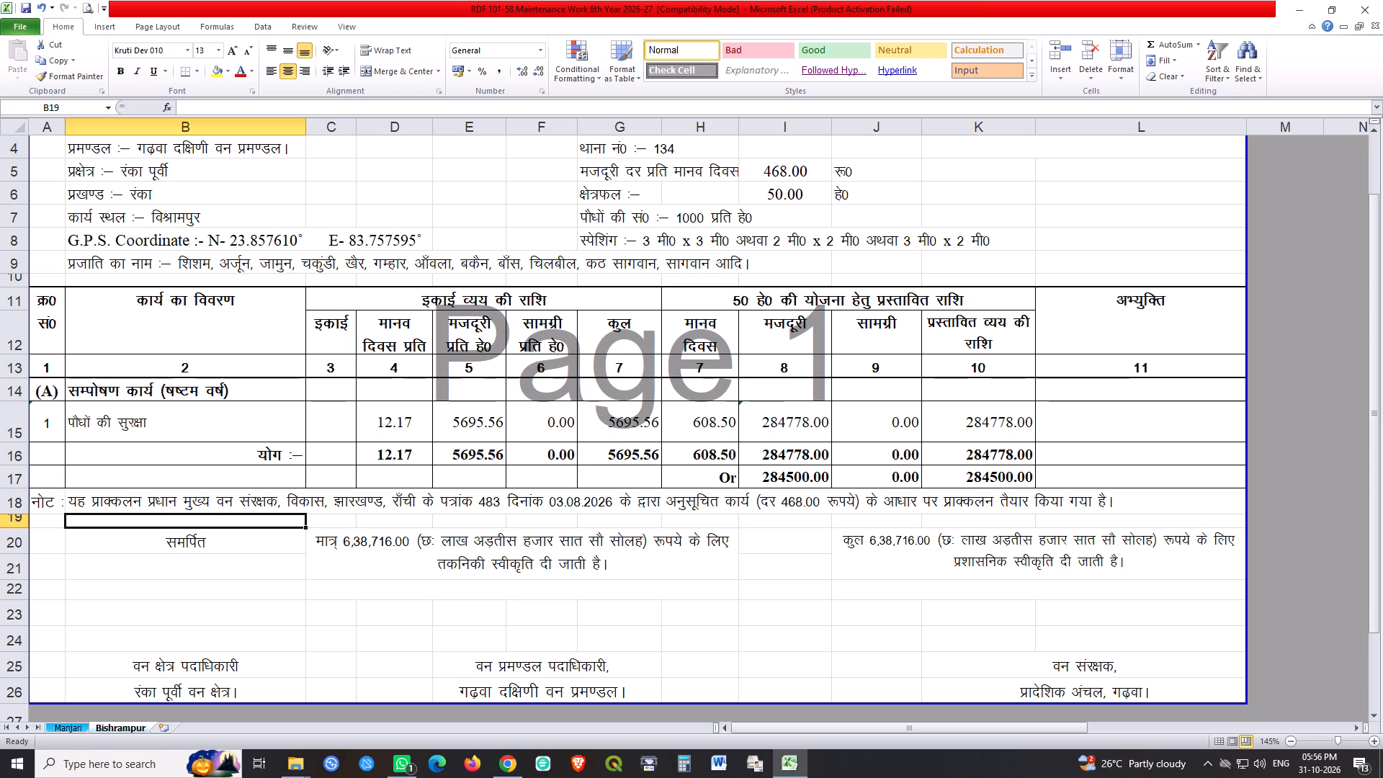
# Set the figure in the technical sanction statement in C20 to 2,84,500.00.
pyautogui.doubleClick(341, 545)
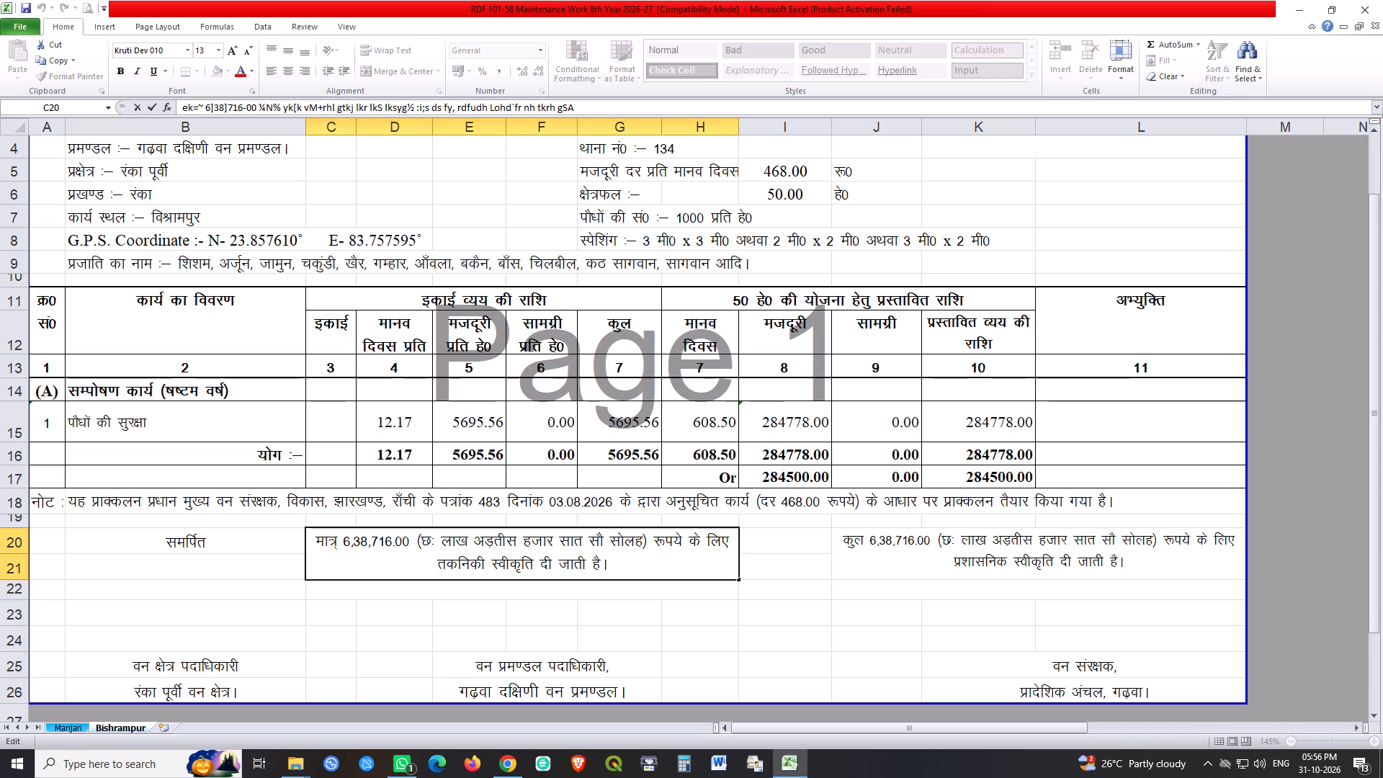
pyautogui.hotkey('shift', 'Right')
pyautogui.press('2')
pyautogui.press('Right')
pyautogui.hotkey('shift', 'Right')
pyautogui.hotkey('shift', 'Right')
pyautogui.write('84')
pyautogui.press('Right')
pyautogui.hotkey('shift', 'Right')
pyautogui.hotkey('shift', 'Right')
pyautogui.hotkey('shift', 'Right')
pyautogui.write('500')
# Change the opening words of the bracketed amount in C20 to दो लाख चौरासी, keeping हजार after them.
pyautogui.press('Right')
pyautogui.press('Right')
pyautogui.press('Right')
pyautogui.press('Right')
pyautogui.press('Right')
pyautogui.hotkey('shift', 'Right')
pyautogui.hotkey('shift', 'Right')
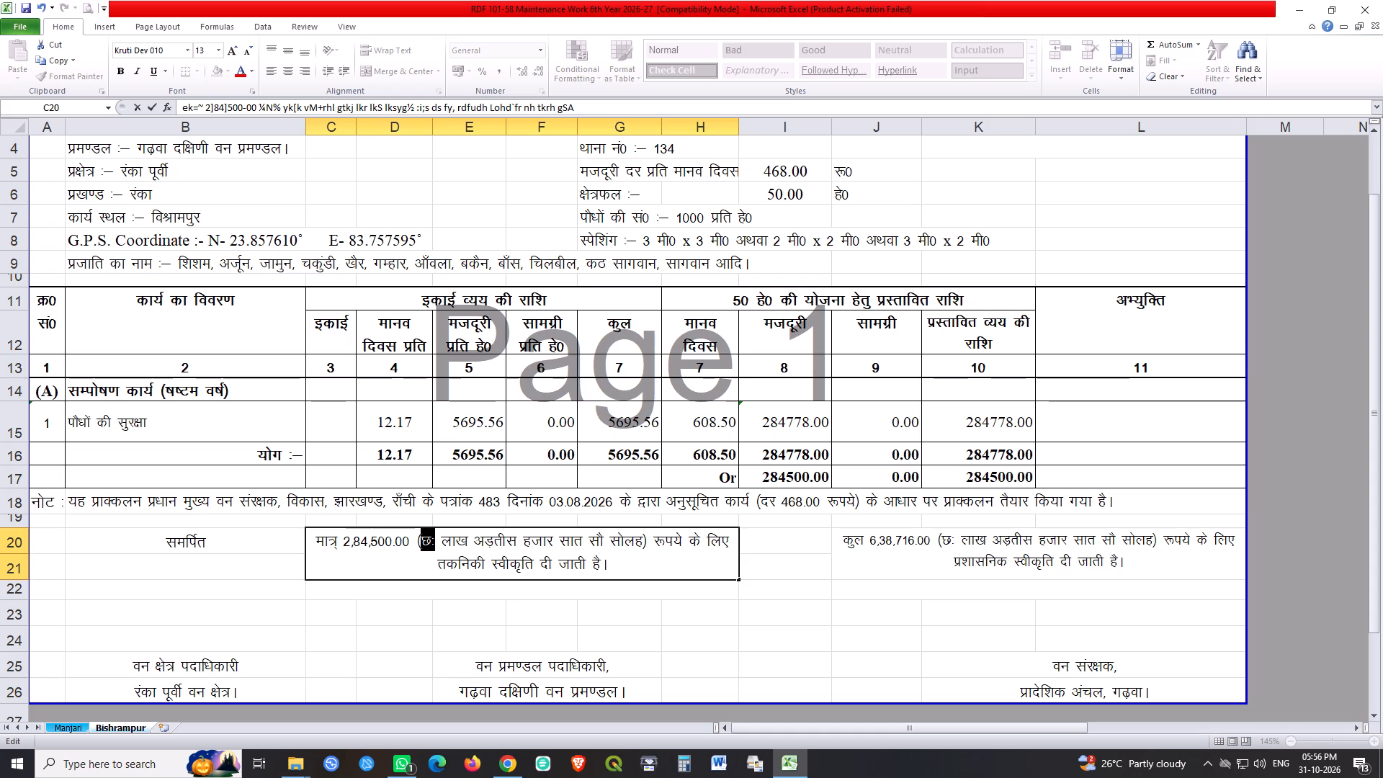
pyautogui.write('nks')
pyautogui.press('Right')
pyautogui.press('Right')
pyautogui.press('Right')
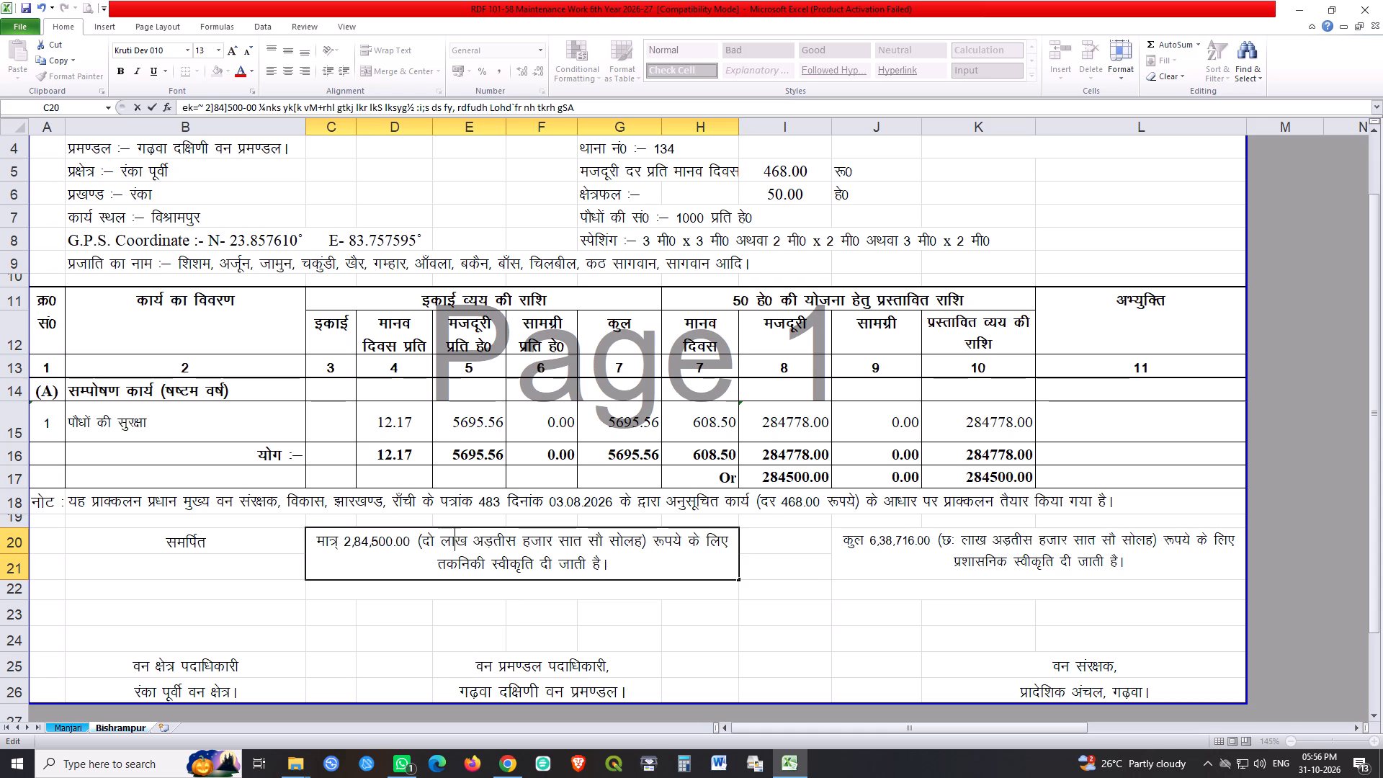
pyautogui.press('Right')
pyautogui.press('Right')
pyautogui.press('Right')
pyautogui.hotkey('ctrl', 'shift', 'Right')
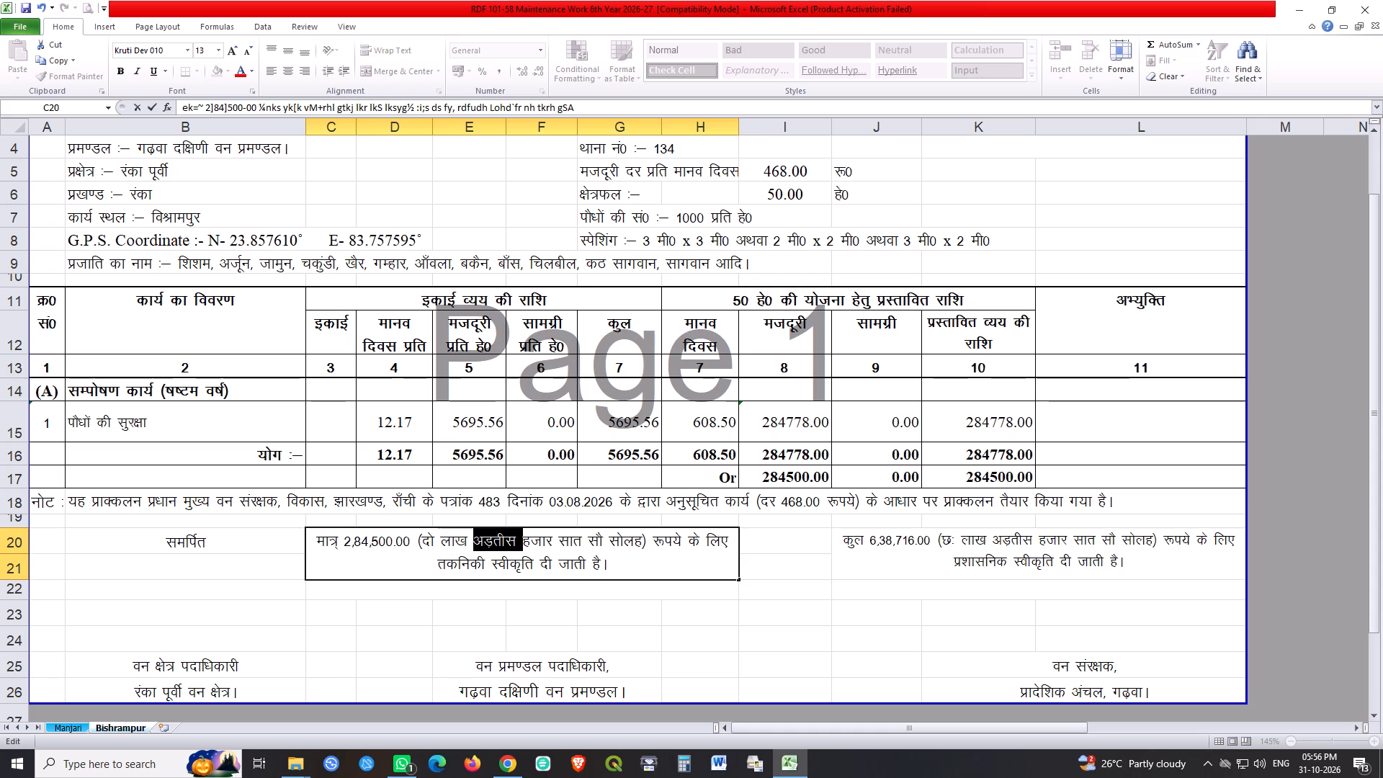
pyautogui.write('pkSj')
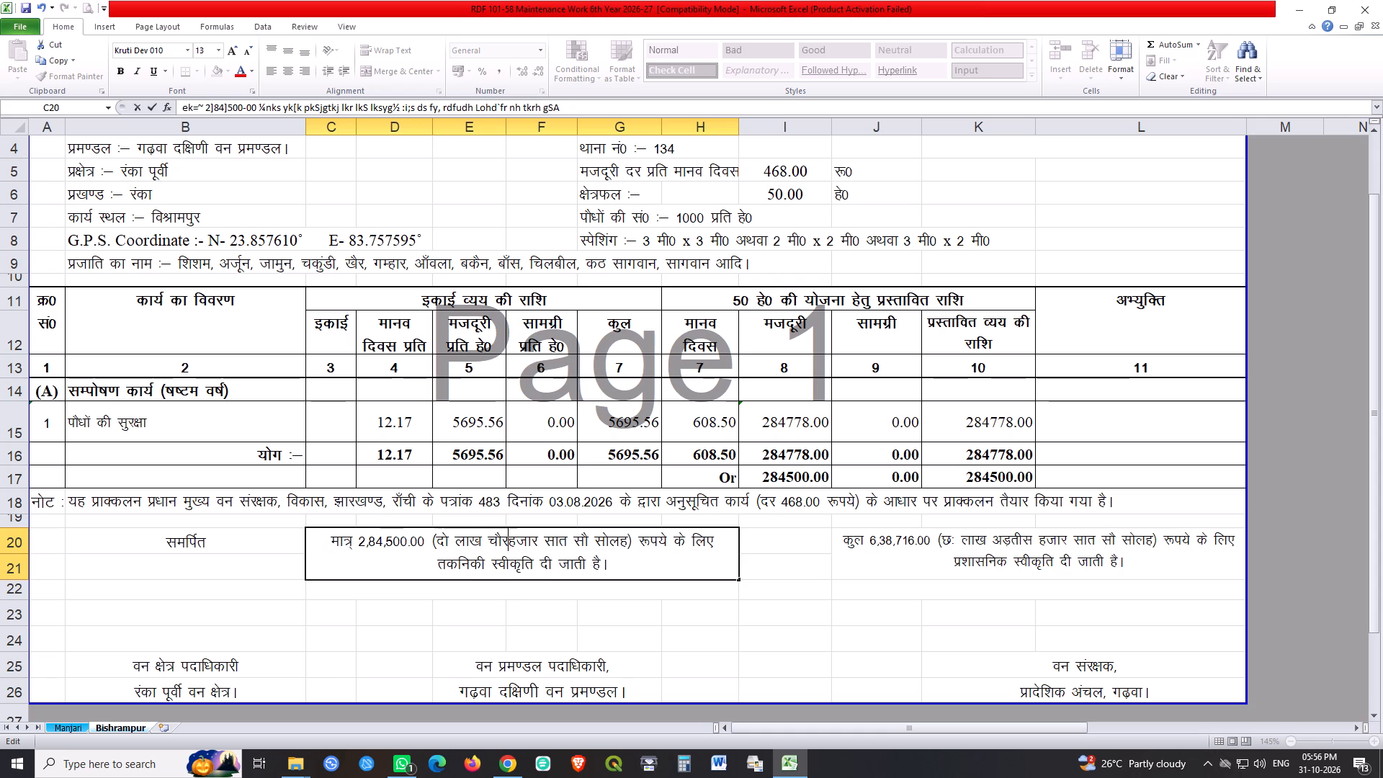
pyautogui.write('klh')
pyautogui.press('space')
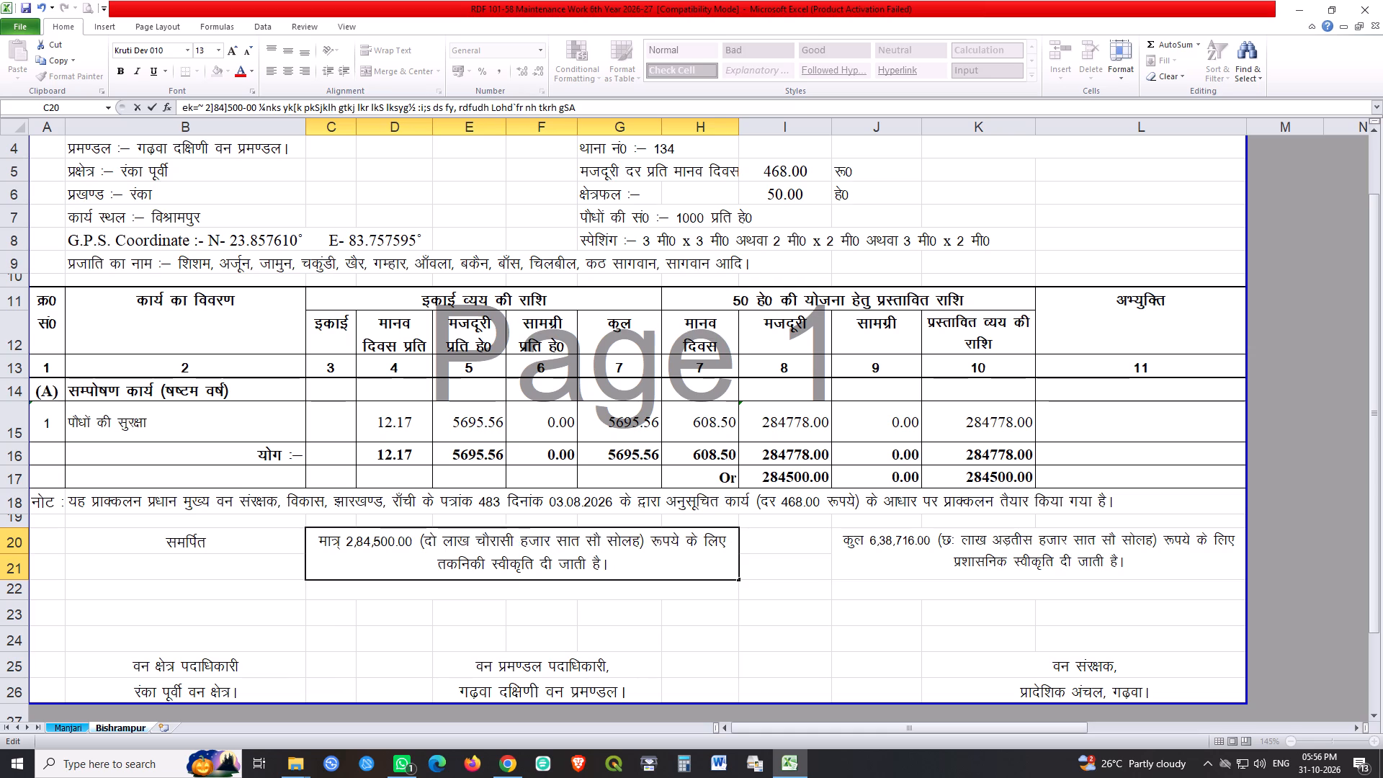
# Replace सात with पाँच before सौ in the C20 amount in words.
pyautogui.press('Right')
pyautogui.press('Right')
pyautogui.press('Right')
pyautogui.press('Right')
pyautogui.press('Right')
pyautogui.press('Right')
pyautogui.press('Left')
pyautogui.hotkey('shift', 'Right')
pyautogui.hotkey('shift', 'Right')
pyautogui.hotkey('shift', 'Right')
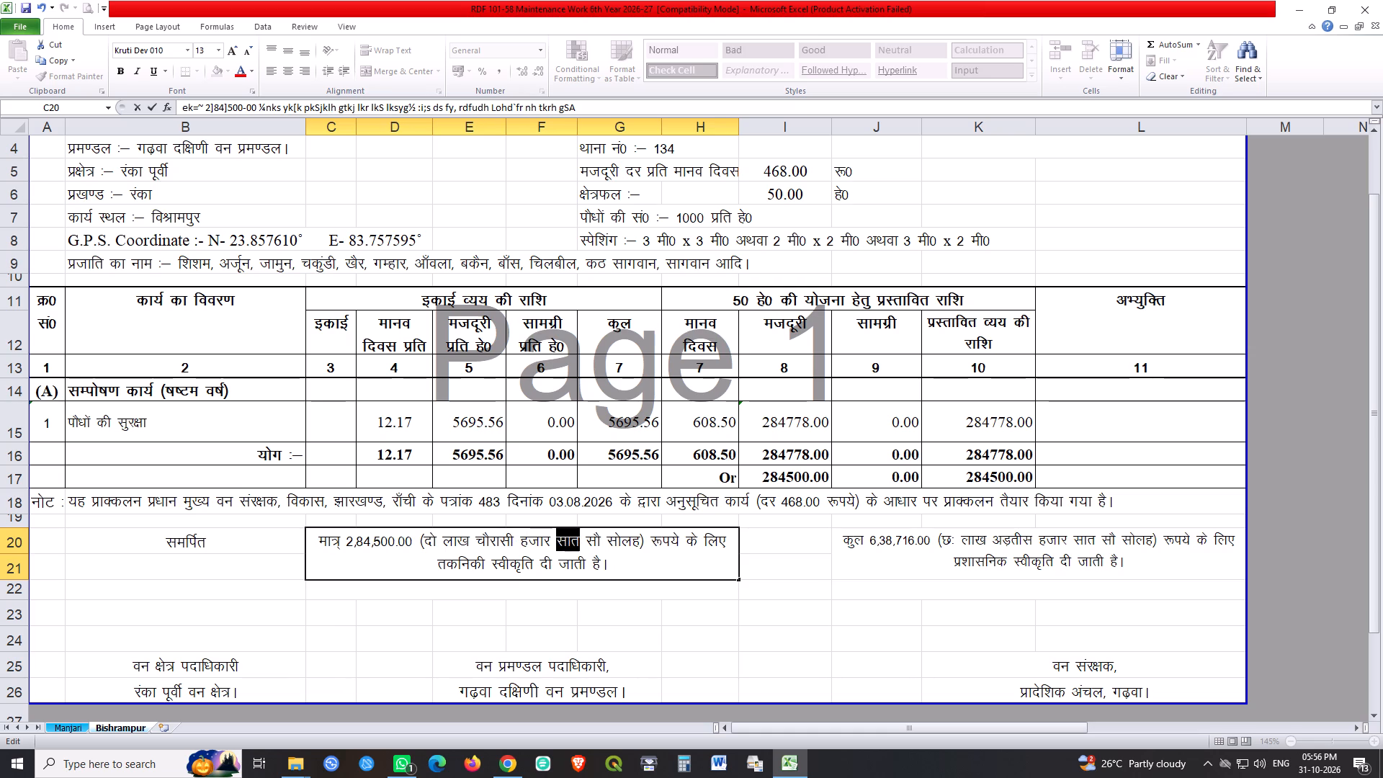
pyautogui.write('ik')
pyautogui.hotkey('alt', '0')
pyautogui.hotkey('alt', '1')
pyautogui.hotkey('alt', '6')
pyautogui.hotkey('alt', '1')
pyautogui.press('p')
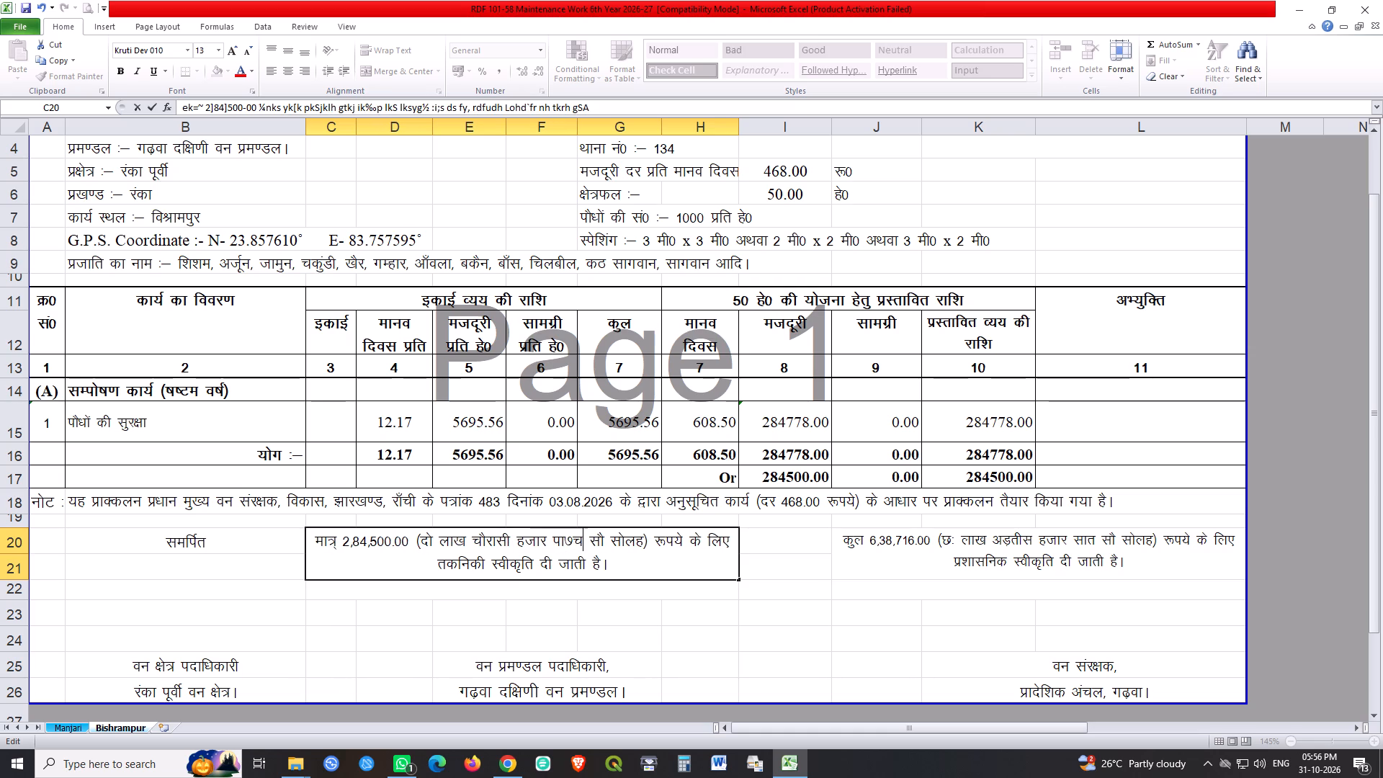
pyautogui.press('BackSpace')
pyautogui.press('BackSpace')
pyautogui.hotkey('alt', '0')
pyautogui.hotkey('alt', '1')
pyautogui.hotkey('alt', '6')
pyautogui.hotkey('alt', '1')
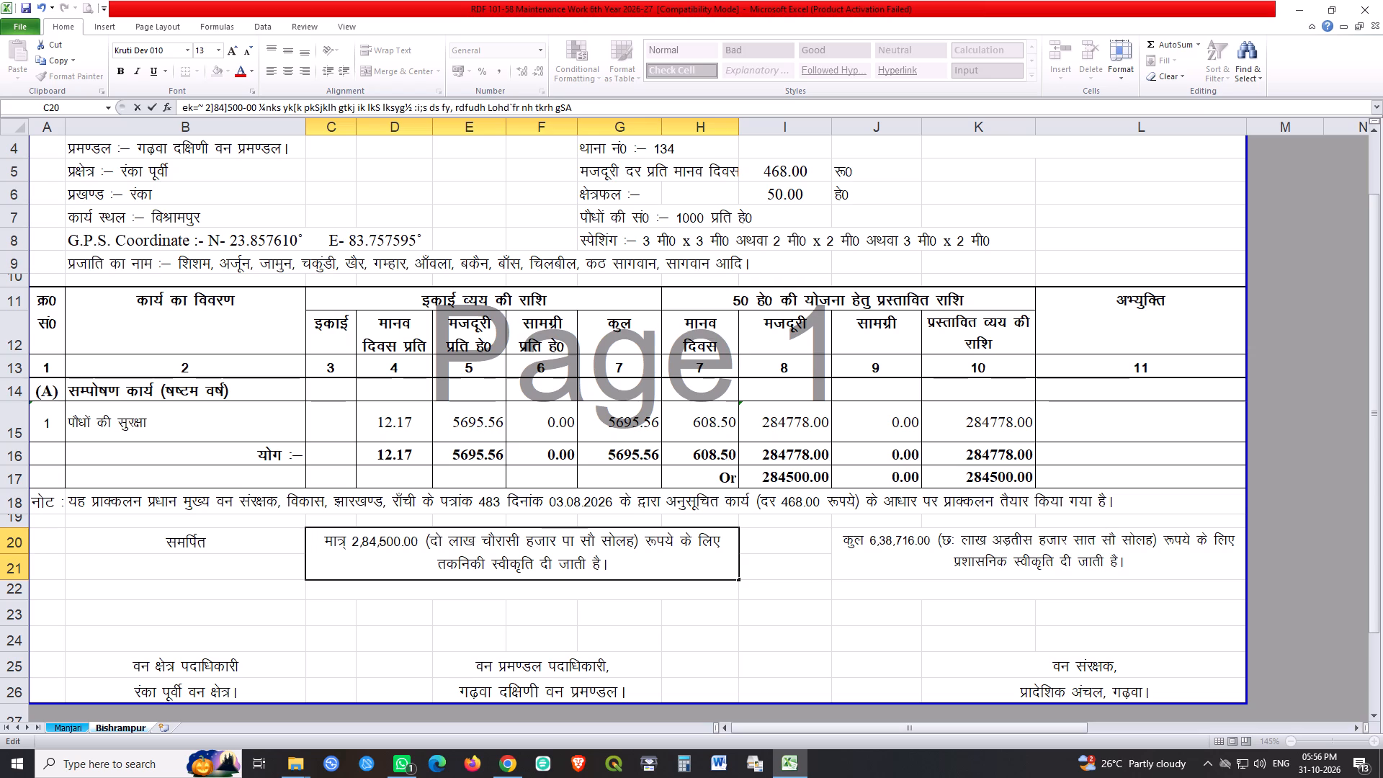
pyautogui.press('BackSpace')
pyautogui.press('BackSpace')
pyautogui.press('k')
pyautogui.hotkey('alt', '0')
pyautogui.hotkey('alt', '1')
pyautogui.hotkey('alt', '6')
pyautogui.hotkey('alt', '1')
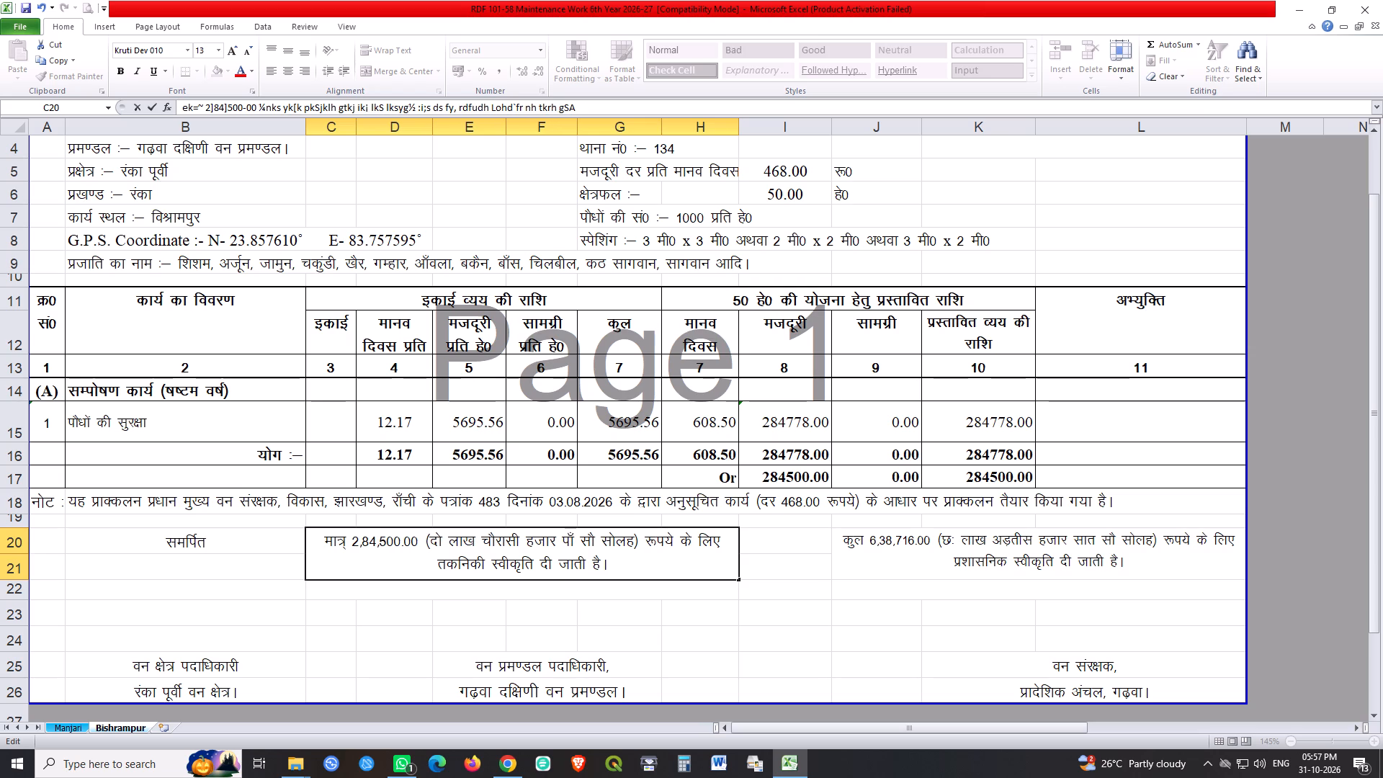
pyautogui.press('p')
# Delete सोलह from the C20 amount in words so that it ends पाँच सौ.
pyautogui.press('Right')
pyautogui.press('Right')
pyautogui.press('Right')
pyautogui.press('Right')
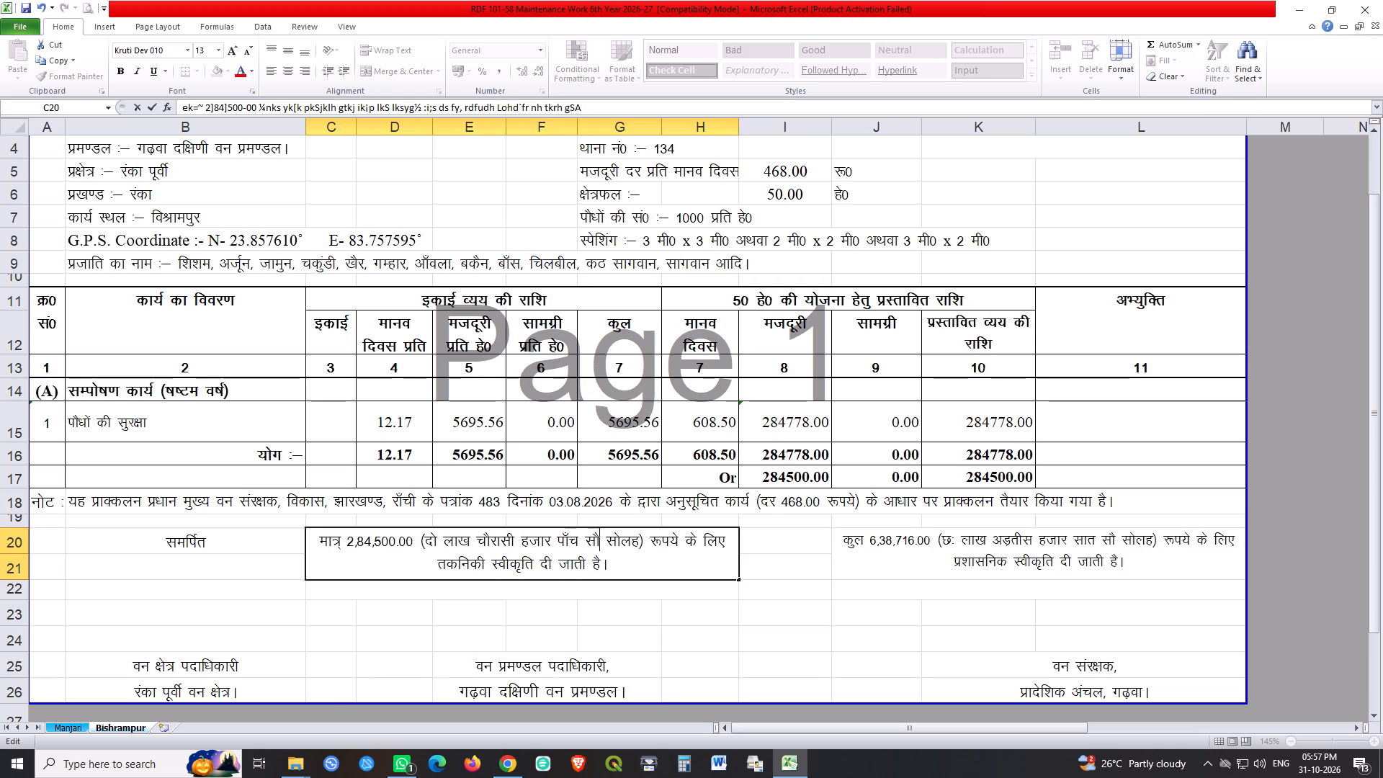
pyautogui.press('Right')
pyautogui.press('Left')
pyautogui.press('Delete')
pyautogui.press('Delete')
pyautogui.press('Delete')
pyautogui.press('Delete')
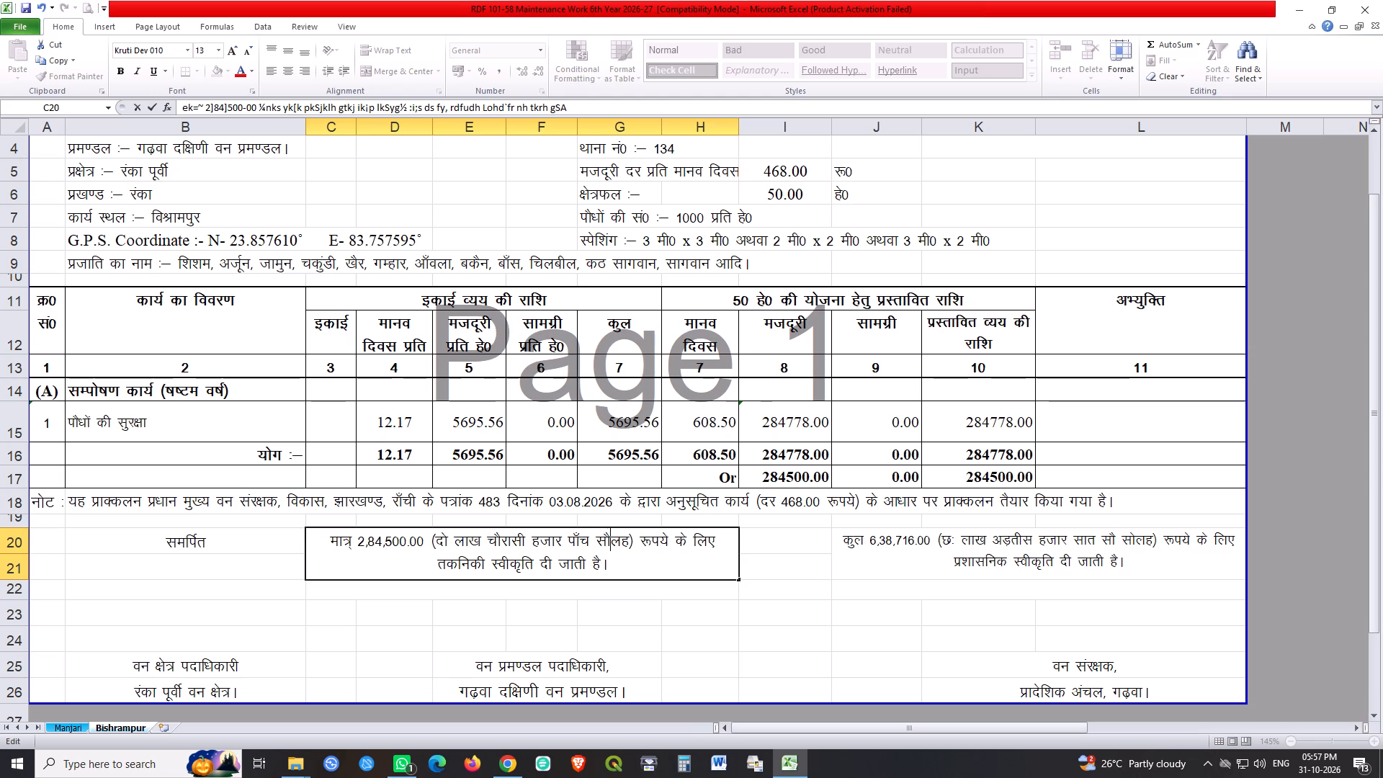
pyautogui.press('Delete')
pyautogui.press('Delete')
pyautogui.press('Return')
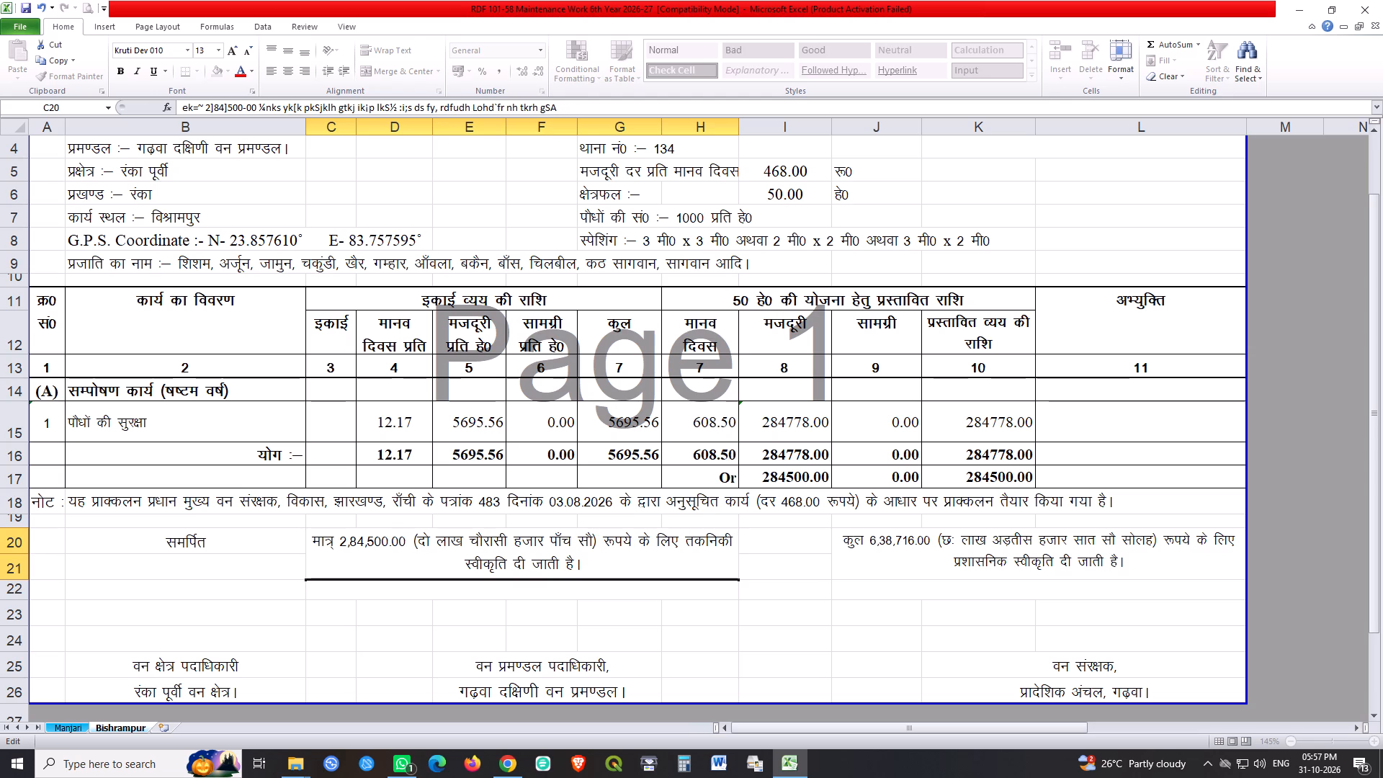
# Copy the amount 2,84,500.00 with its bracketed words from C20 over the old amount and words in J20's administrative sanction statement.
pyautogui.doubleClick(502, 570)
pyautogui.moveTo(339, 542); pyautogui.dragTo(340, 542)
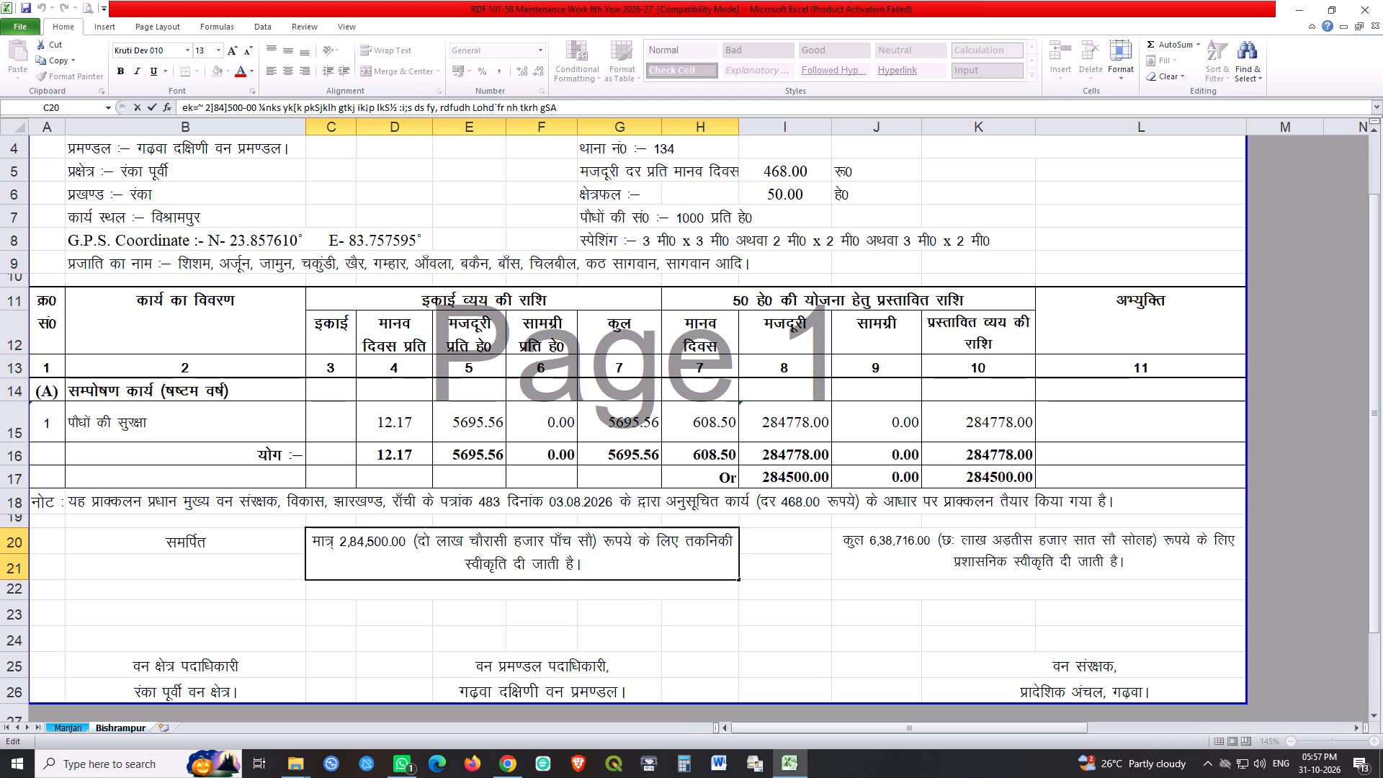
pyautogui.moveTo(340, 542); pyautogui.dragTo(601, 543)
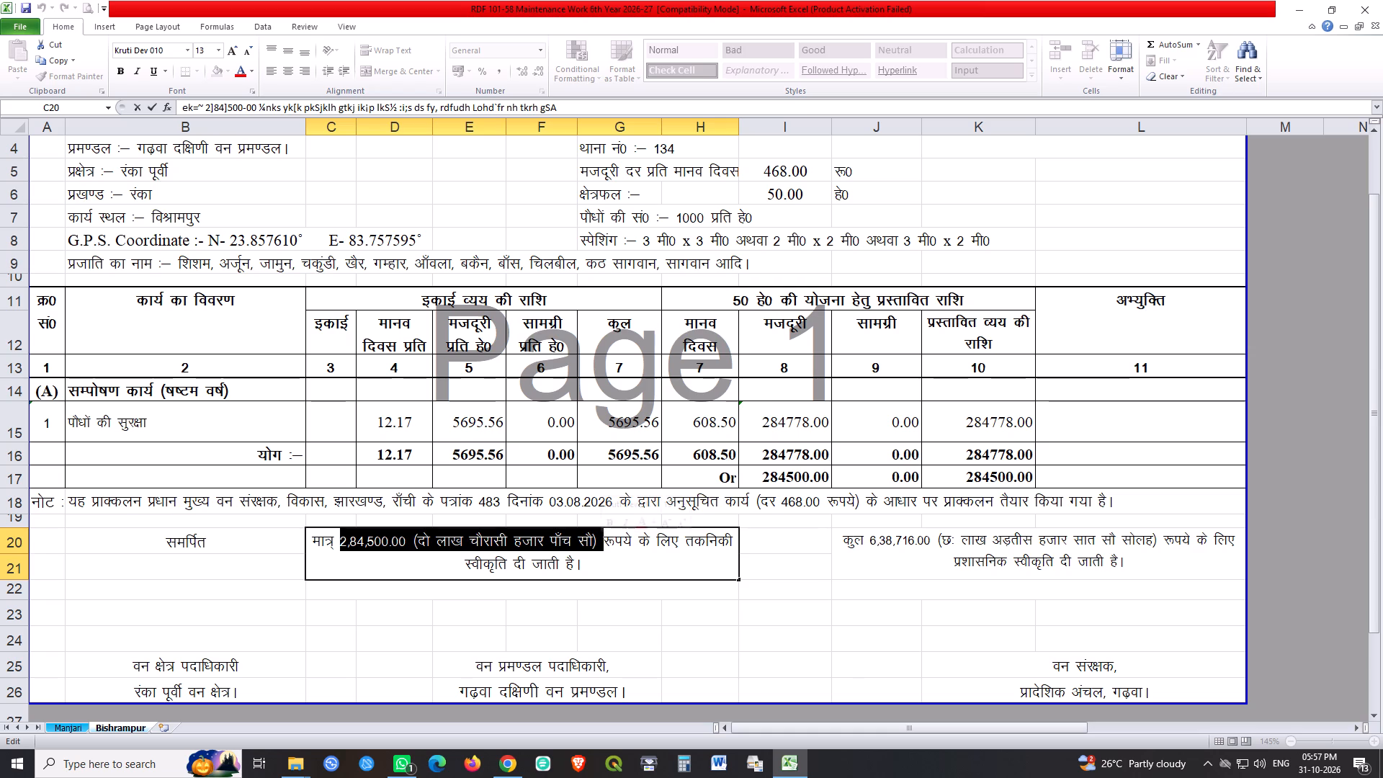
pyautogui.hotkey('ctrl', 'c')
pyautogui.doubleClick(924, 550)
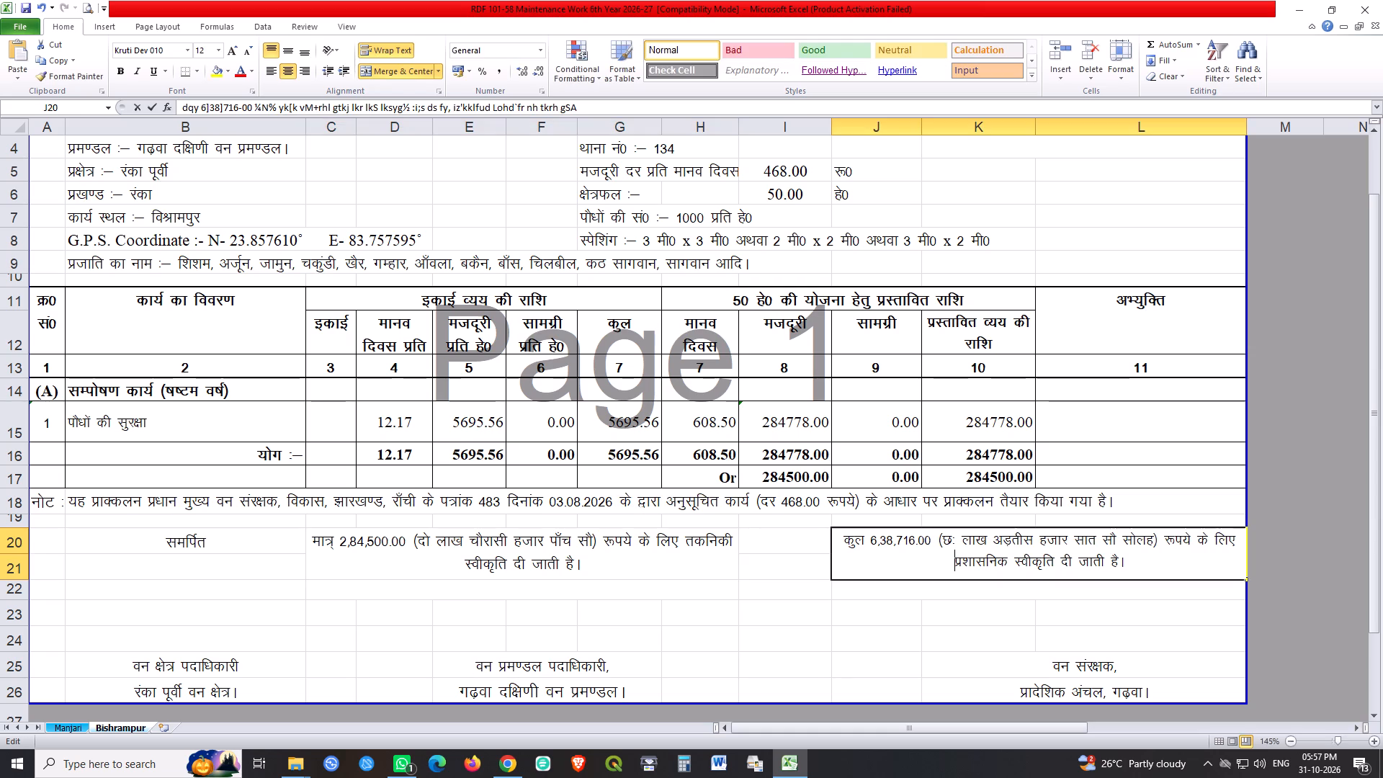
pyautogui.moveTo(871, 537); pyautogui.dragTo(1111, 536)
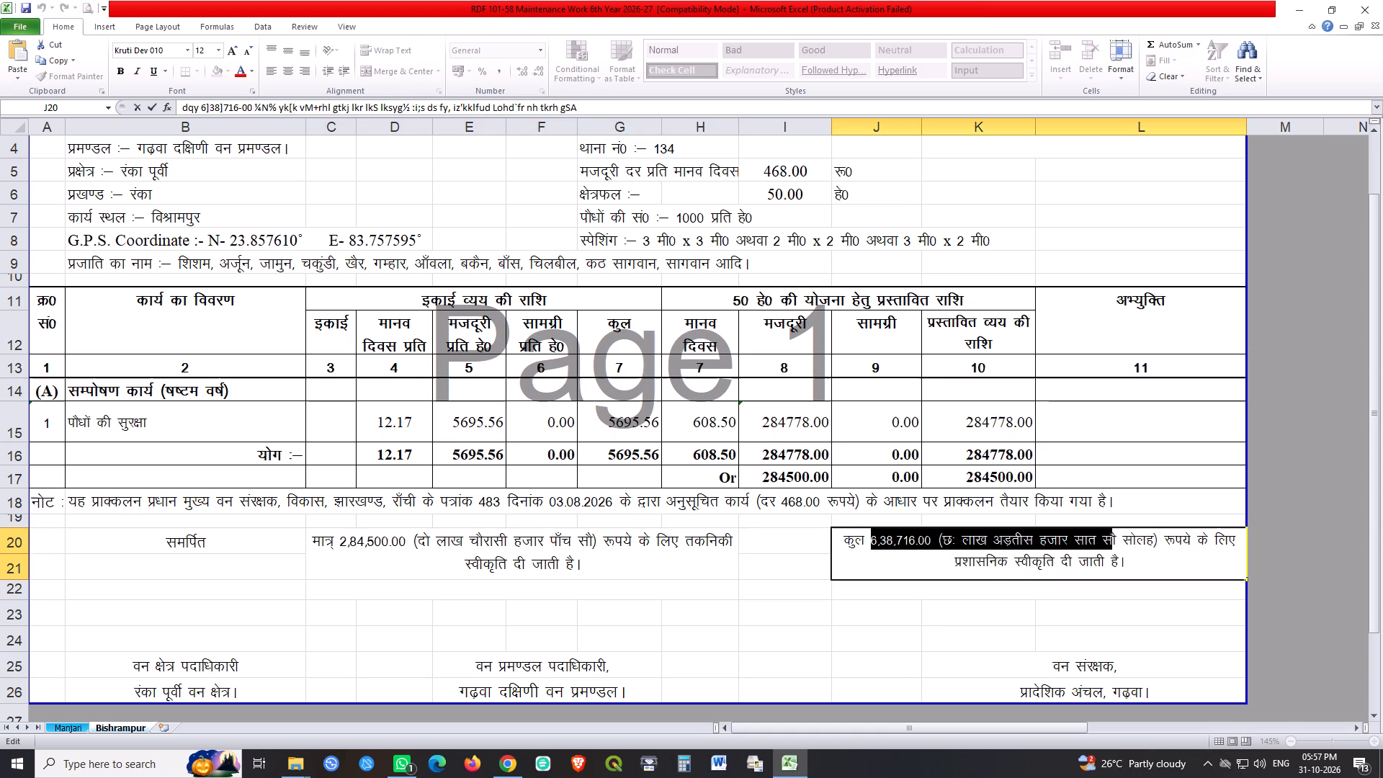
pyautogui.moveTo(1111, 536); pyautogui.dragTo(1160, 536)
pyautogui.hotkey('ctrl', 'v')
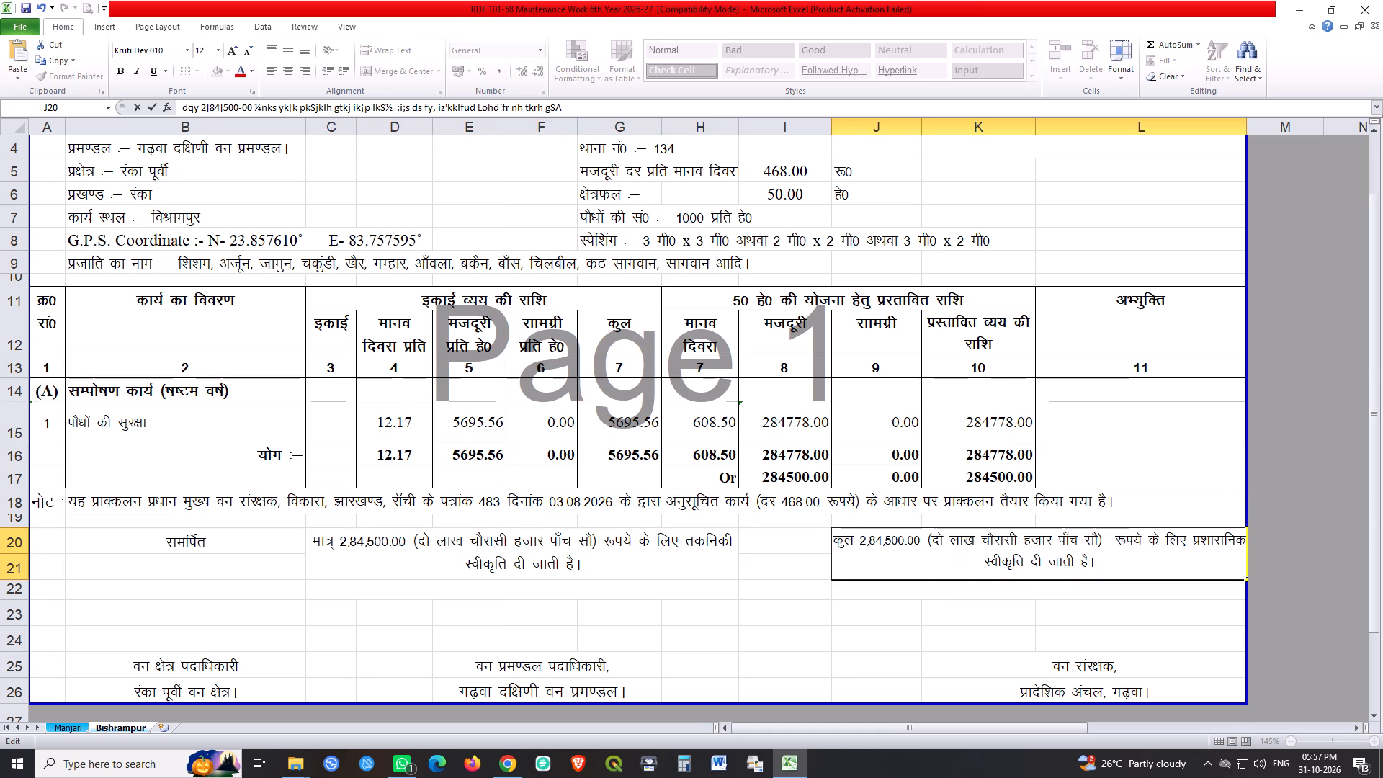
pyautogui.press('Delete')
pyautogui.press('Return')
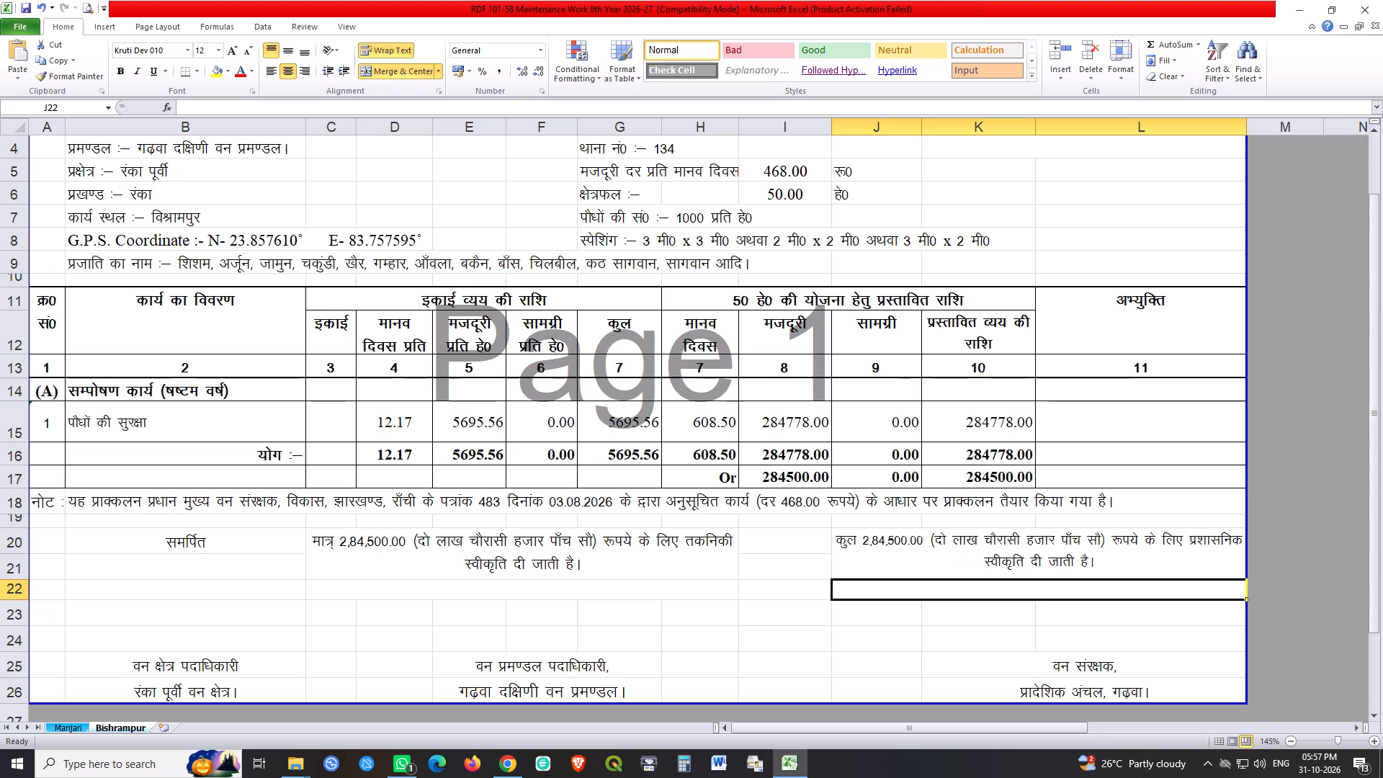
# Save the 101-58 workbook.
pyautogui.hotkey('ctrl', 's')
pyautogui.hotkey('ctrl', 's')
pyautogui.hotkey('ctrl', 's')
pyautogui.hotkey('ctrl', 's')
pyautogui.hotkey('ctrl', 's')
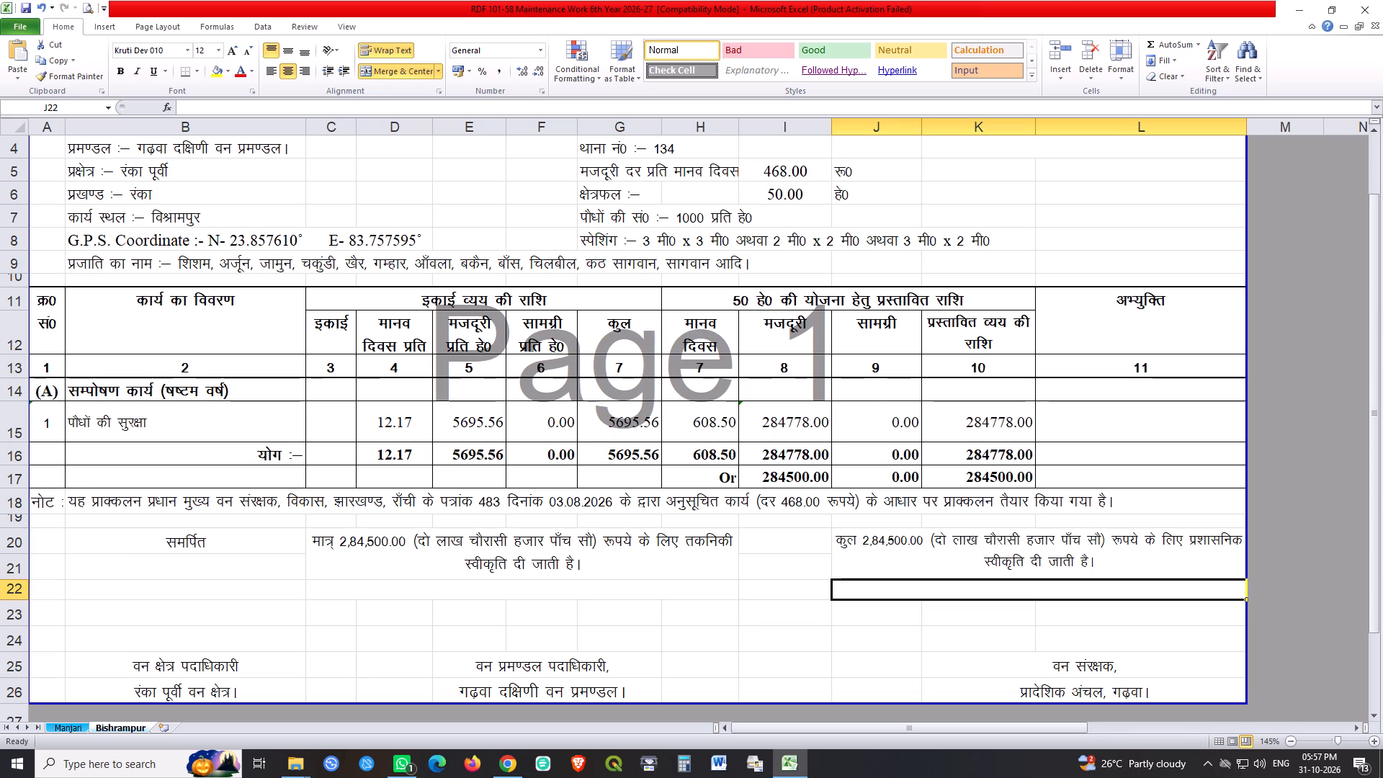
# Copy rows 11 to 21 of the Bishrampur sheet over the Manjari sheet's estimate table, starting at row 11.
pyautogui.moveTo(19, 300); pyautogui.dragTo(19, 560)
pyautogui.hotkey('ctrl', 'c')
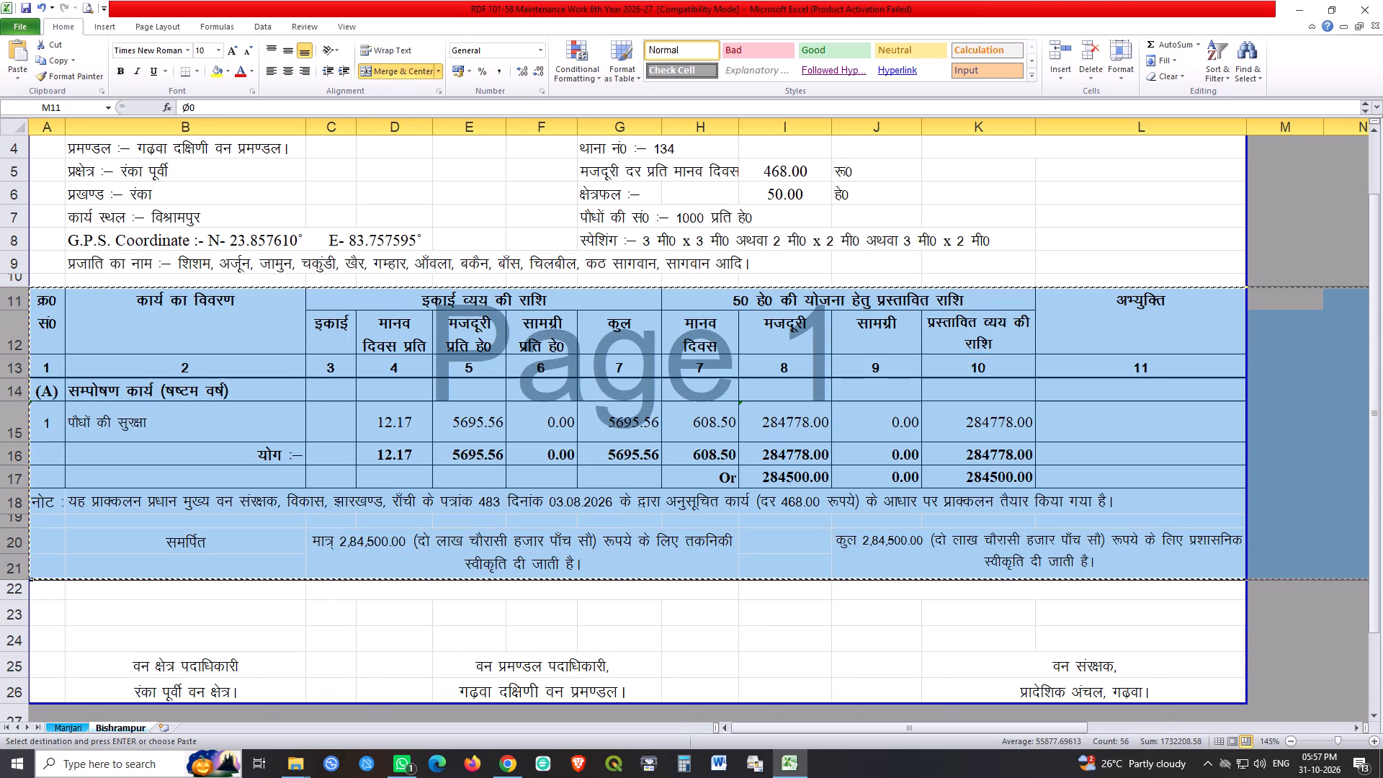
pyautogui.click(69, 723)
pyautogui.scroll(-2, 558, 375)
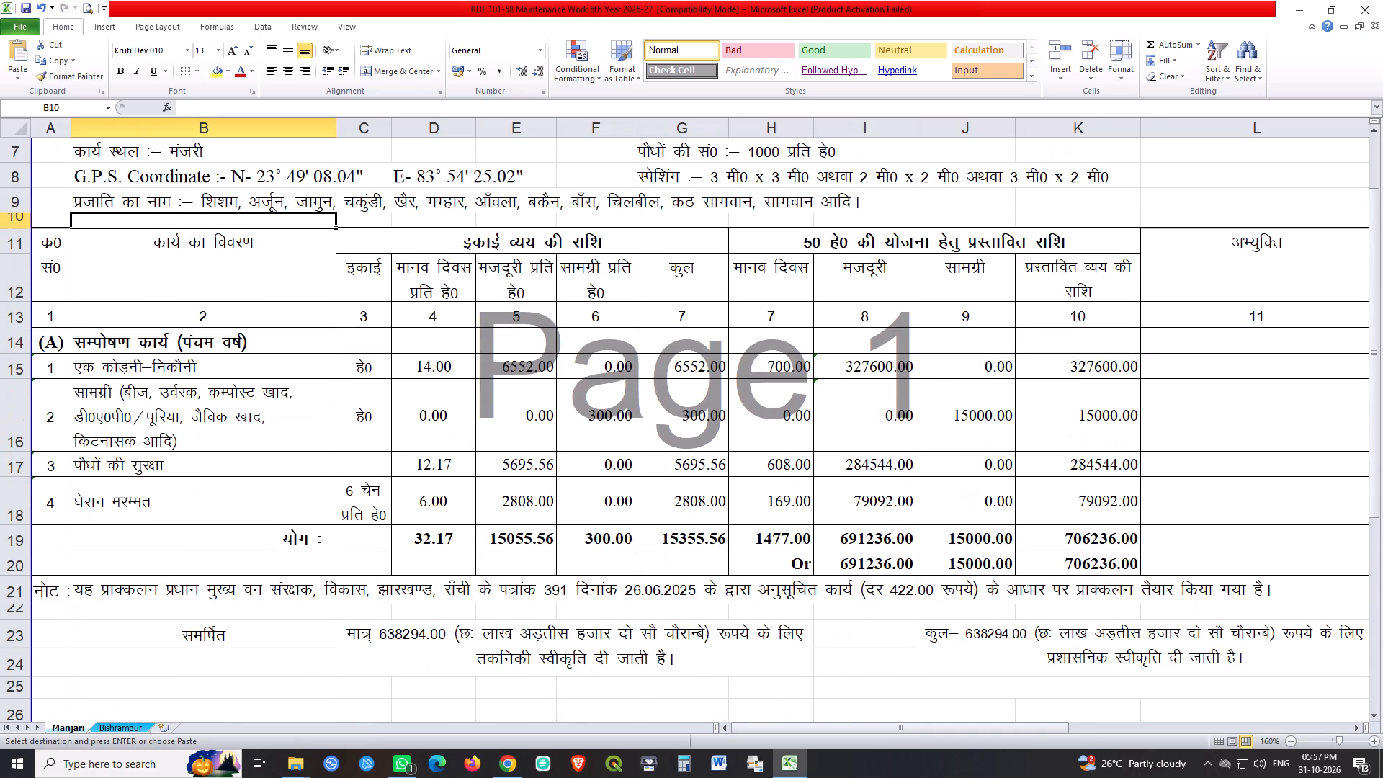
pyautogui.click(24, 236)
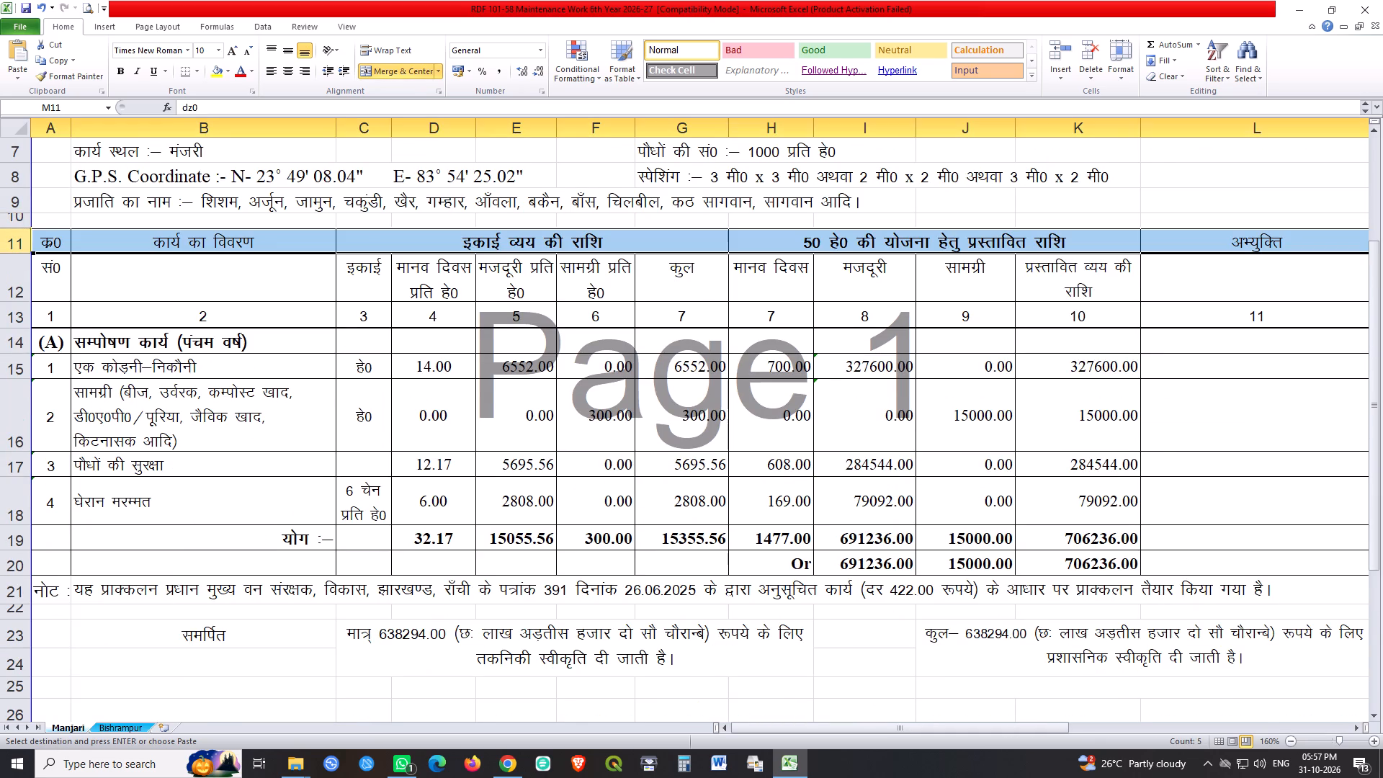
pyautogui.hotkey('ctrl', 'v')
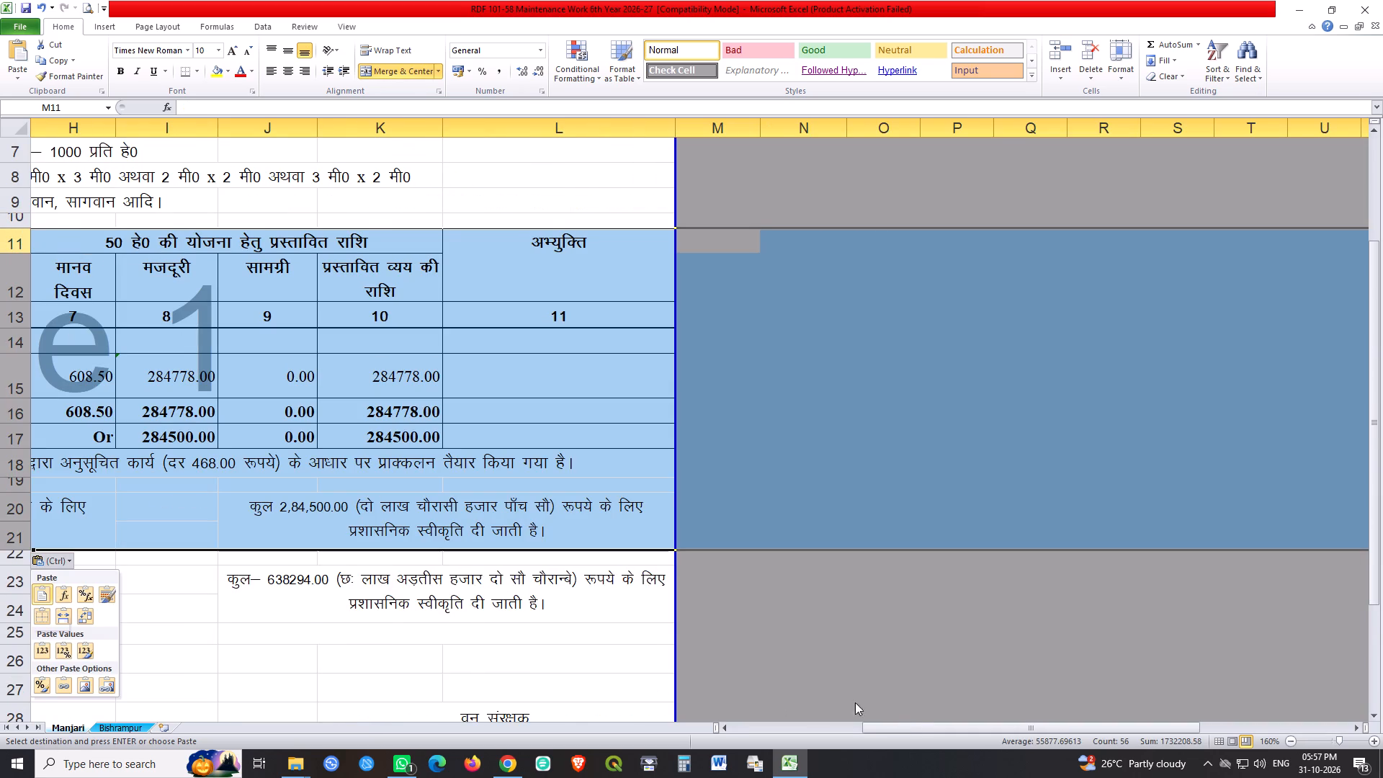
pyautogui.moveTo(913, 728); pyautogui.dragTo(459, 728)
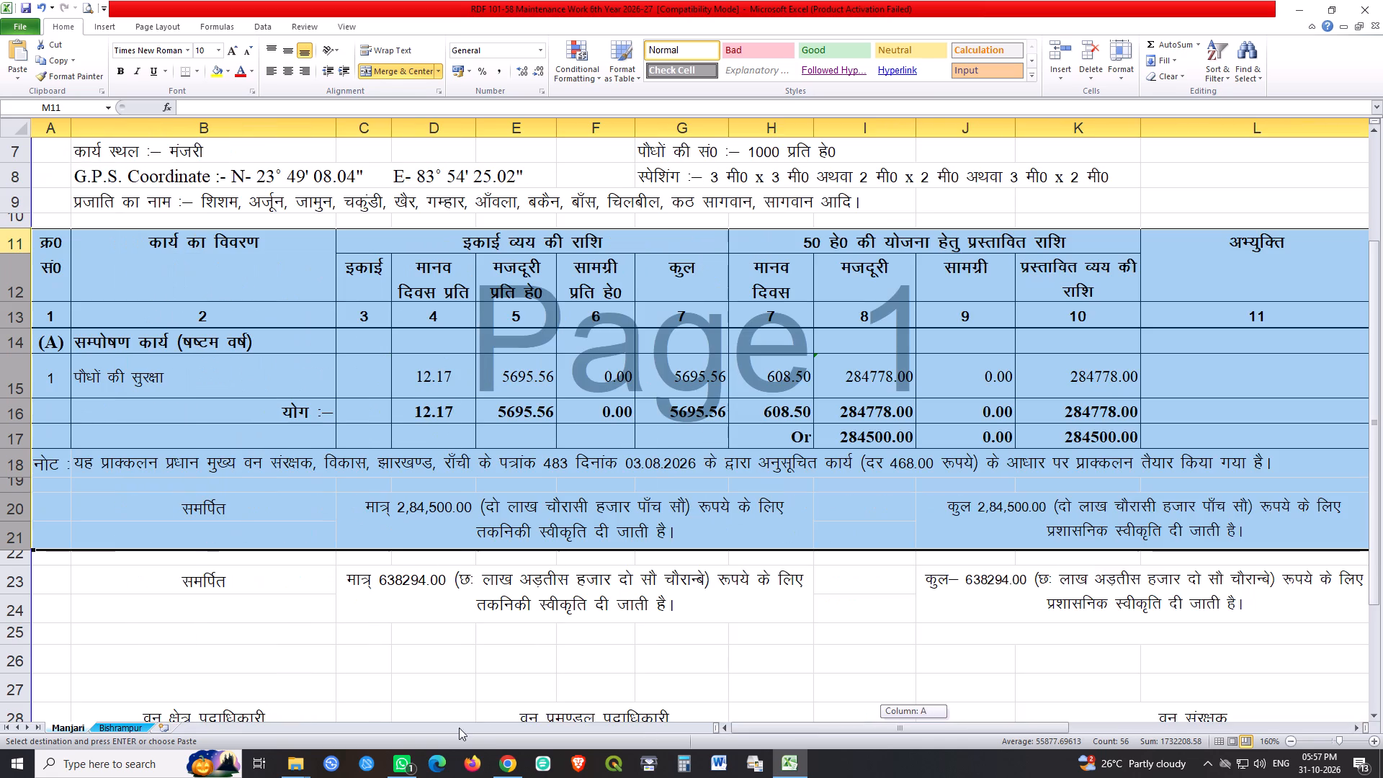
pyautogui.moveTo(459, 728); pyautogui.dragTo(458, 728)
# Delete three rows from row 23 on Manjari, including the old sanction statements, and insert one blank row there.
pyautogui.click(21, 542)
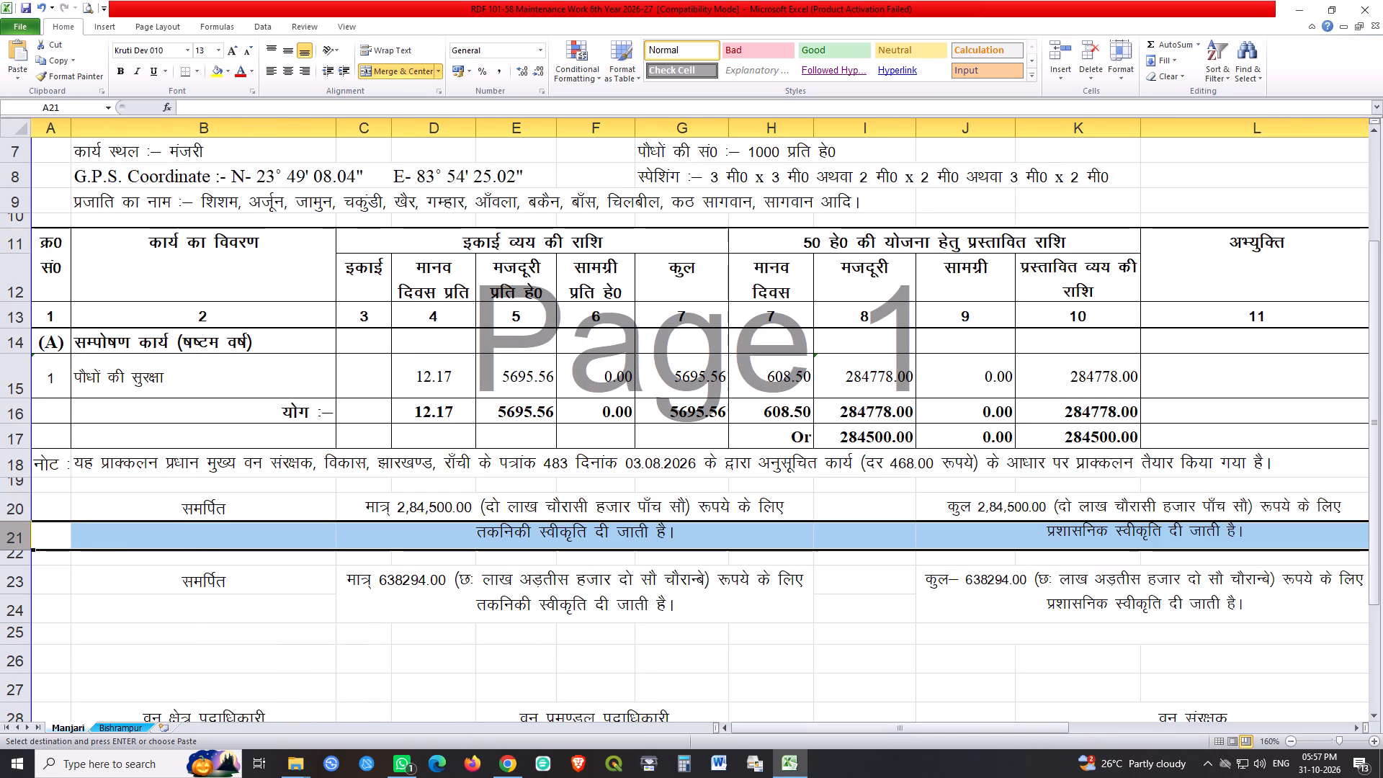
pyautogui.click(22, 573)
pyautogui.hotkey('ctrl', '-')
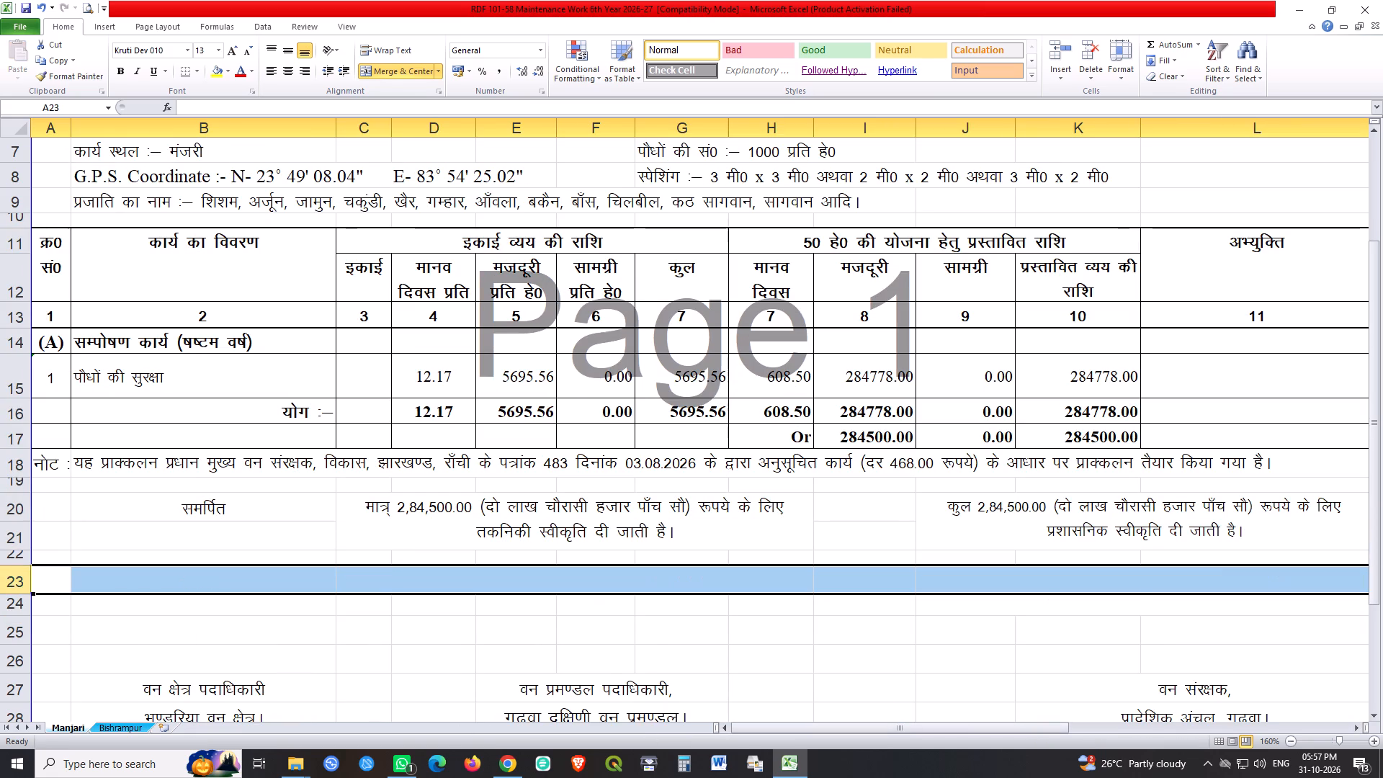
pyautogui.hotkey('ctrl', '-')
pyautogui.hotkey('ctrl', '-')
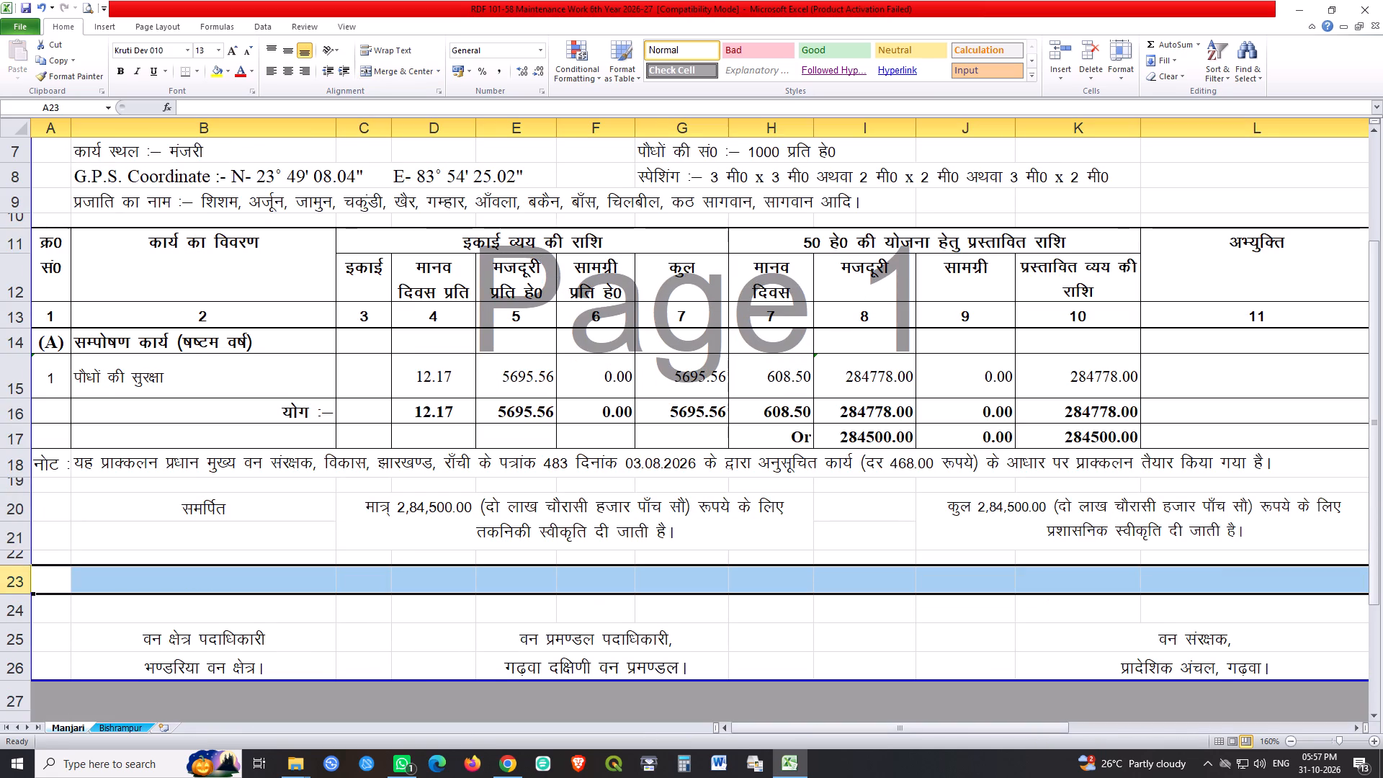
pyautogui.hotkey('ctrl', '+')
pyautogui.click(952, 640)
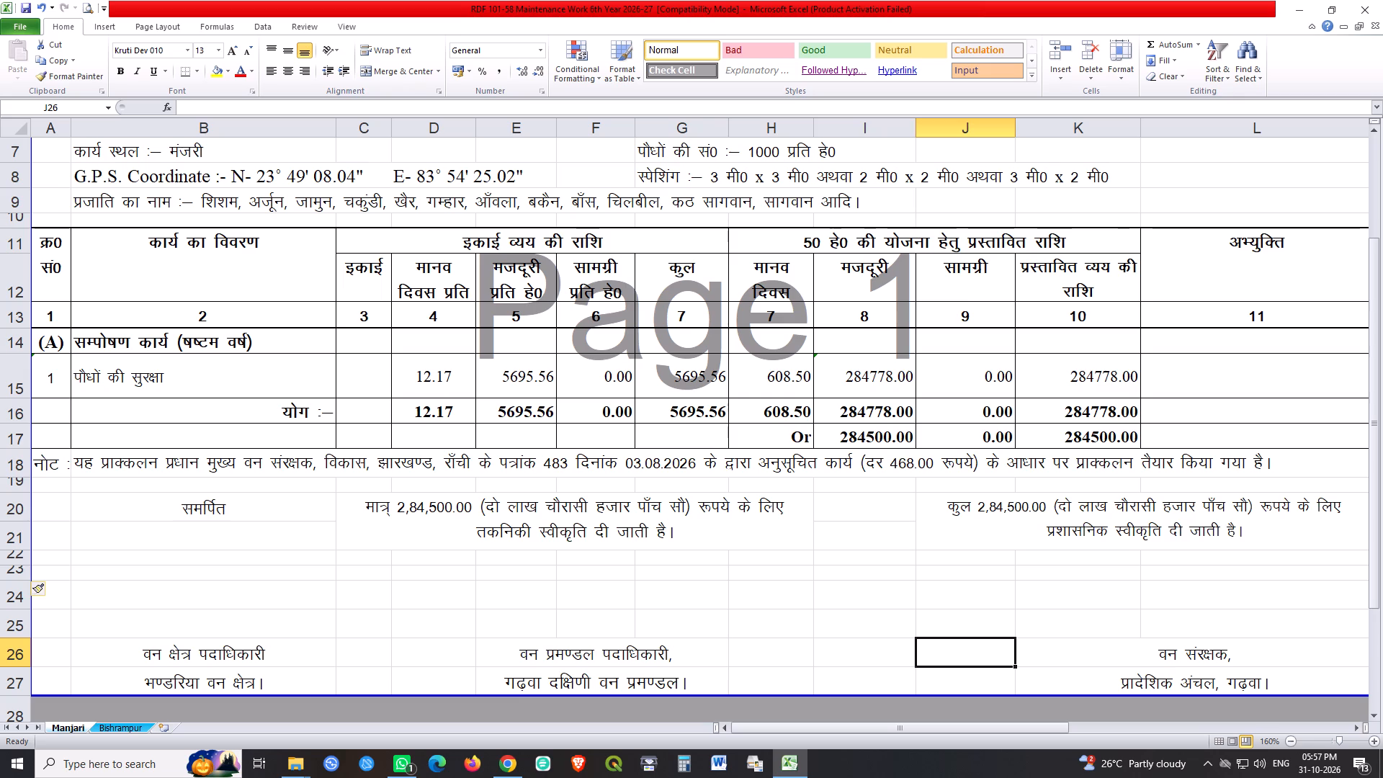
# Save the workbook with the revised Manjari sheet.
pyautogui.hotkey('ctrl', 's')
pyautogui.hotkey('ctrl', 's')
pyautogui.hotkey('ctrl', 's')
pyautogui.hotkey('ctrl', 's')
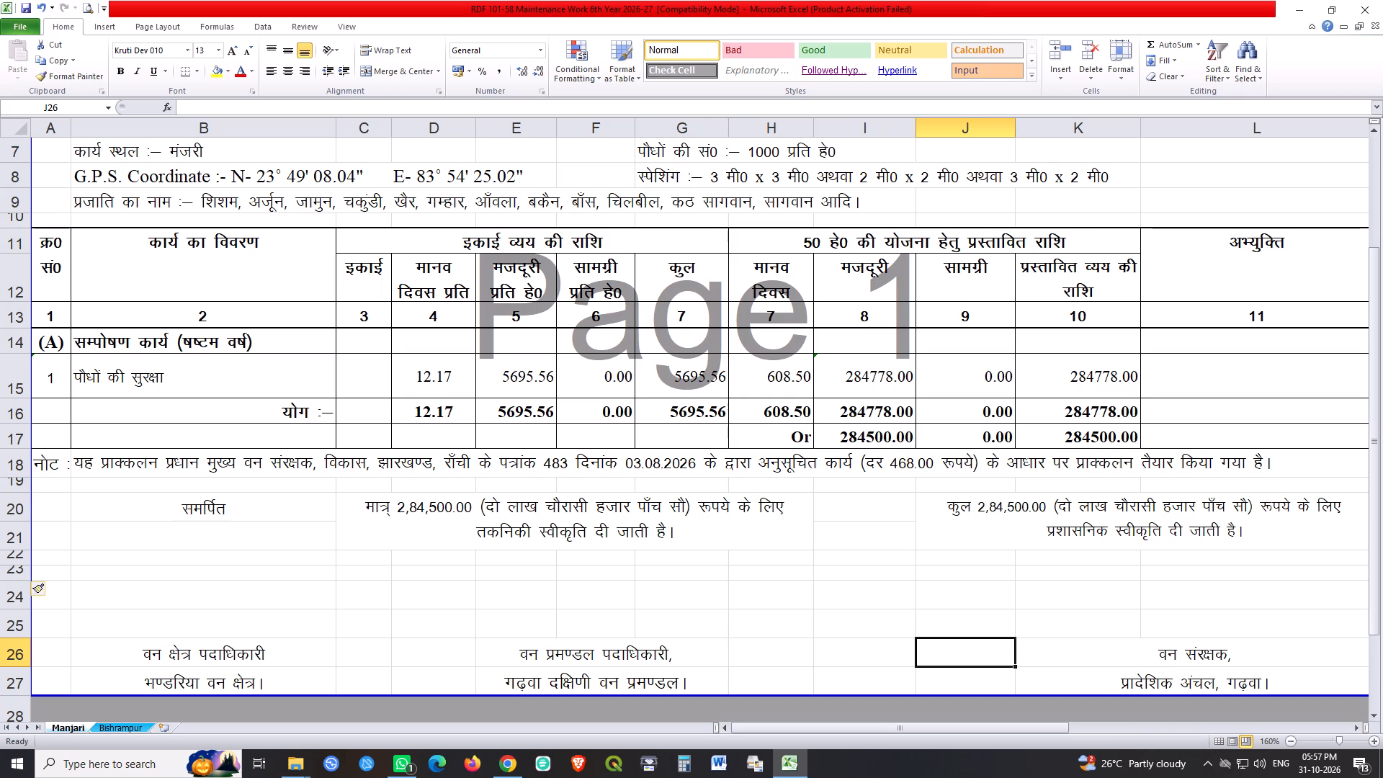
pyautogui.click(969, 604)
pyautogui.hotkey('ctrl', 's')
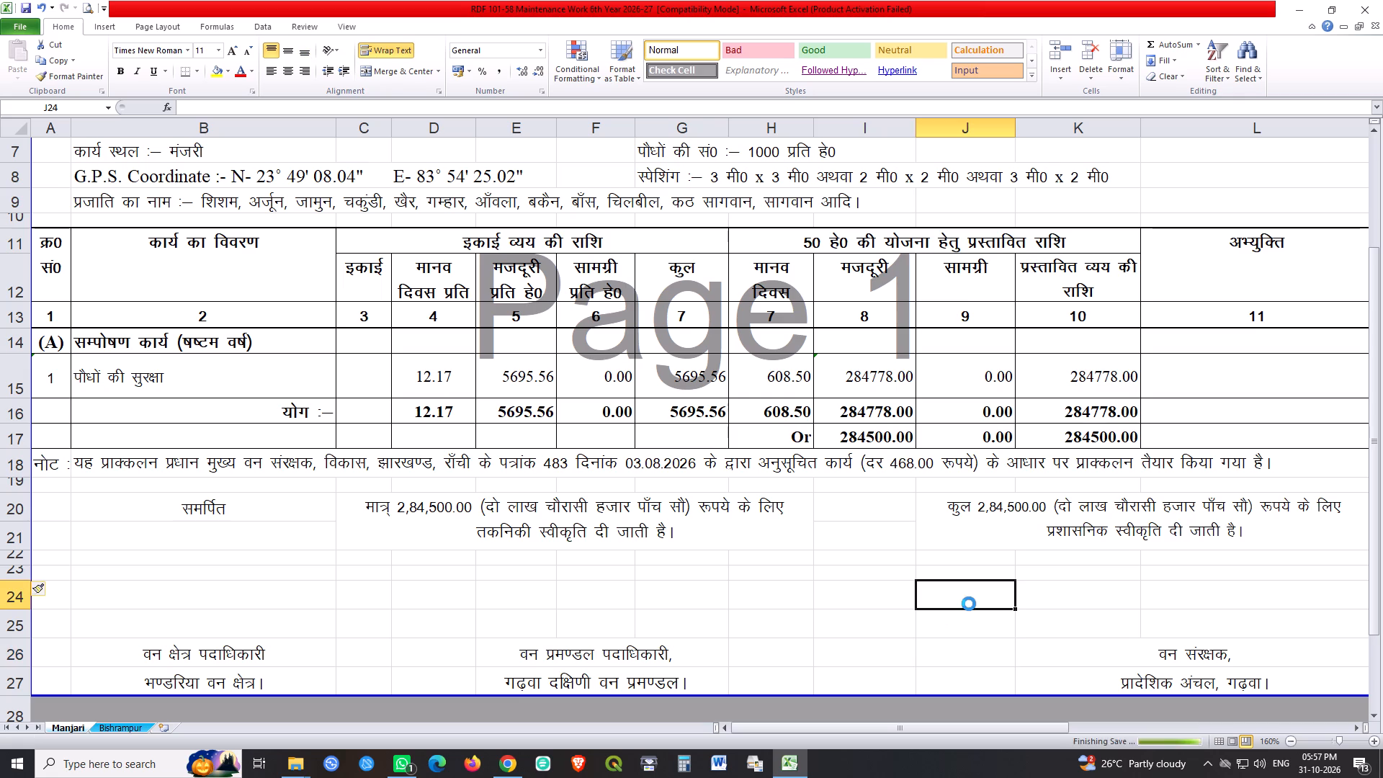
pyautogui.hotkey('ctrl', 's')
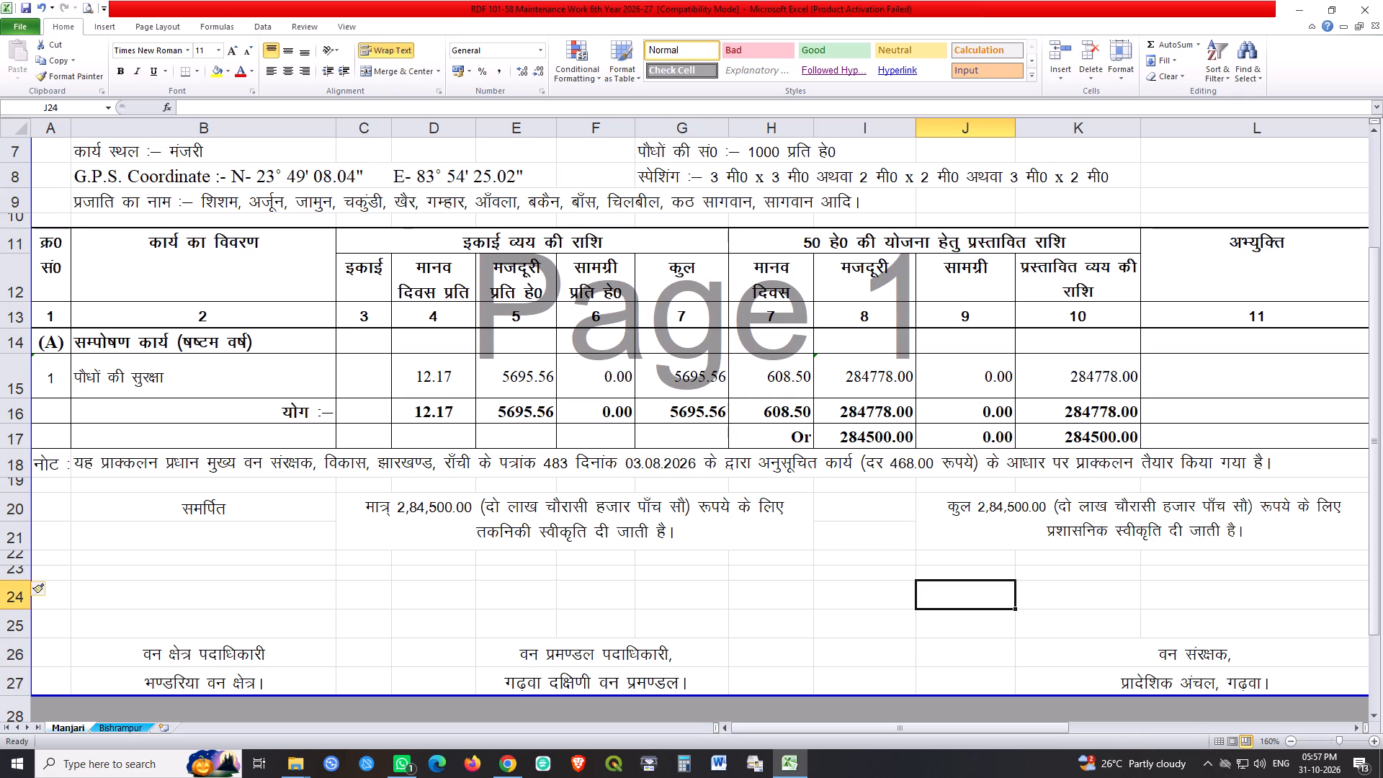
# With the Manjari and Bishrampur sheets grouped, change the financial year in the A1 heading to 2026–27.
pyautogui.keyDown('shift'); pyautogui.click(122, 726); pyautogui.keyUp('shift')
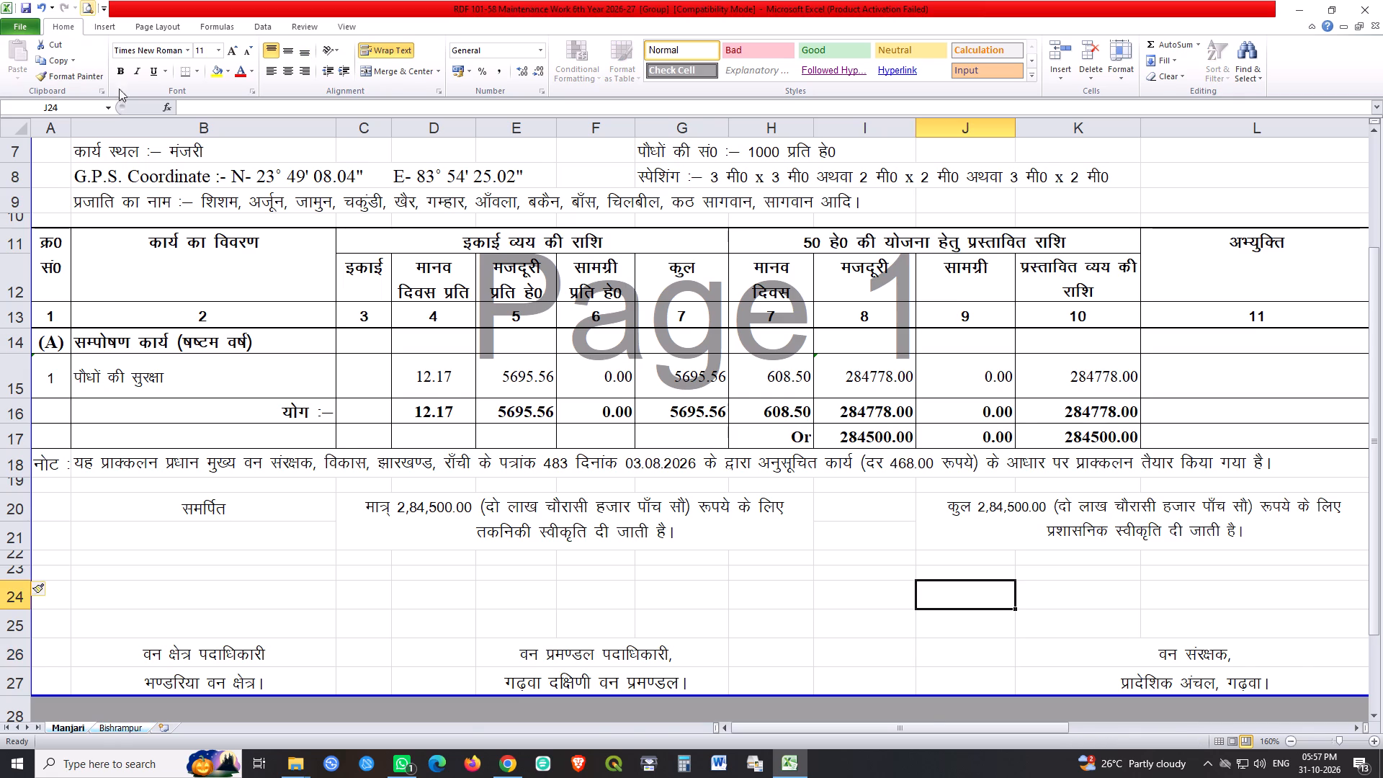
pyautogui.scroll(8, 453, 395)
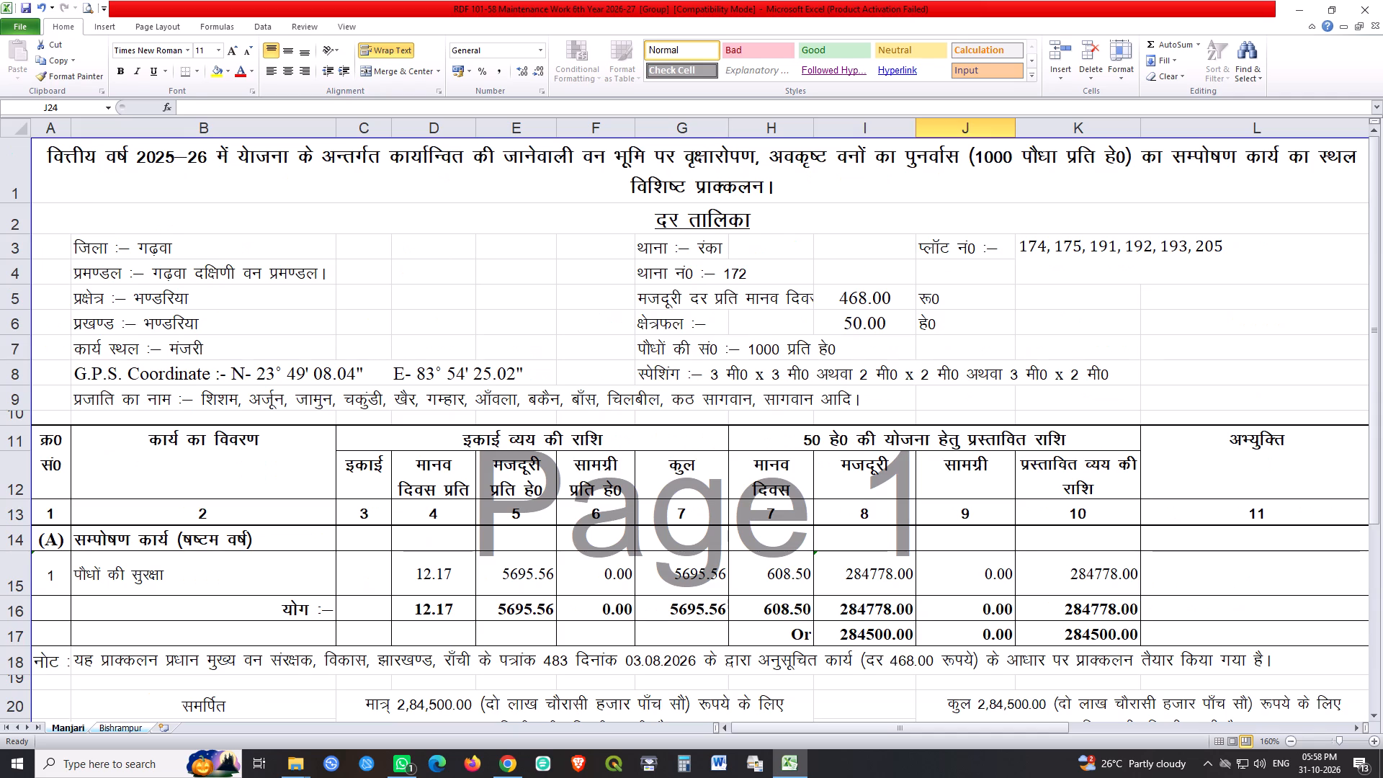
pyautogui.tripleClick(169, 161)
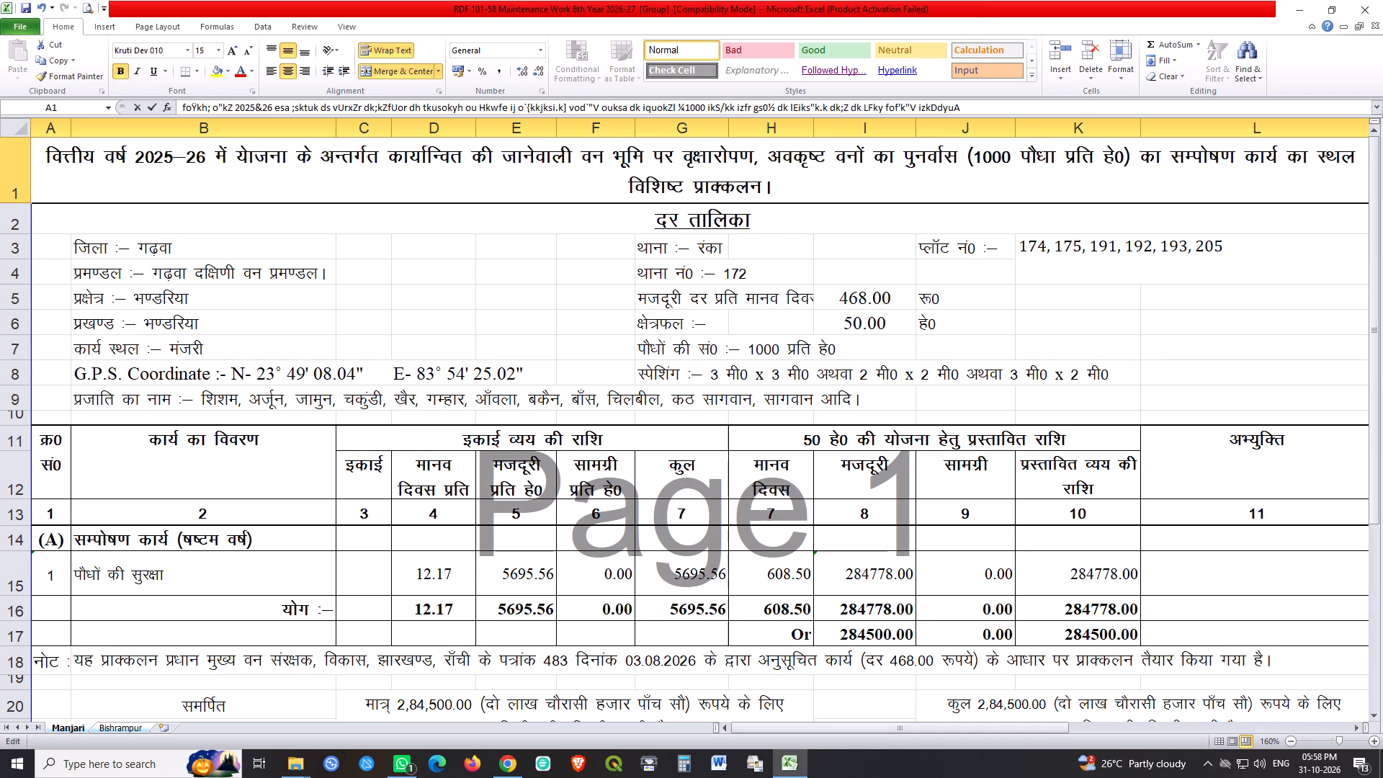
pyautogui.write('96')
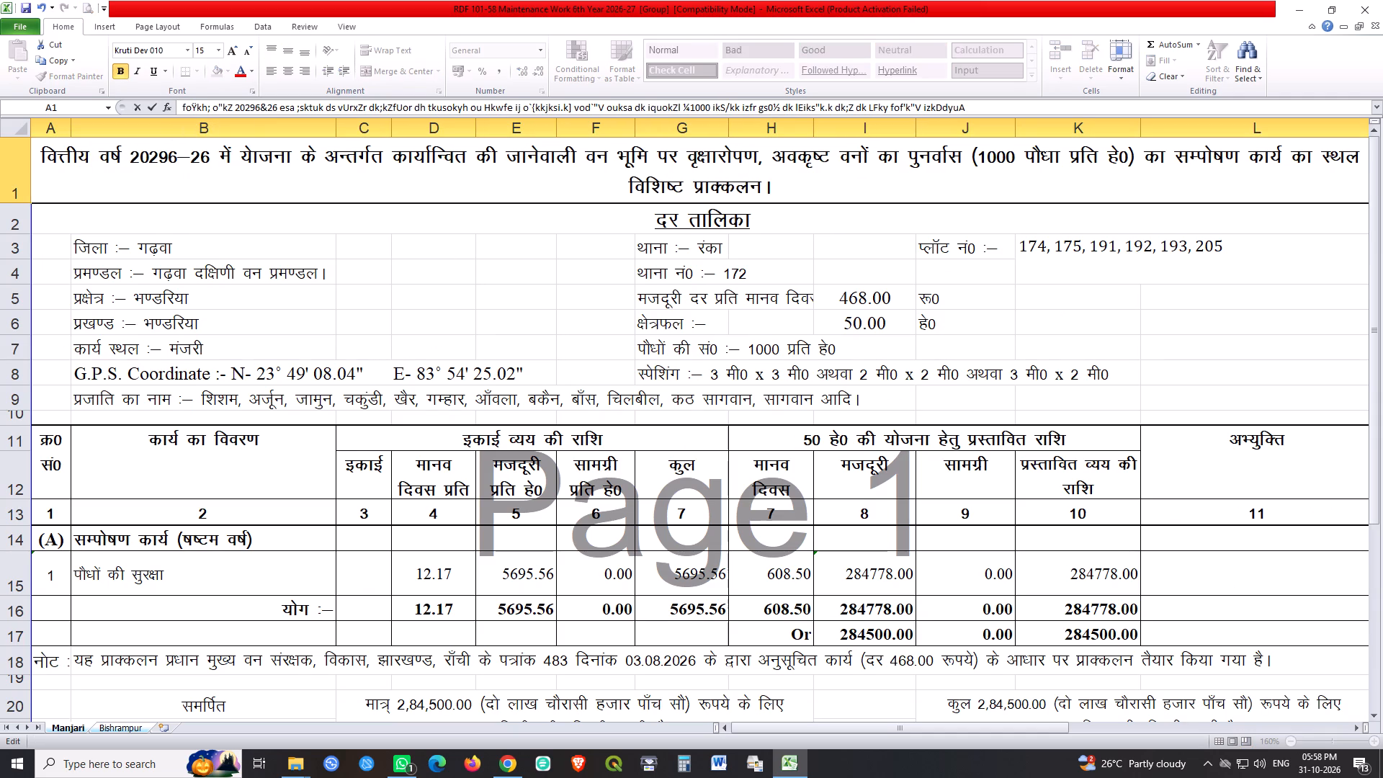
pyautogui.press('BackSpace')
pyautogui.press('BackSpace')
pyautogui.press('6')
pyautogui.press('Down')
pyautogui.press('Down')
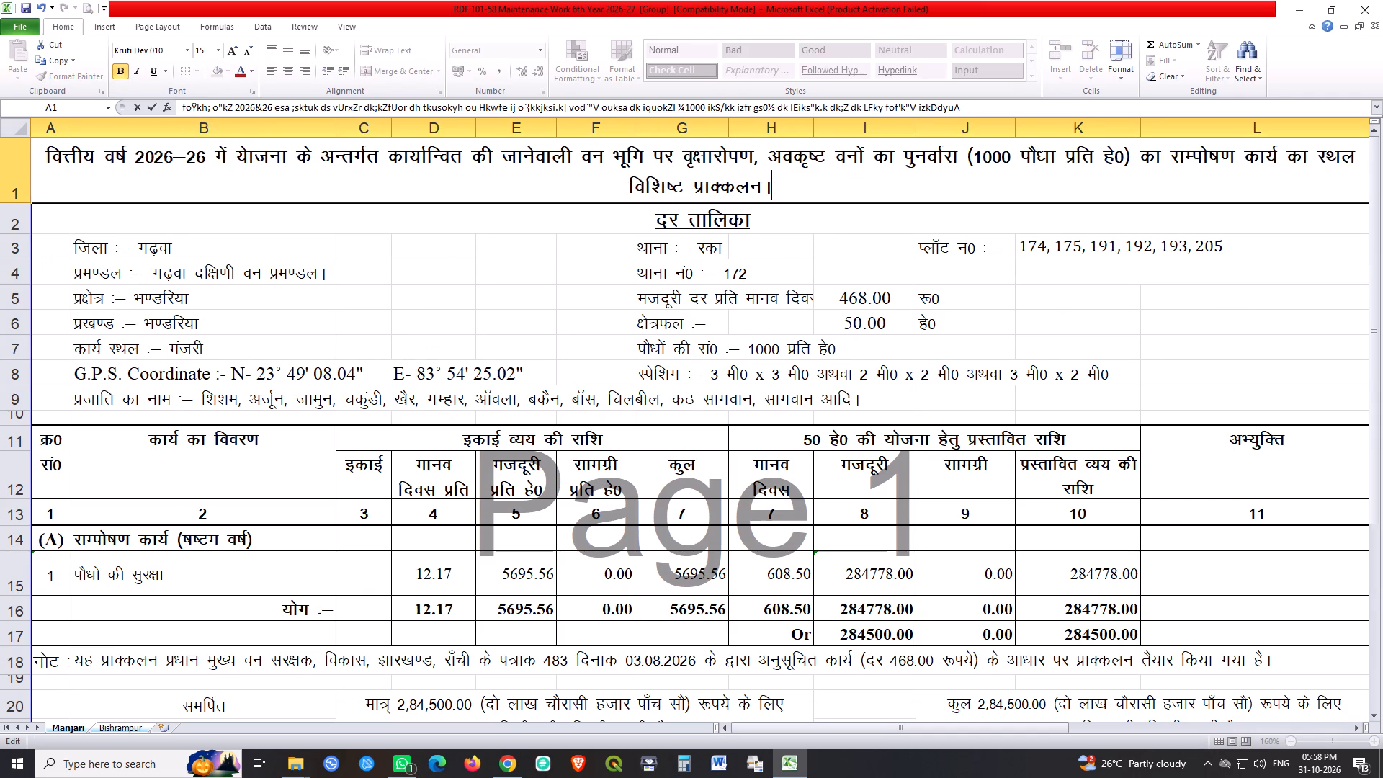
pyautogui.hotkey('shift', 'Down')
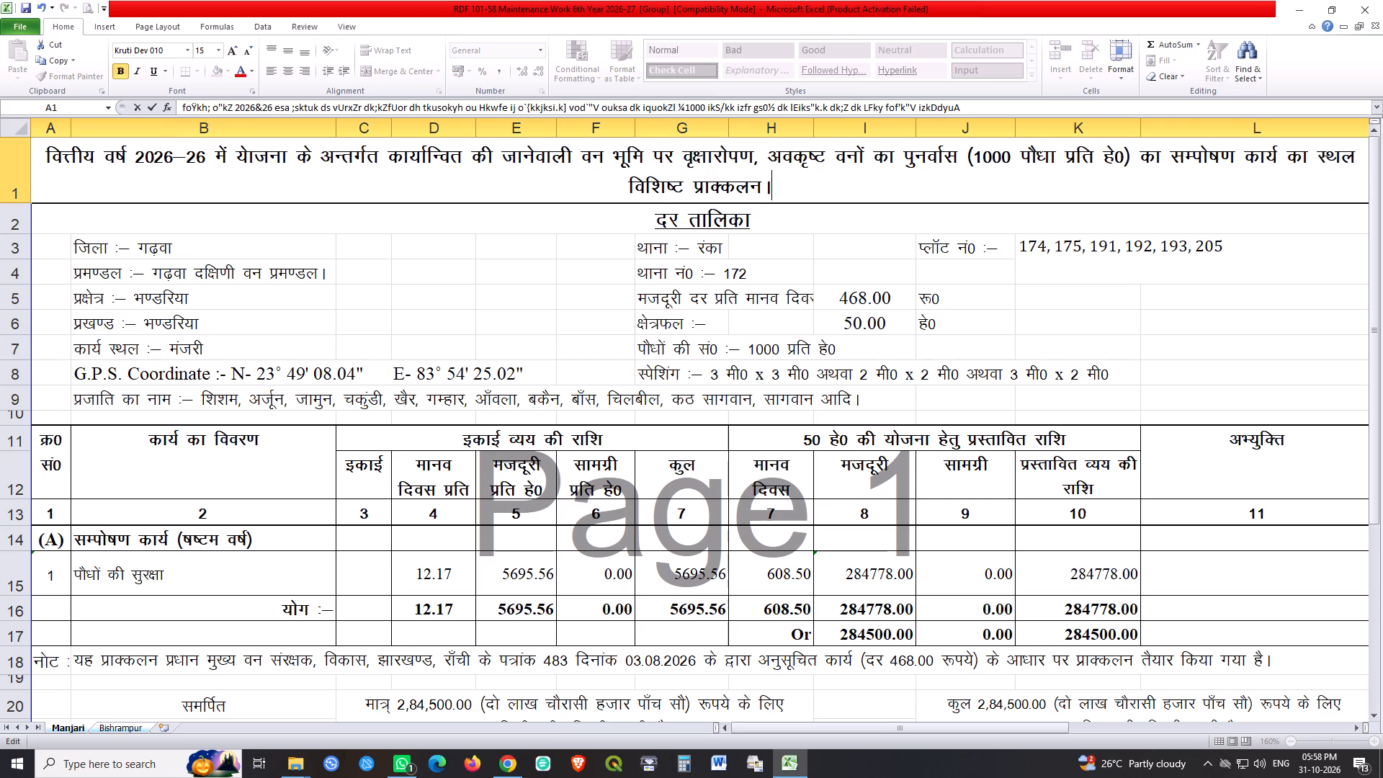
pyautogui.click(186, 163)
pyautogui.press('Right')
pyautogui.hotkey('shift', 'Right')
pyautogui.press('7')
pyautogui.press('Return')
# Group the Bishrampur and Manjari sheets, check their print preview and print one copy of both.
pyautogui.click(123, 725)
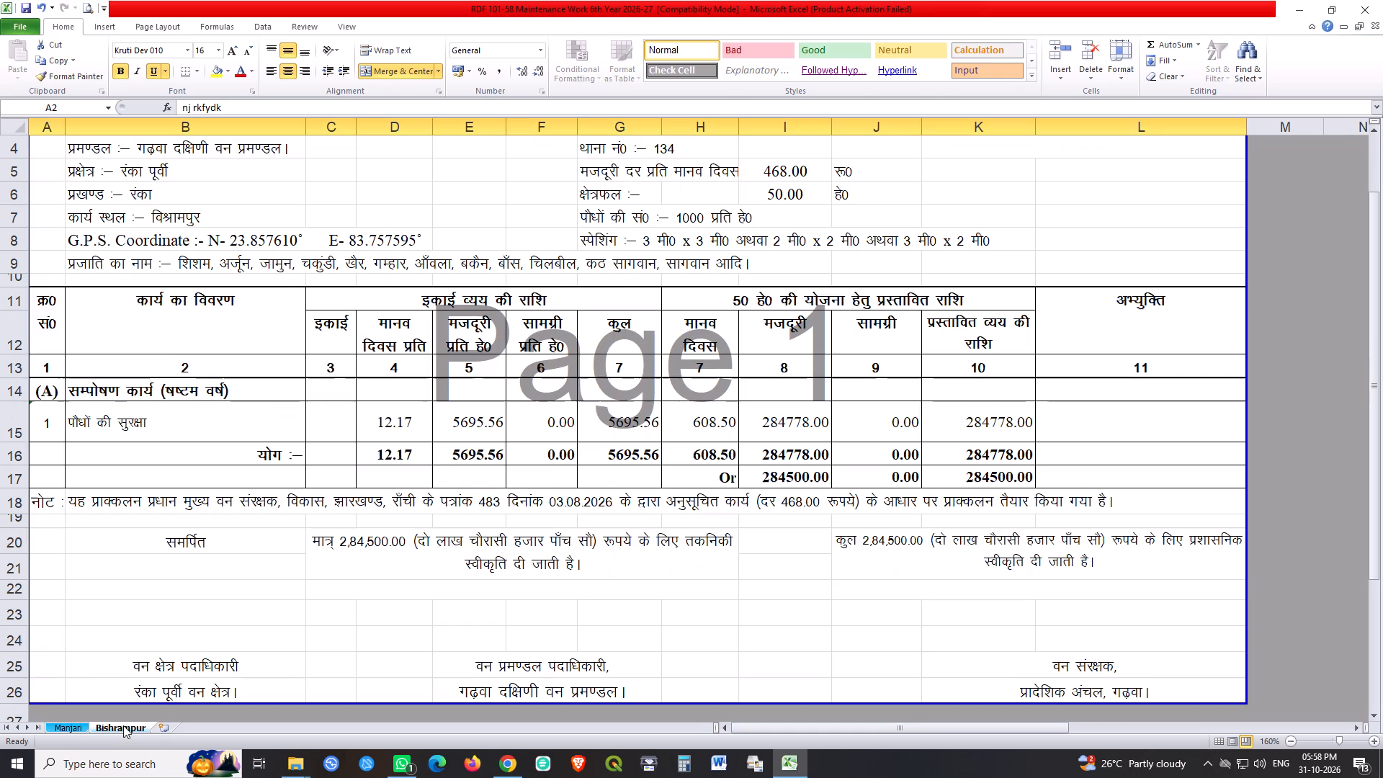
pyautogui.scroll(5, 350, 497)
pyautogui.keyDown('shift'); pyautogui.click(67, 730); pyautogui.keyUp('shift')
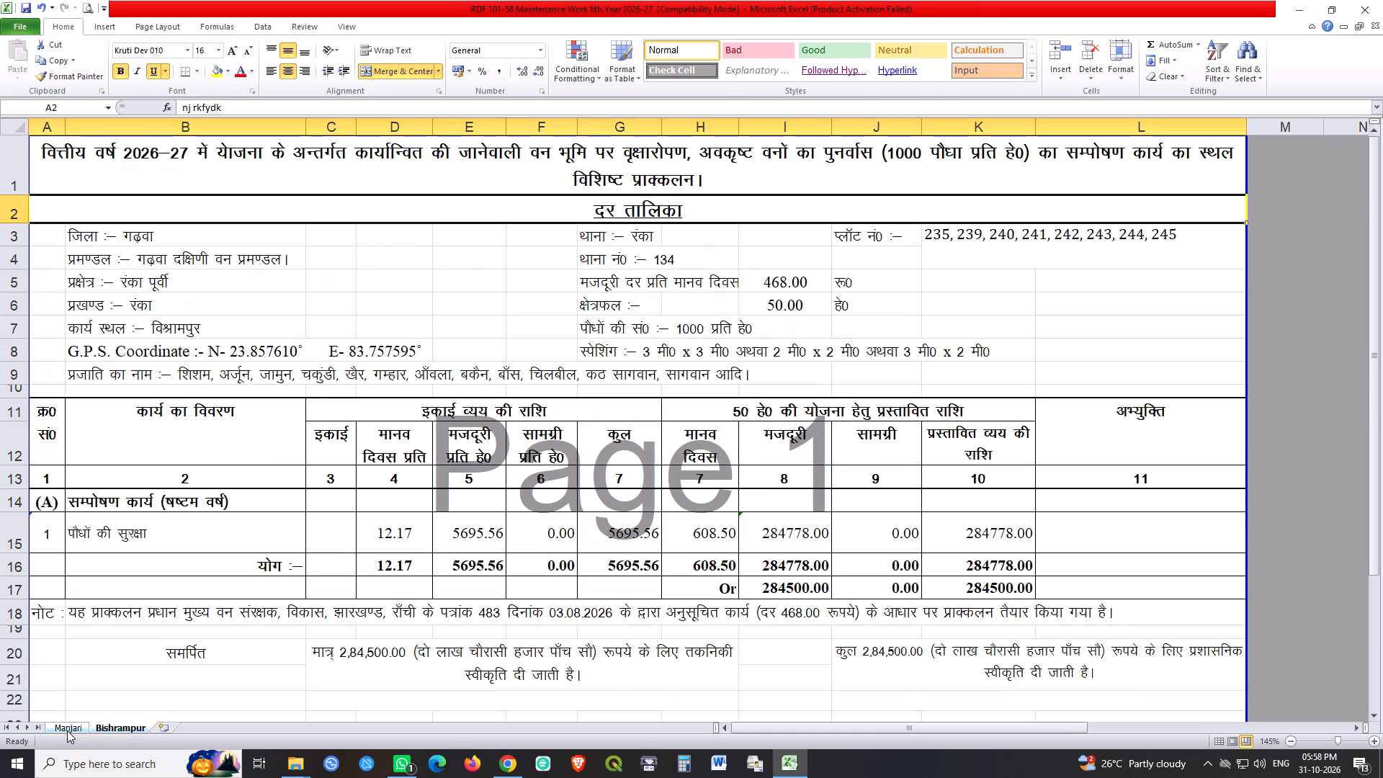
pyautogui.click(90, 9)
pyautogui.scroll(-4, 717, 303)
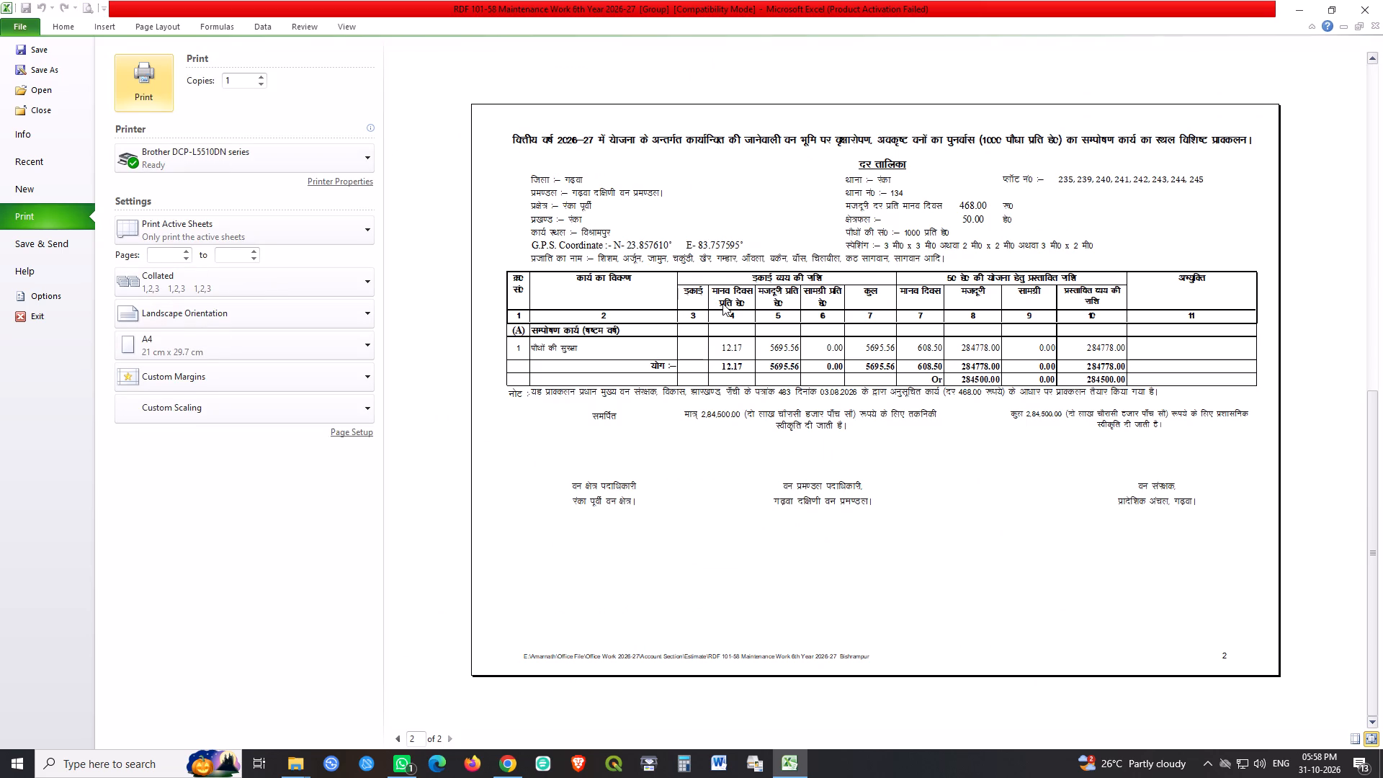
pyautogui.scroll(1, 722, 303)
pyautogui.scroll(-1, 722, 303)
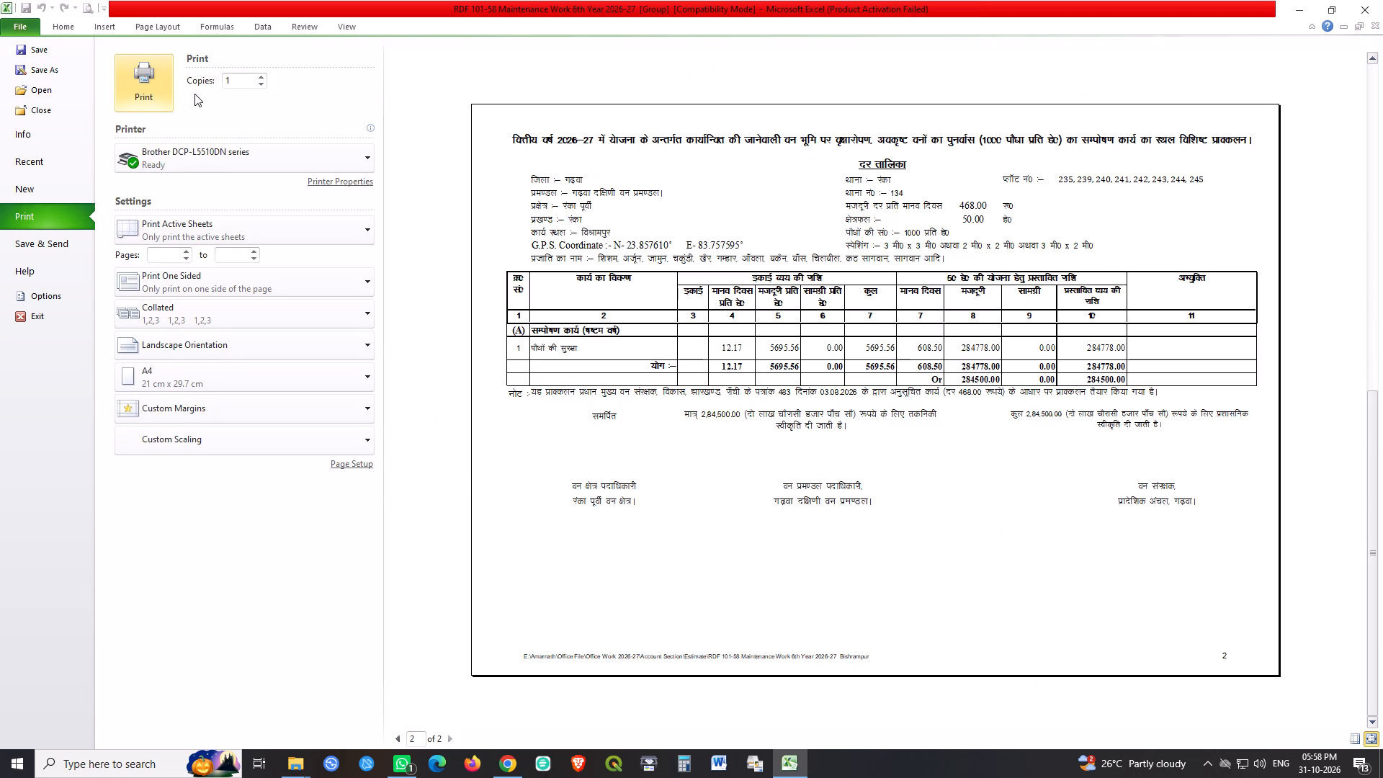
pyautogui.click(138, 71)
pyautogui.click(437, 294)
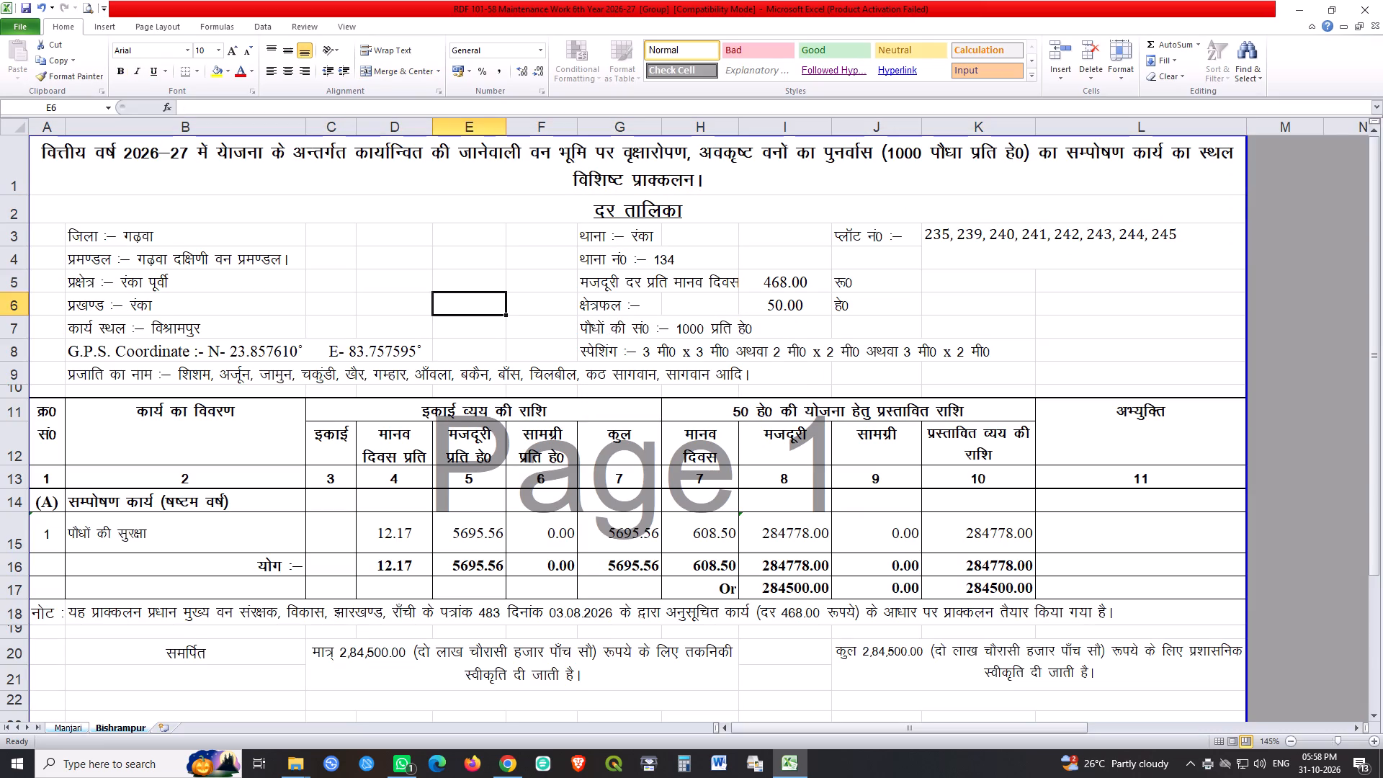
# Save the workbook after printing.
pyautogui.hotkey('ctrl', 's')
pyautogui.hotkey('ctrl', 's')
pyautogui.hotkey('ctrl', 's')
pyautogui.hotkey('ctrl', 's')
# Ungroup the two sheets, leaving only Bishrampur active, and save the workbook.
pyautogui.click(85, 725)
pyautogui.click(109, 728)
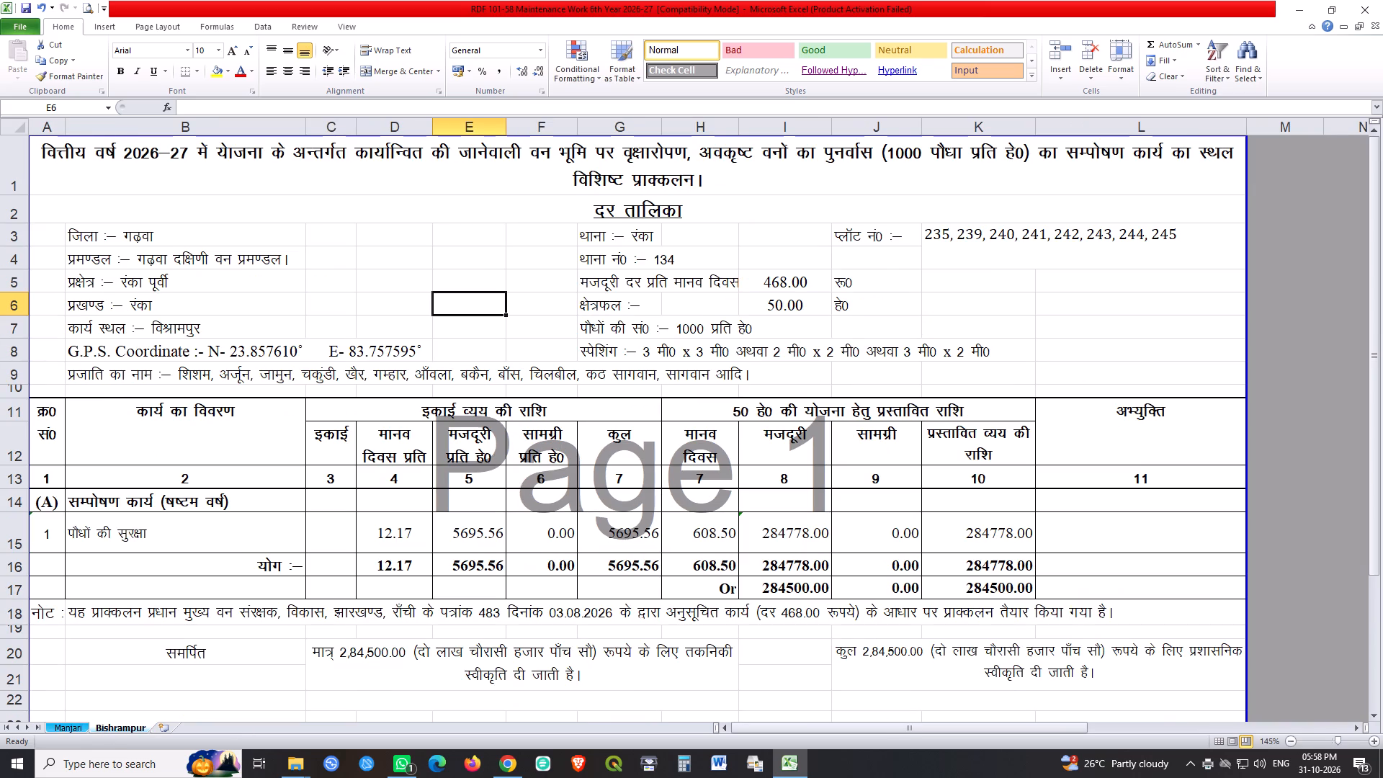
pyautogui.hotkey('ctrl', 's')
# Close the RDF 101-58 sixth-year maintenance workbook.
pyautogui.click(1367, 3)
# Copy the Saleya (SCA) Maintenance Work 5th Year 2025-26 Excel workbook from the 2025-26 Estimate folder into the 2026-27 Estimate folder.
pyautogui.click(1006, 488)
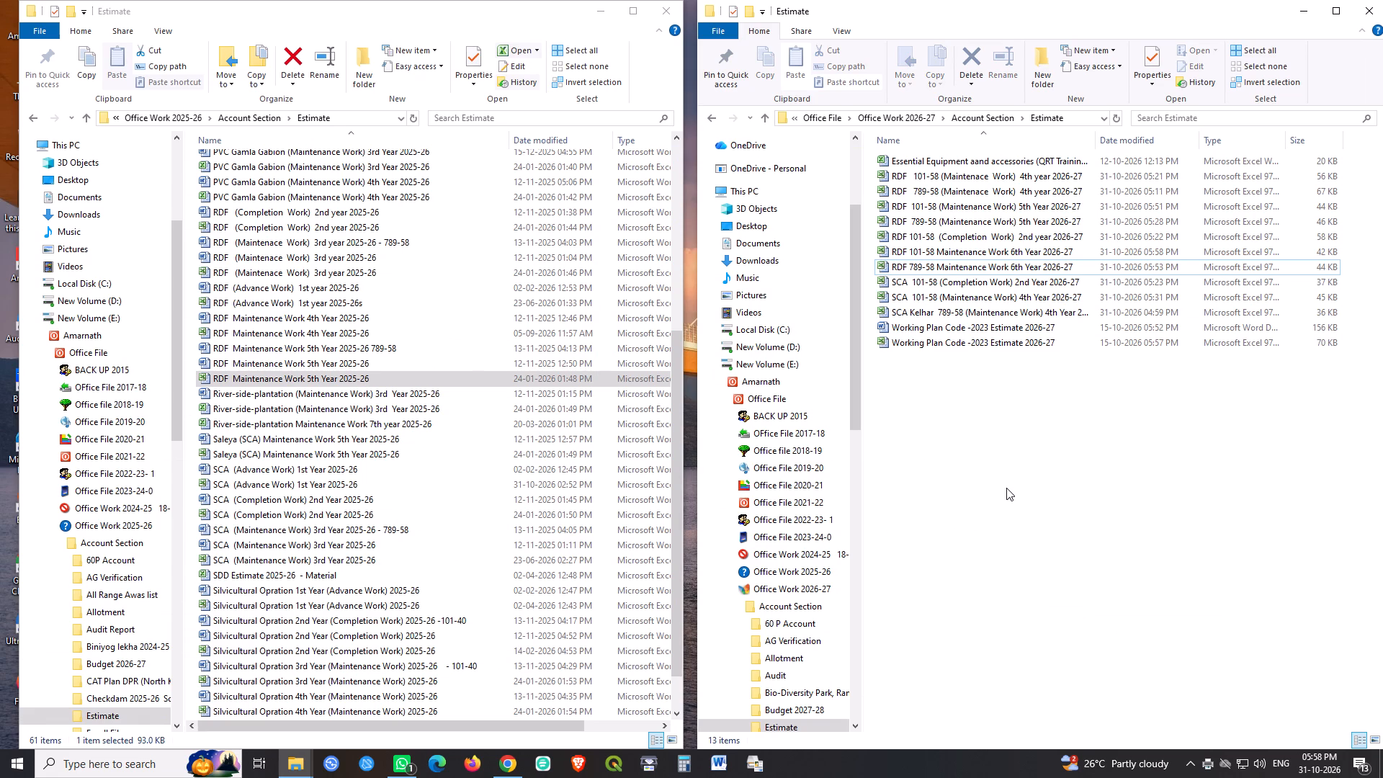
pyautogui.click(230, 455)
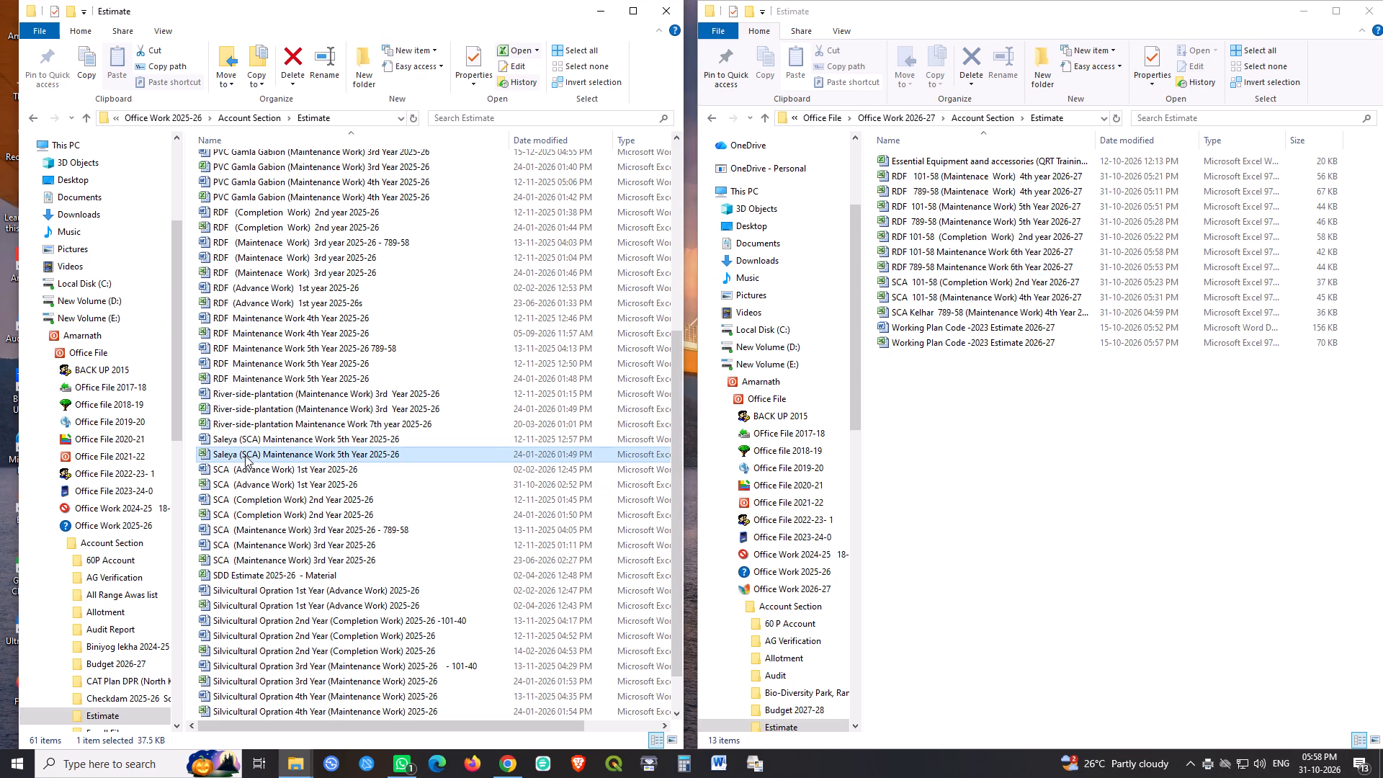
pyautogui.keyDown('ctrl'); pyautogui.moveTo(245, 455); pyautogui.dragTo(993, 564); pyautogui.keyUp('ctrl')
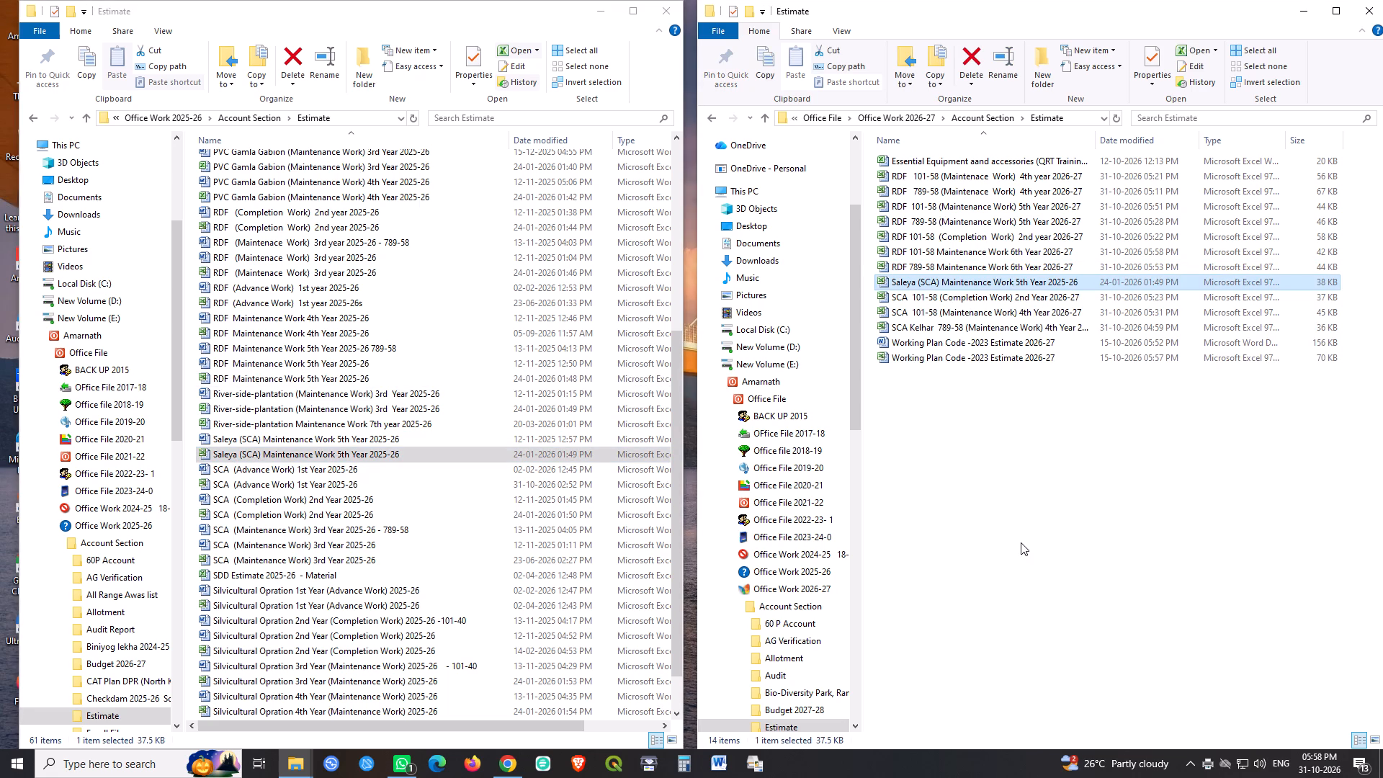
# Rename the copied Saleya workbook as "Saleya 101-58 (SCA) Maintenance Work 6th Year 2026-27".
pyautogui.press('F2')
pyautogui.press('Right')
pyautogui.press('Left')
pyautogui.press('Left')
pyautogui.press('Left')
pyautogui.press('Left')
pyautogui.press('Left')
pyautogui.press('Left')
pyautogui.press('Left')
pyautogui.press('Left')
pyautogui.press('Left')
pyautogui.press('Left')
pyautogui.press('Left')
pyautogui.press('Left')
pyautogui.press('Left')
pyautogui.press('Left')
pyautogui.press('Left')
pyautogui.press('Left')
pyautogui.press('Left')
pyautogui.press('Left')
pyautogui.press('Left')
pyautogui.press('Left')
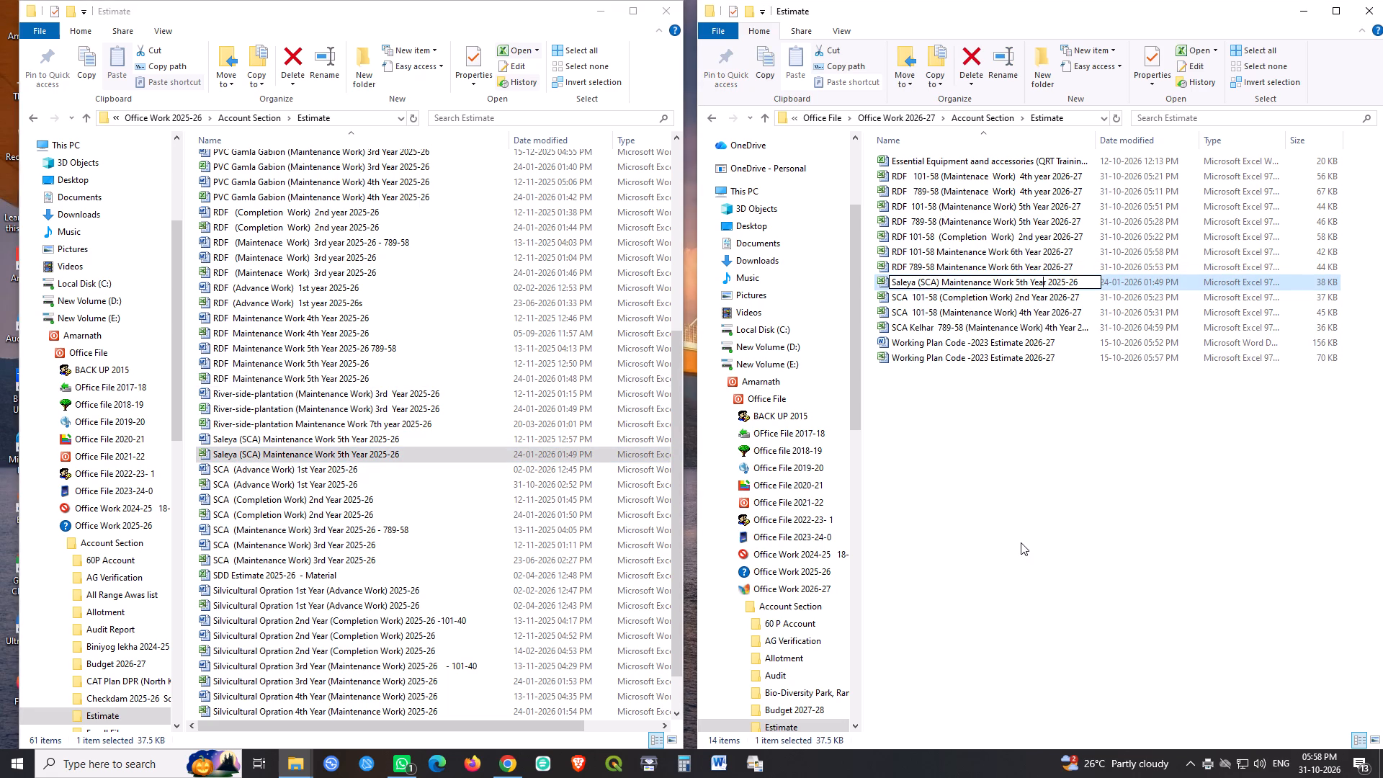
pyautogui.press('Left')
pyautogui.write('101-58')
pyautogui.press('space')
pyautogui.press('Right')
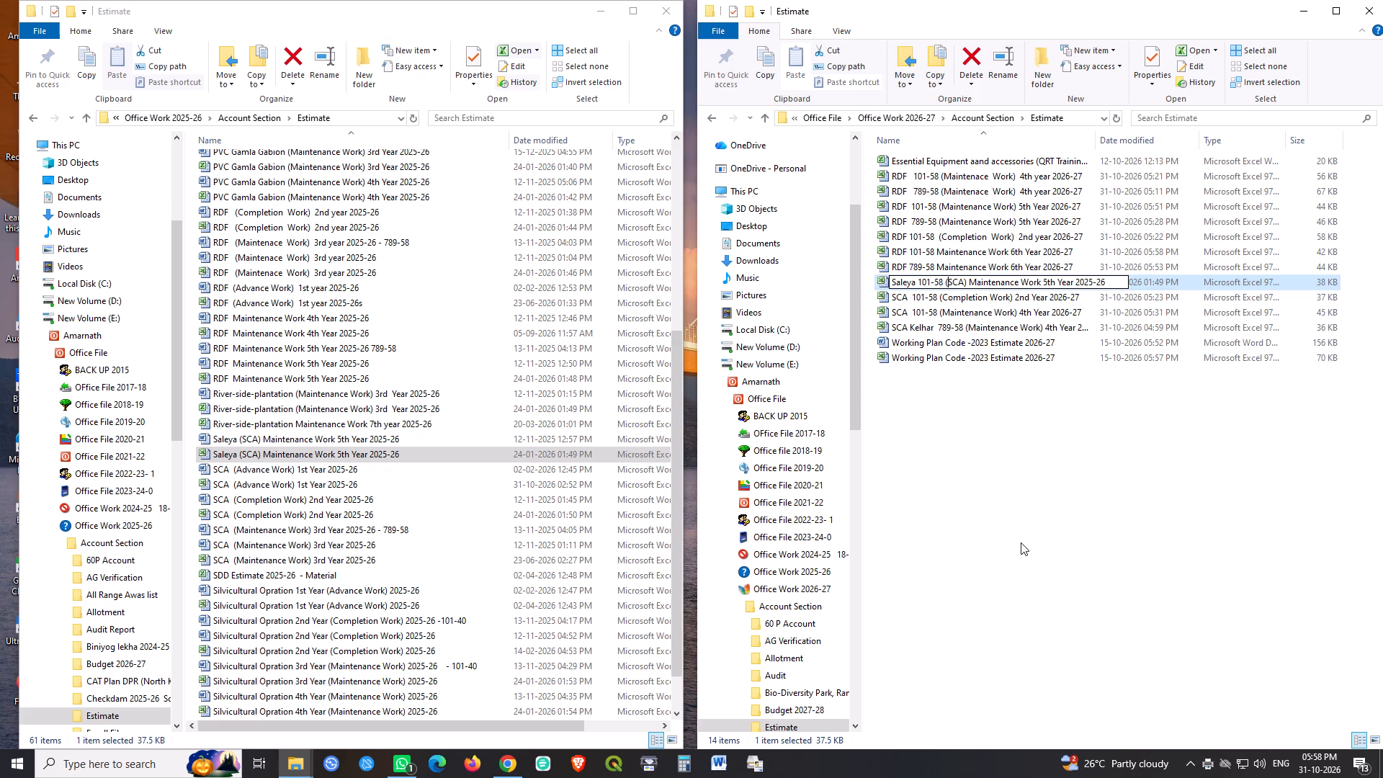
pyautogui.press('Right')
pyautogui.press('Right')
pyautogui.press('Right')
pyautogui.press('Right')
pyautogui.press('Right')
pyautogui.press('Right')
pyautogui.press('Right')
pyautogui.press('Right')
pyautogui.press('Right')
pyautogui.press('Right')
pyautogui.press('Right')
pyautogui.press('Right')
pyautogui.press('Right')
pyautogui.press('Right')
pyautogui.press('Right')
pyautogui.press('Right')
pyautogui.press('Right')
pyautogui.press('Right')
pyautogui.press('Right')
pyautogui.press('Right')
pyautogui.press('Right')
pyautogui.press('Right')
pyautogui.hotkey('shift', 'Right')
pyautogui.press('6')
pyautogui.press('Right')
pyautogui.press('Right')
pyautogui.press('Right')
pyautogui.press('Right')
pyautogui.press('Right')
pyautogui.press('Right')
pyautogui.press('Right')
pyautogui.press('Right')
pyautogui.press('Right')
pyautogui.press('Right')
pyautogui.press('Right')
pyautogui.hotkey('shift', 'Right')
pyautogui.press('6')
pyautogui.press('Right')
pyautogui.press('Right')
pyautogui.hotkey('shift', 'Right')
pyautogui.press('7')
pyautogui.press('Return')
# Open the renamed Saleya 101-58 workbook and dismiss the Office activation notice.
pyautogui.press('Return')
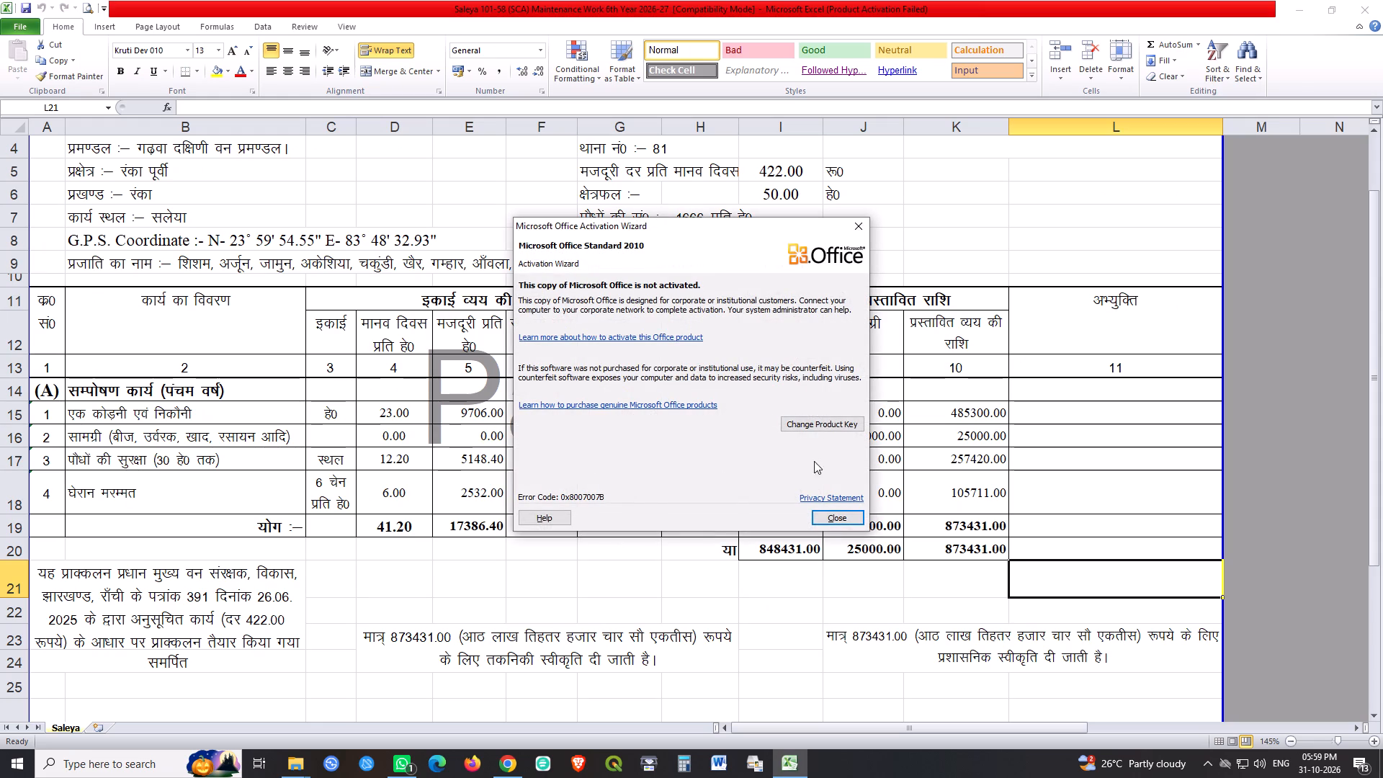
pyautogui.click(844, 517)
# Change the financial year in the A1 heading of the Saleya sheet to 2026–27.
pyautogui.scroll(10, 641, 314)
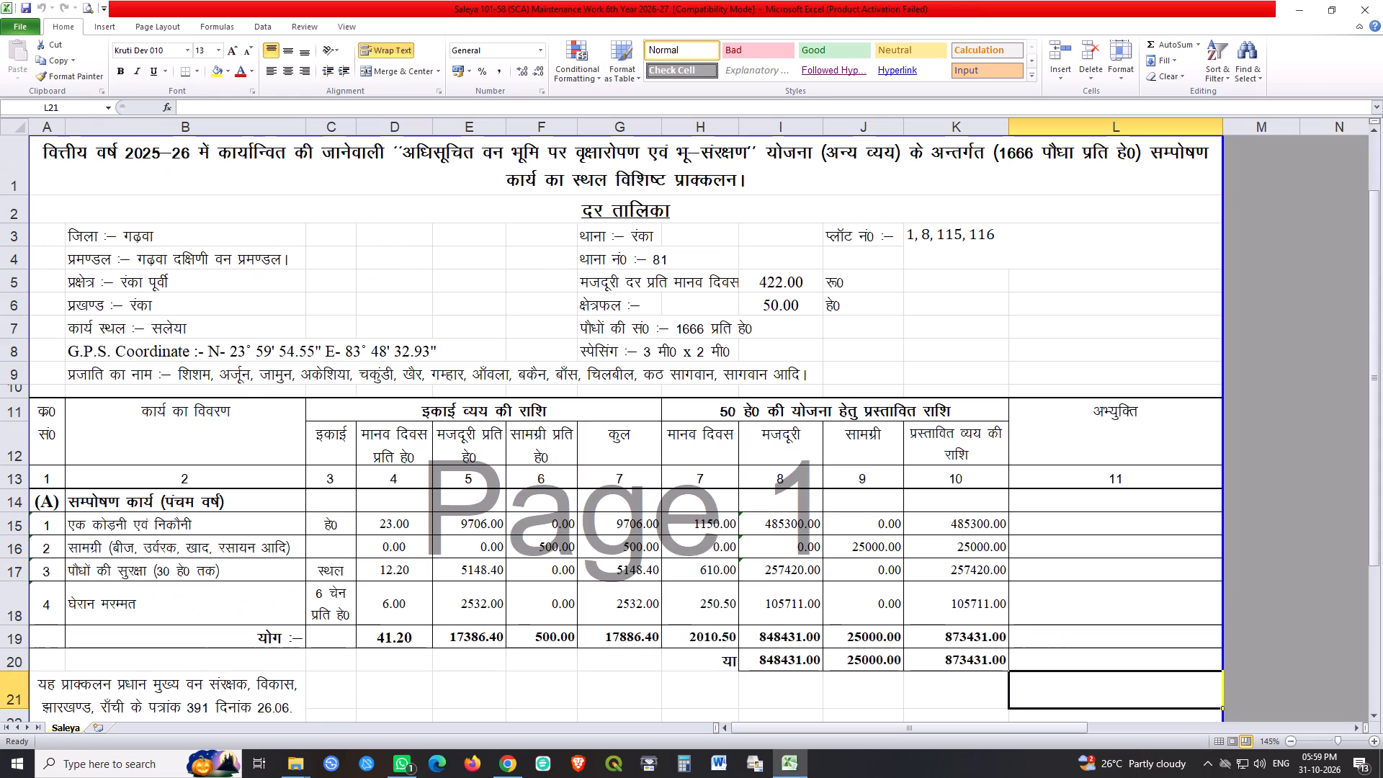
pyautogui.doubleClick(154, 158)
pyautogui.hotkey('shift', 'Right')
pyautogui.press('6')
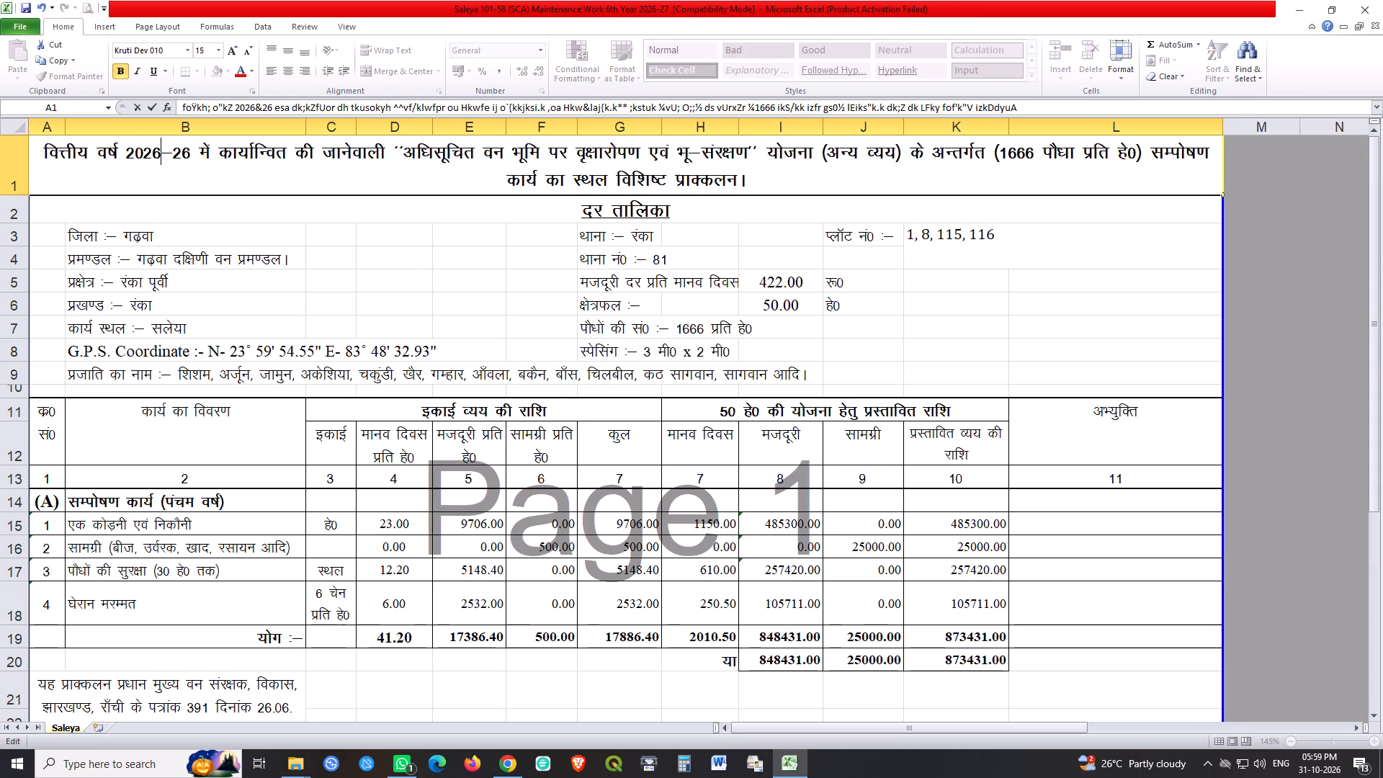
pyautogui.press('Right')
pyautogui.press('Right')
pyautogui.hotkey('shift', 'Right')
pyautogui.press('7')
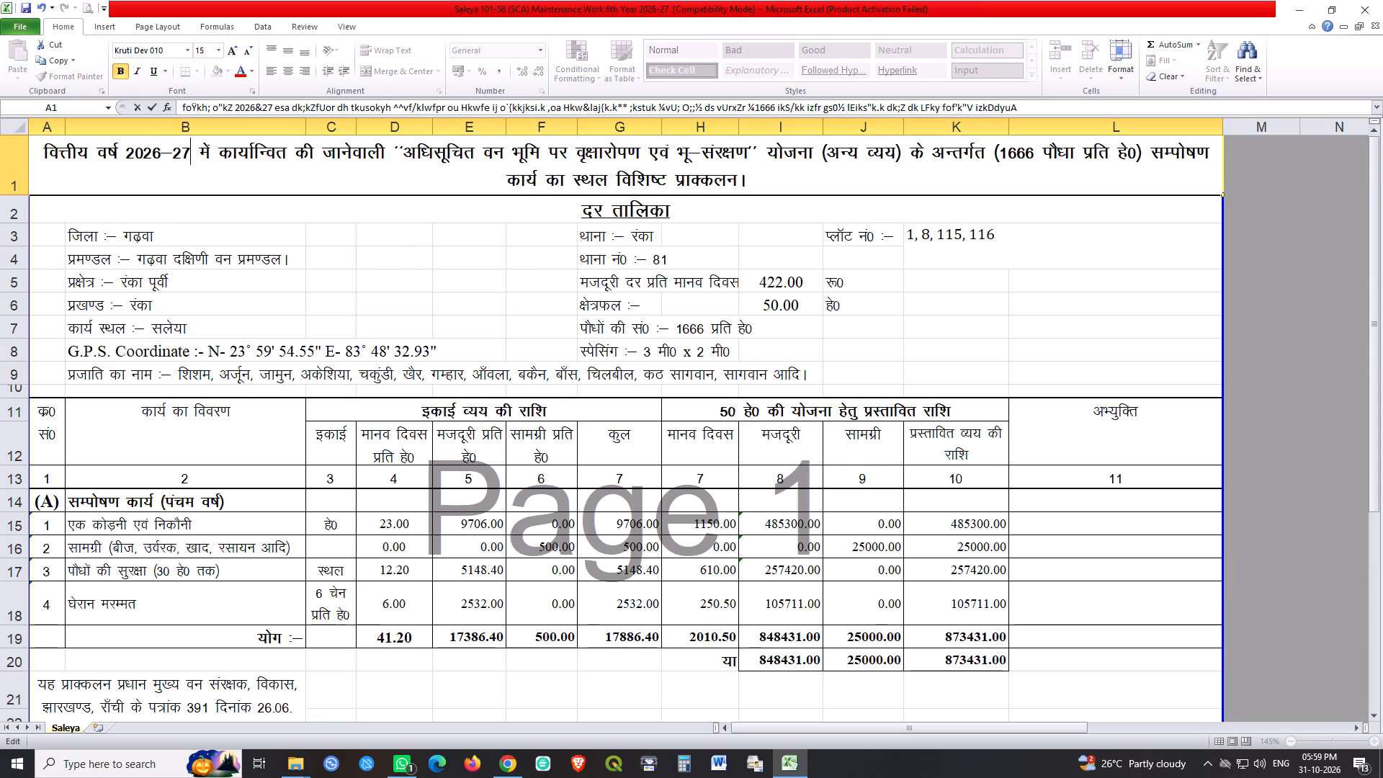
pyautogui.press('Return')
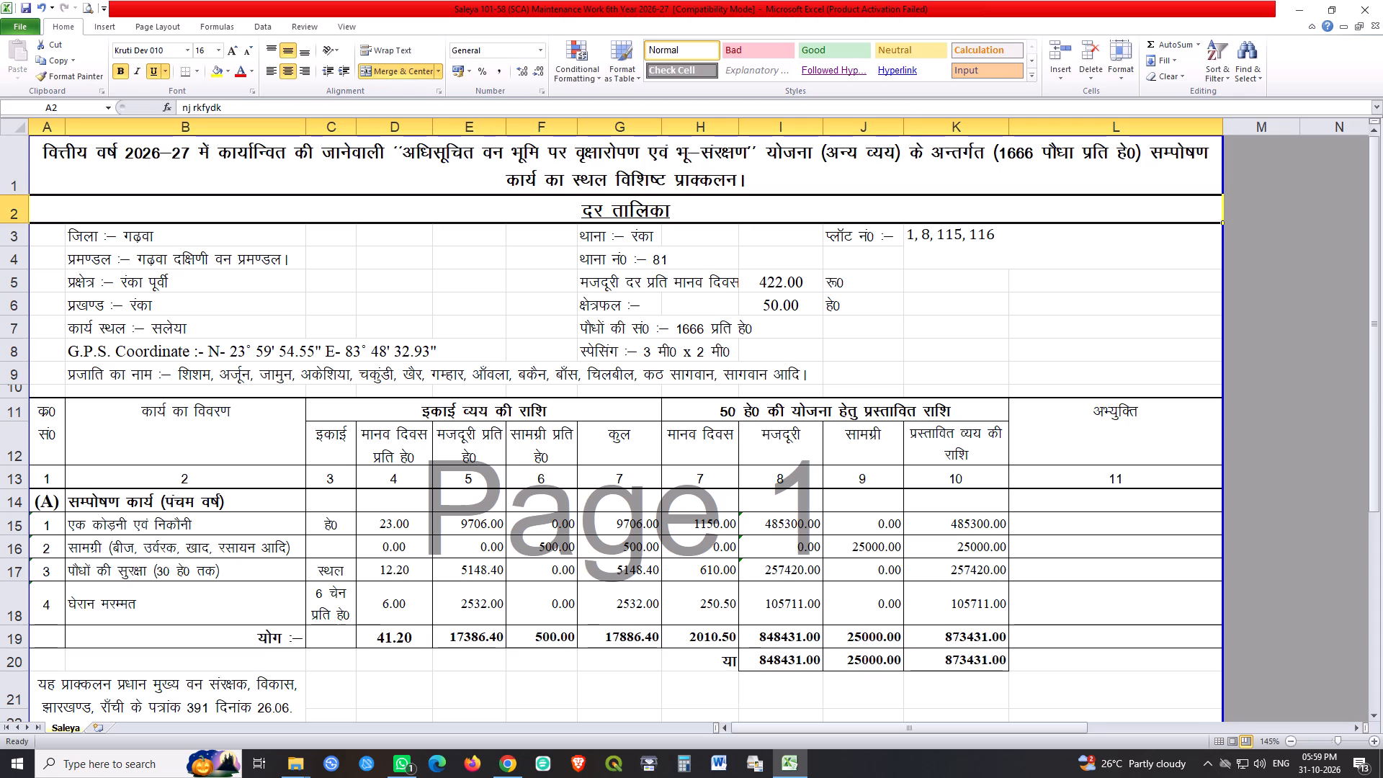
# Set the wage rate per man-day in cell I5 to 468.
pyautogui.click(190, 288)
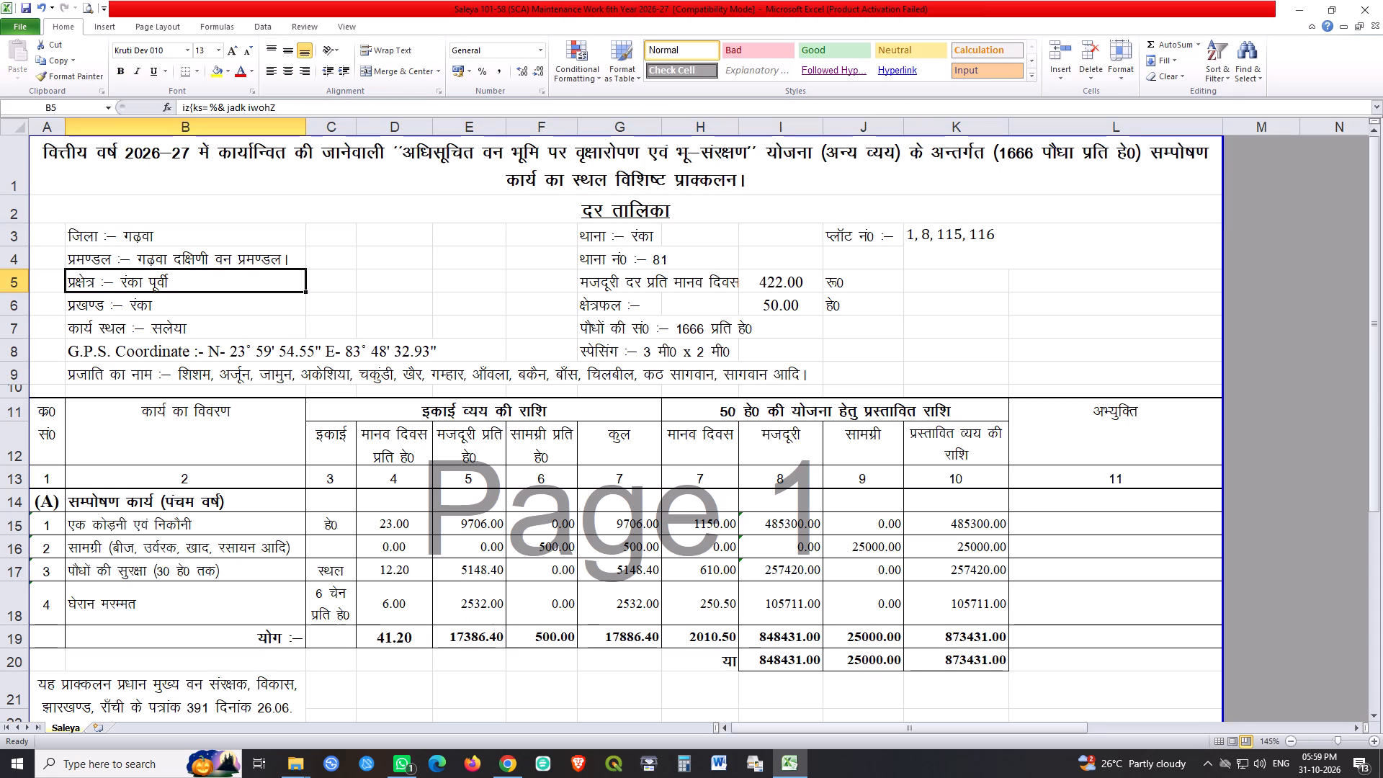
pyautogui.click(764, 288)
pyautogui.write('468')
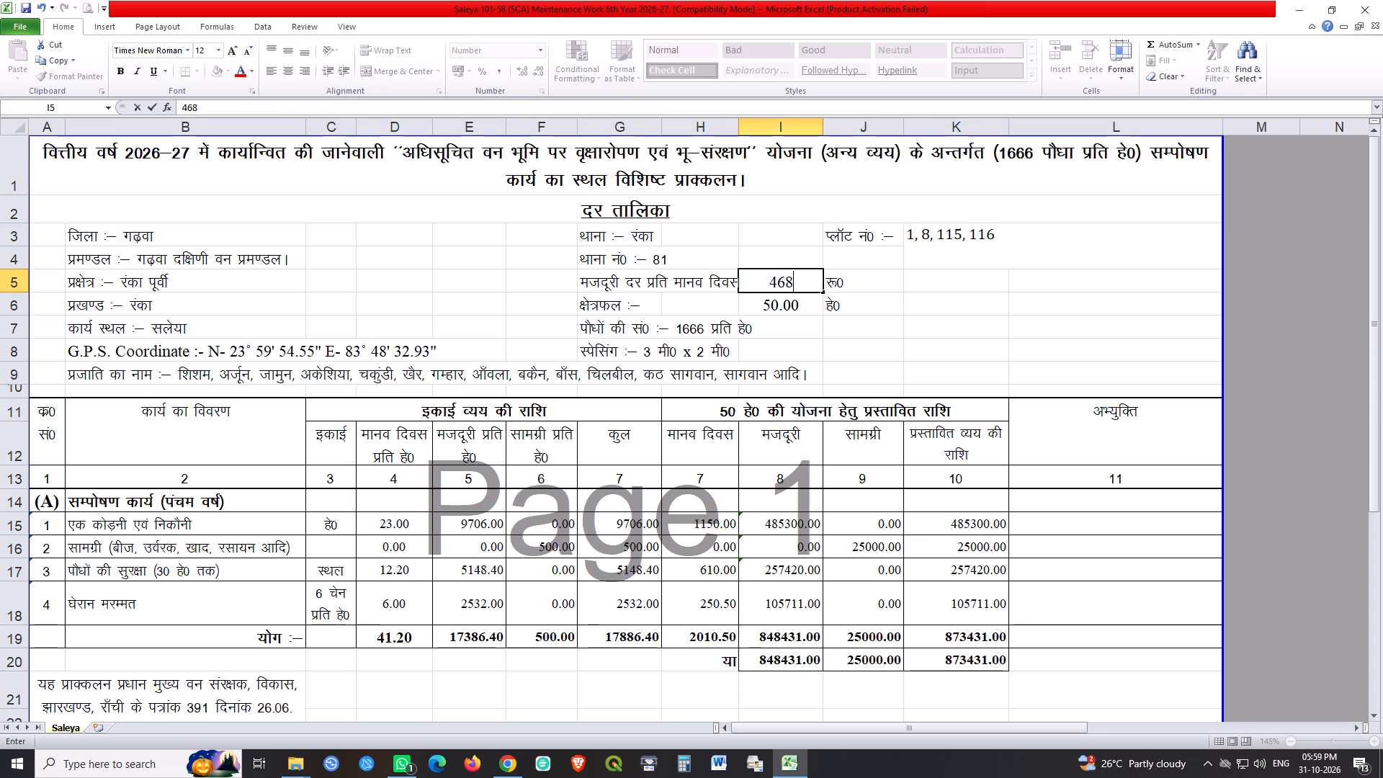
pyautogui.press('Return')
pyautogui.click(836, 333)
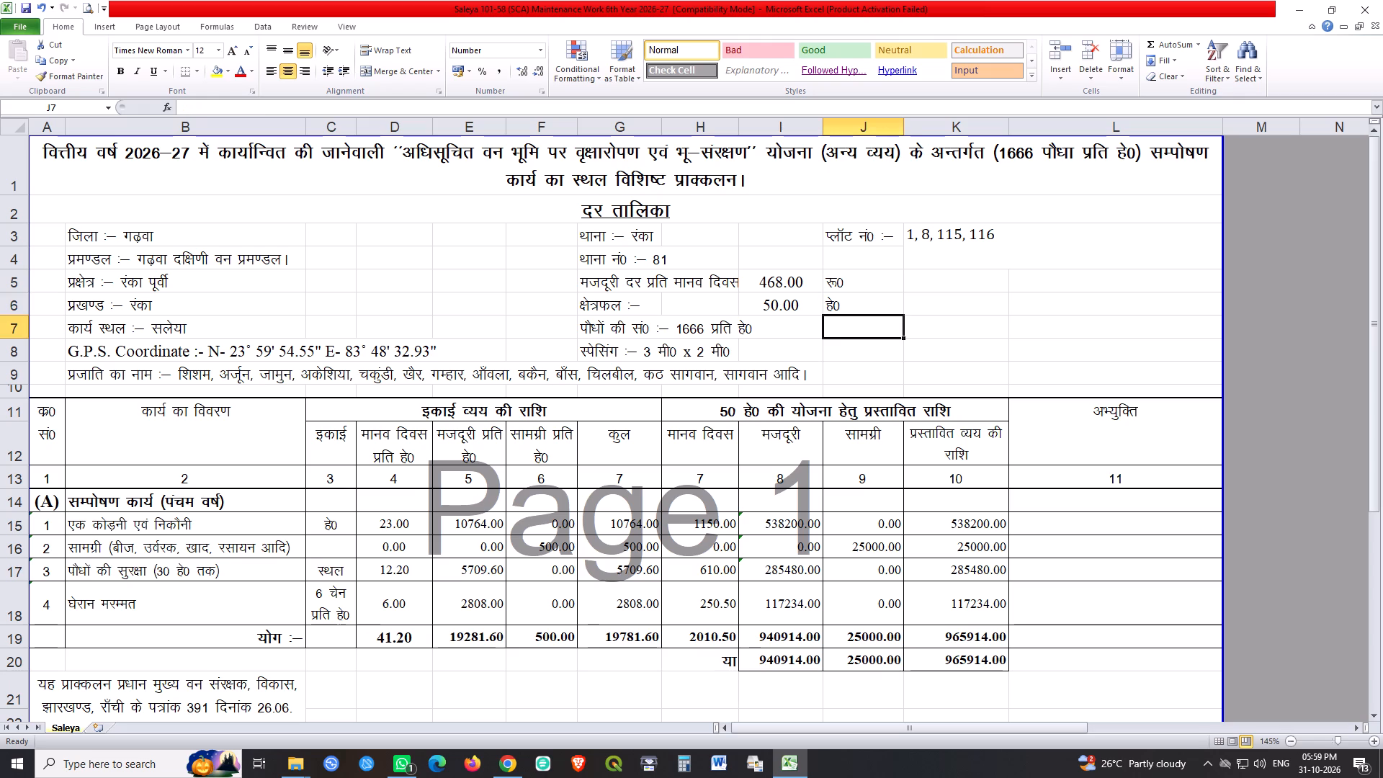
# Save the Saleya workbook.
pyautogui.hotkey('ctrl', 's')
pyautogui.hotkey('ctrl', 's')
pyautogui.hotkey('ctrl', 's')
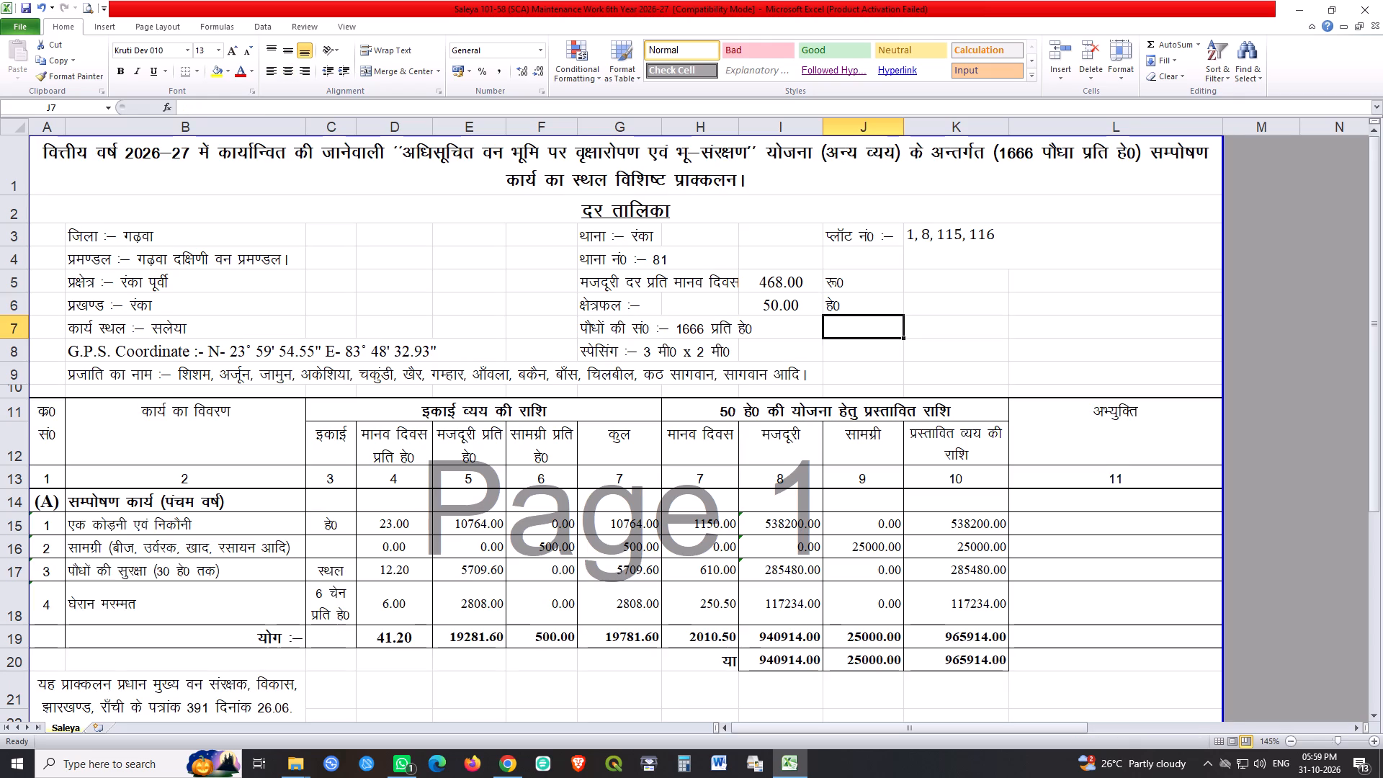
# Remove the species अकेशिया from the species list in cell B9.
pyautogui.doubleClick(127, 375)
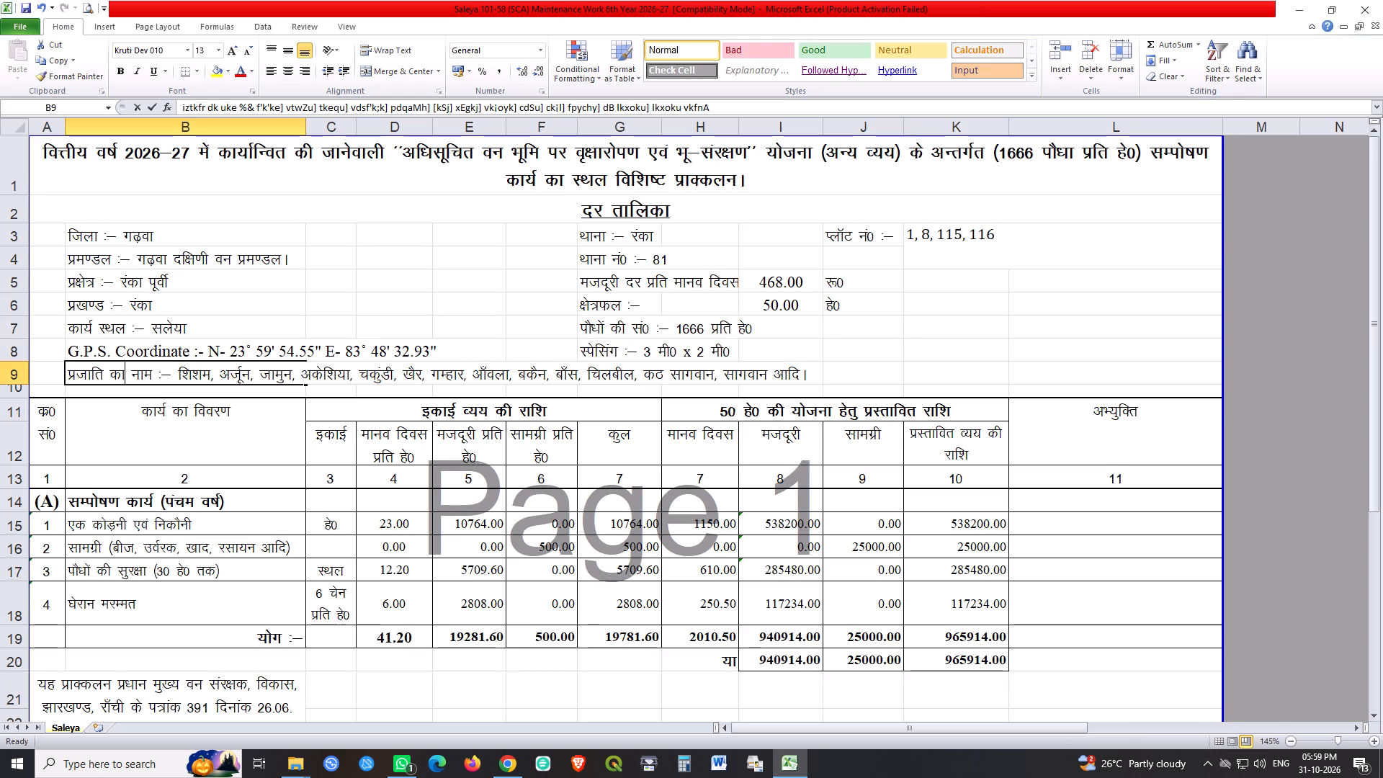
pyautogui.moveTo(300, 377); pyautogui.dragTo(352, 385)
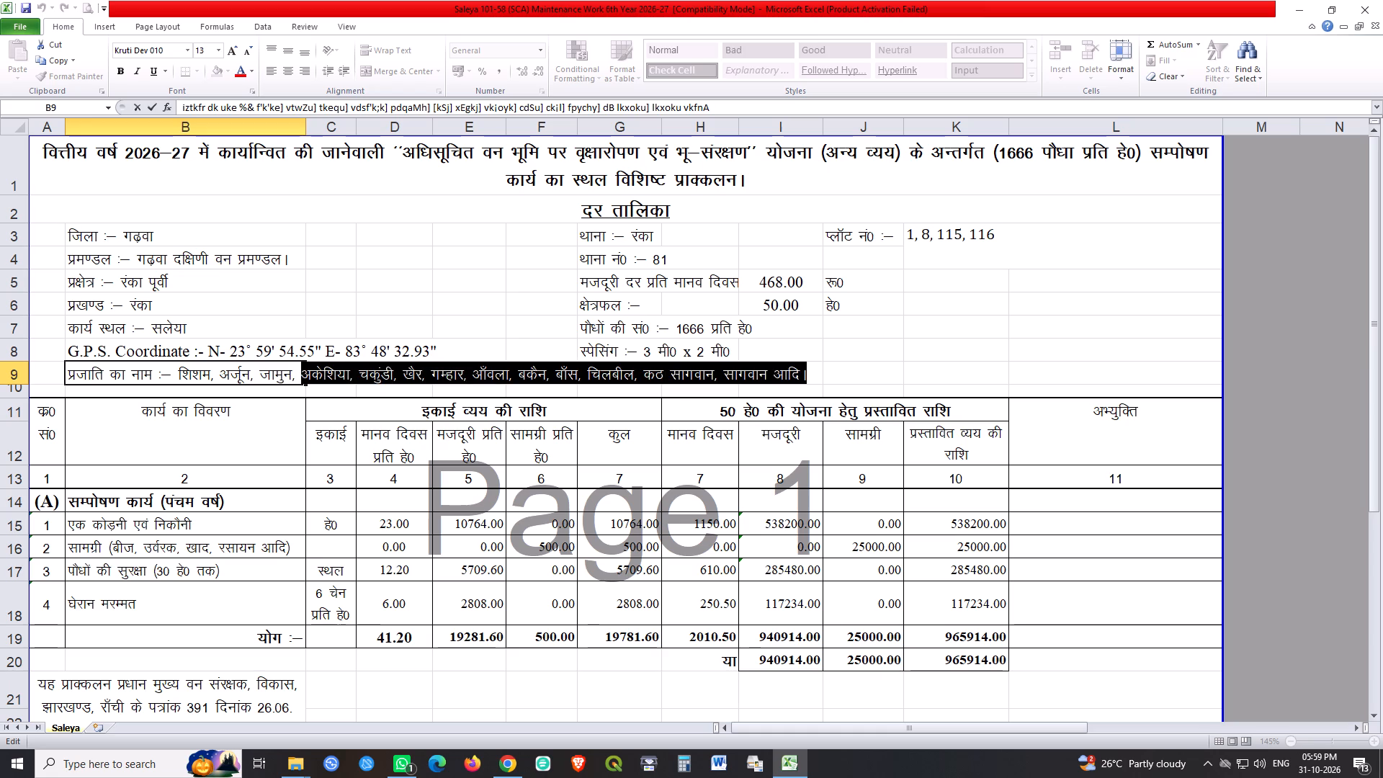
pyautogui.moveTo(352, 385); pyautogui.dragTo(357, 379)
pyautogui.press('Delete')
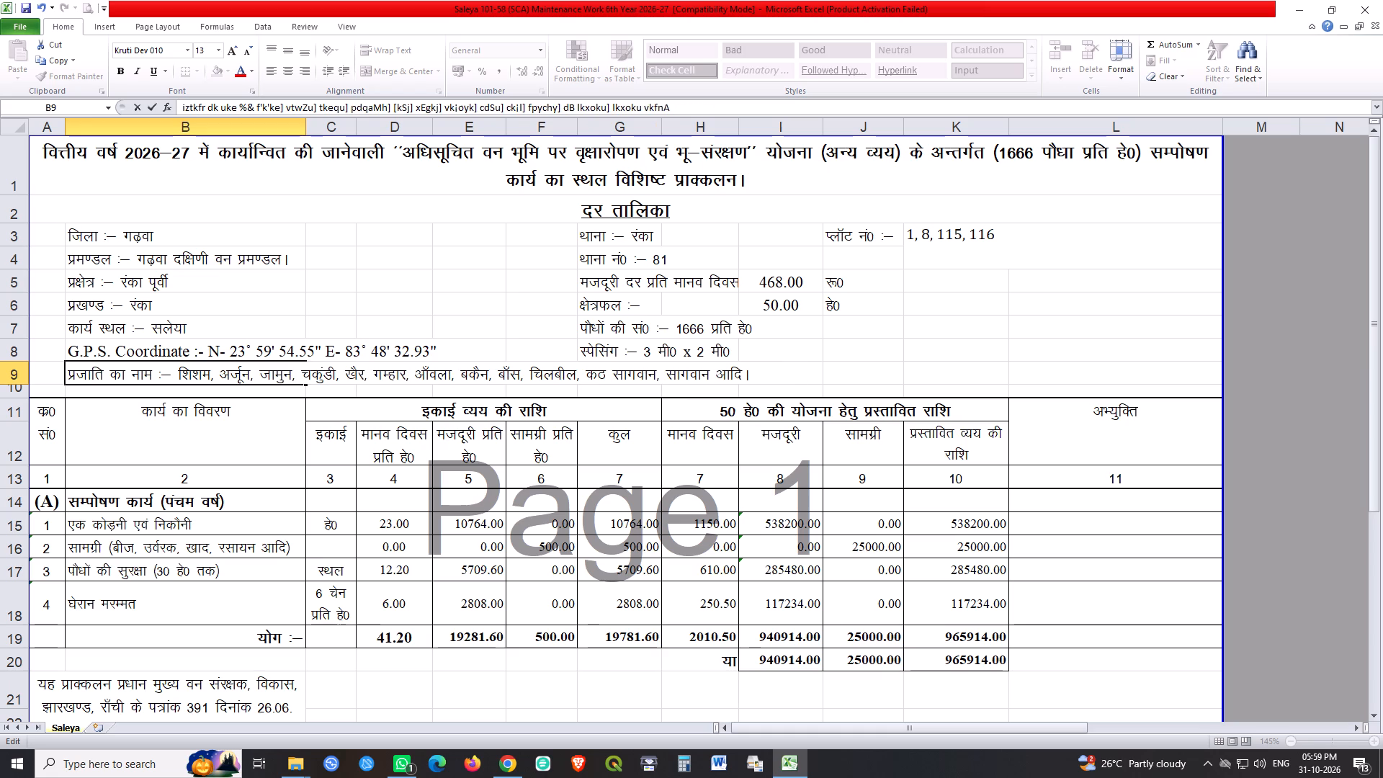
pyautogui.press('Return')
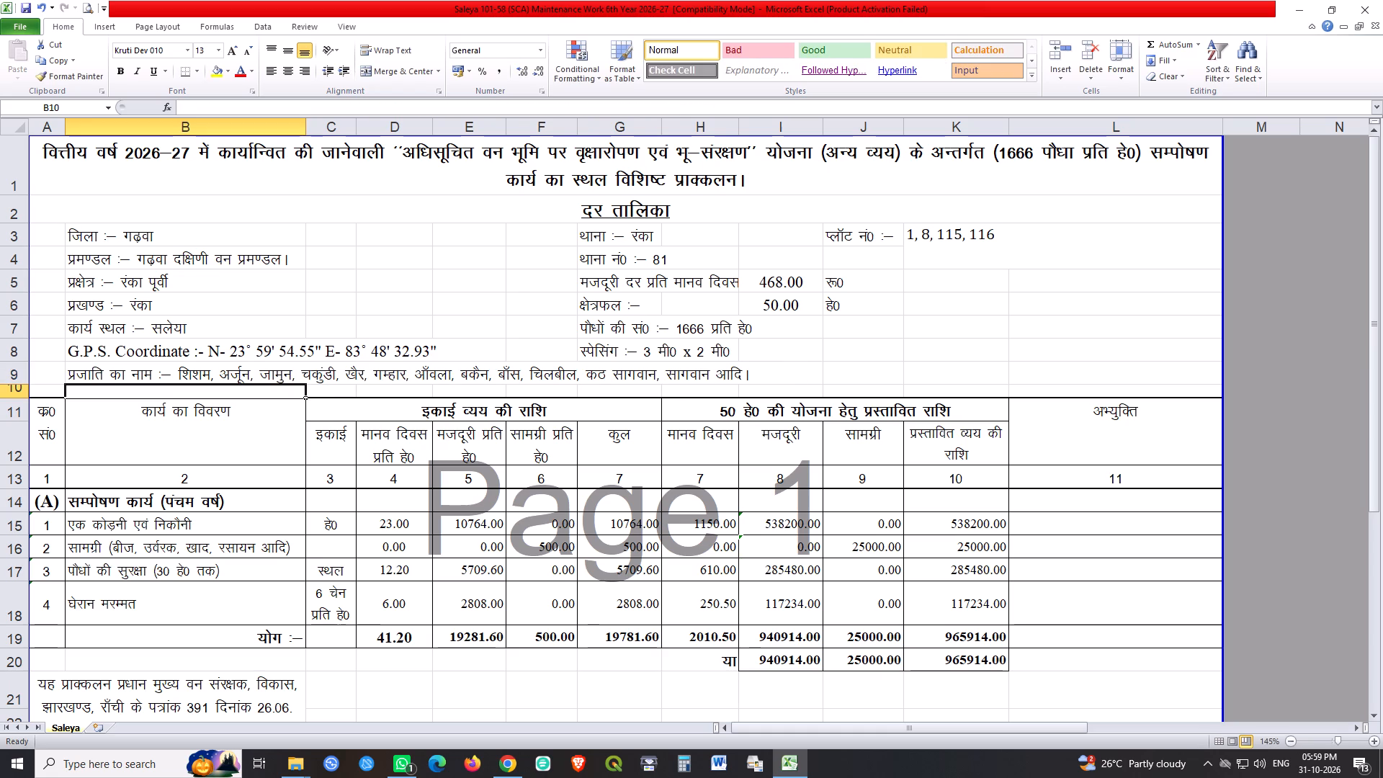
# Change the year in the B14 section heading to षष्टम, so it reads सम्पोषण कार्य (षष्टम वर्ष).
pyautogui.doubleClick(113, 501)
pyautogui.moveTo(169, 502); pyautogui.dragTo(179, 502)
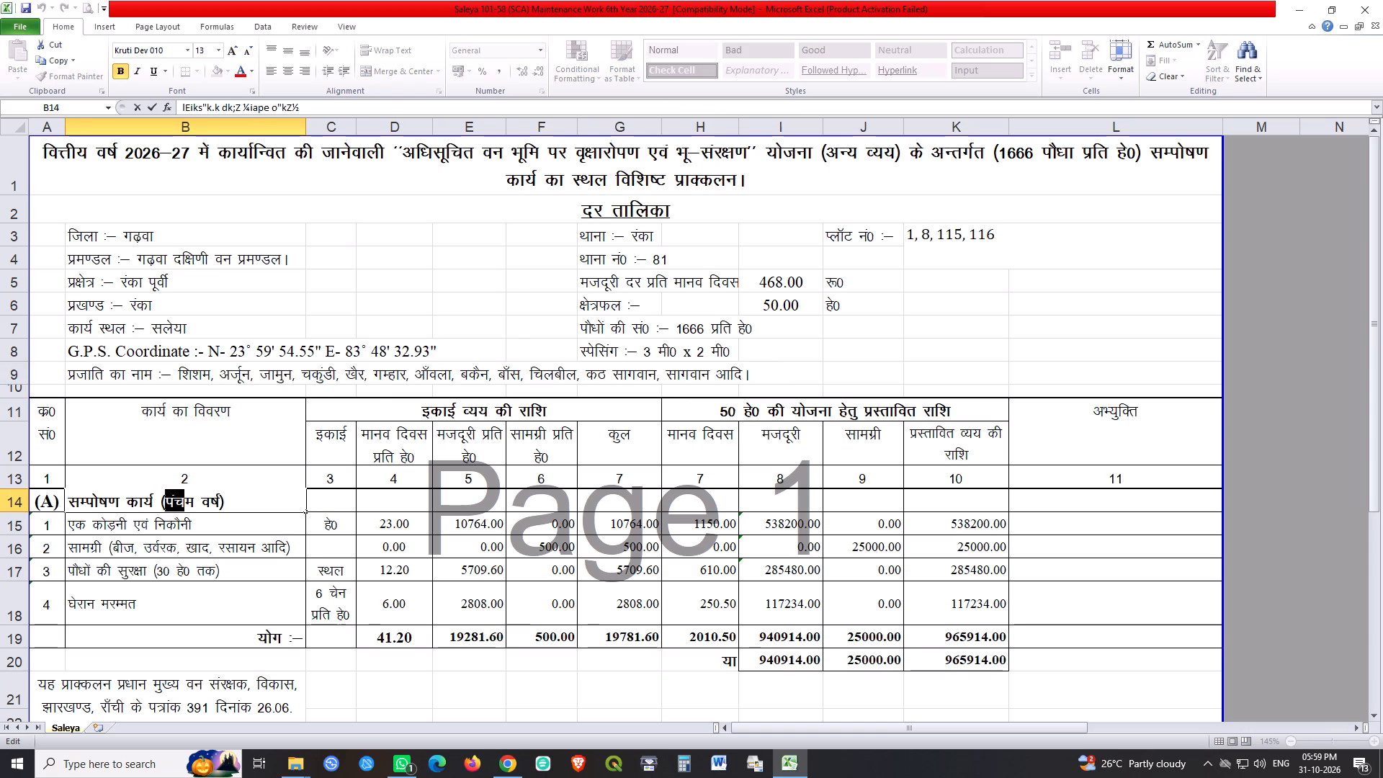
pyautogui.moveTo(179, 502); pyautogui.dragTo(195, 505)
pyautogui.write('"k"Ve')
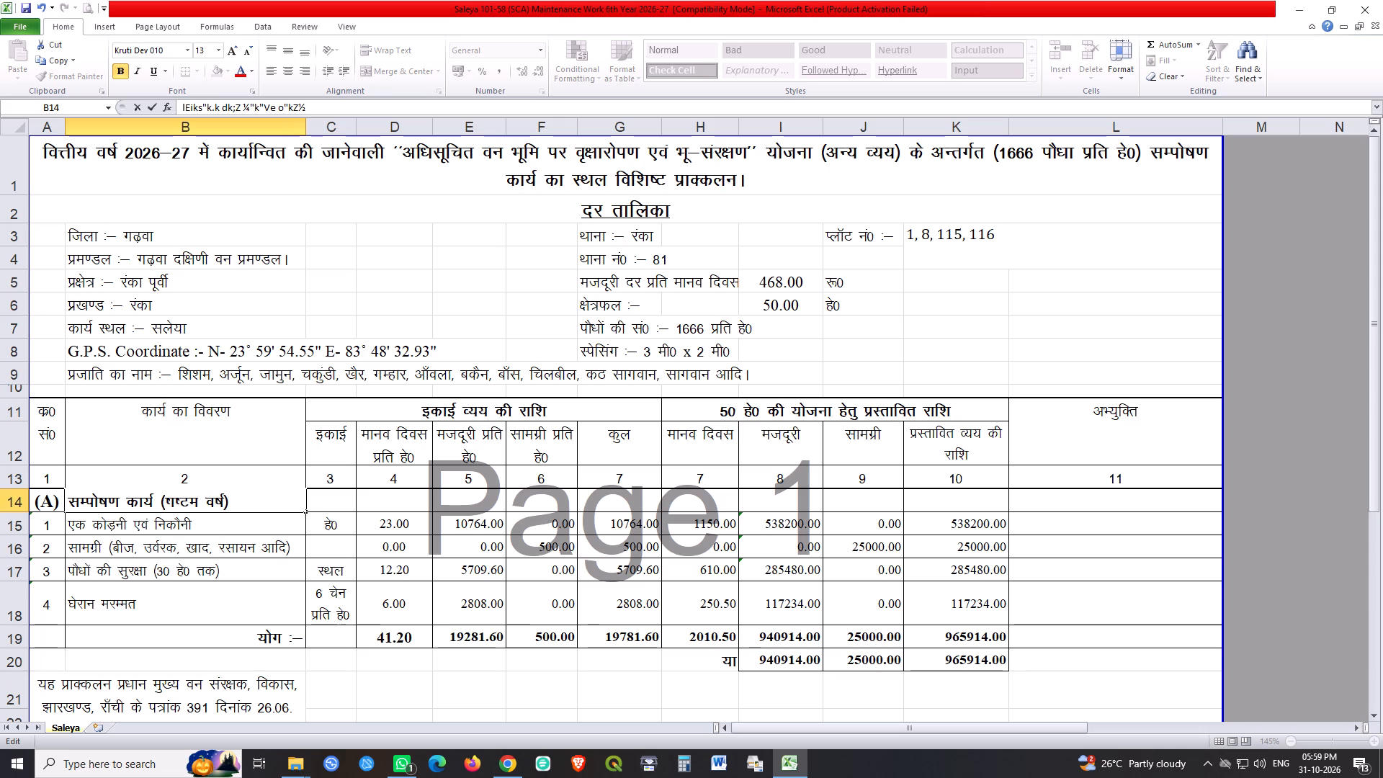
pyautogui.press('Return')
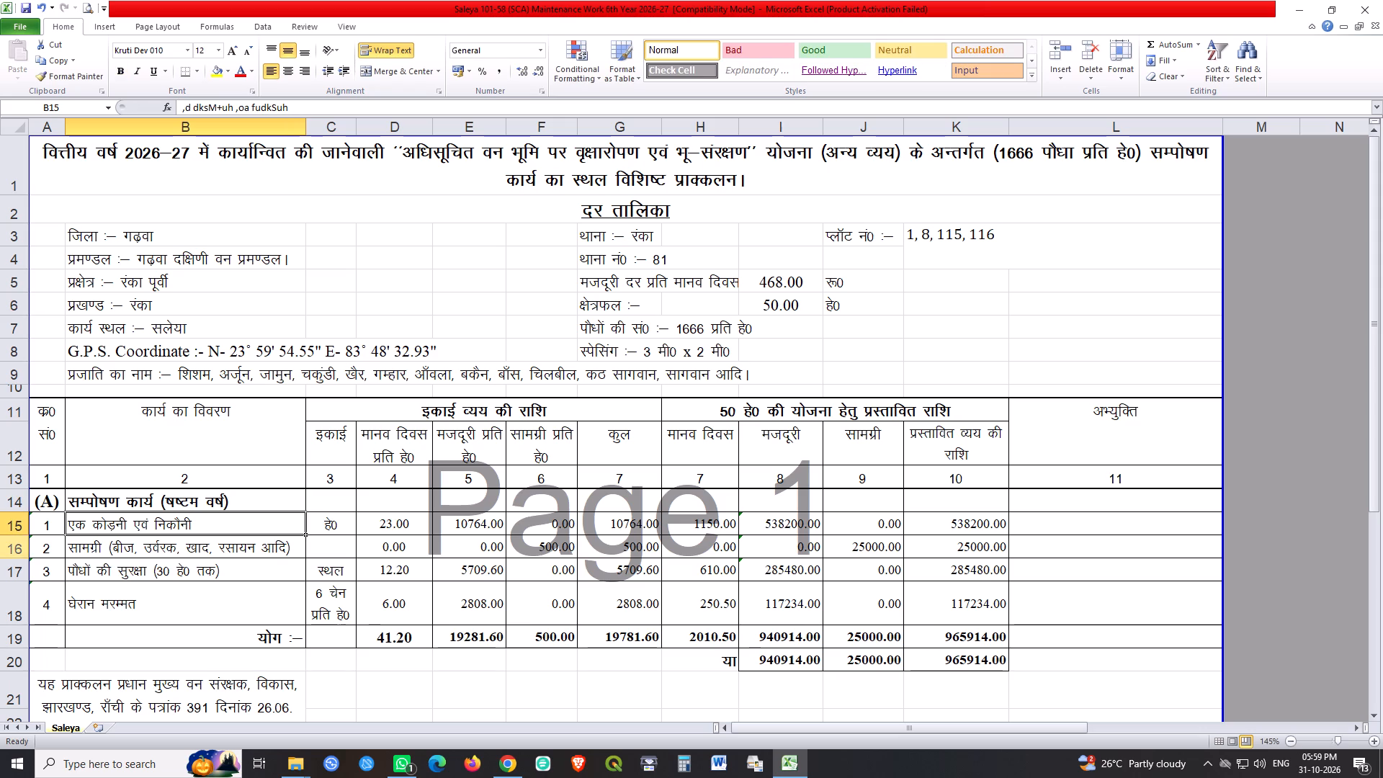
# Delete rows 15 and 16, covering the एक कोड़नी एवं निकौनी and सामग्री work items.
pyautogui.moveTo(16, 550); pyautogui.dragTo(17, 532)
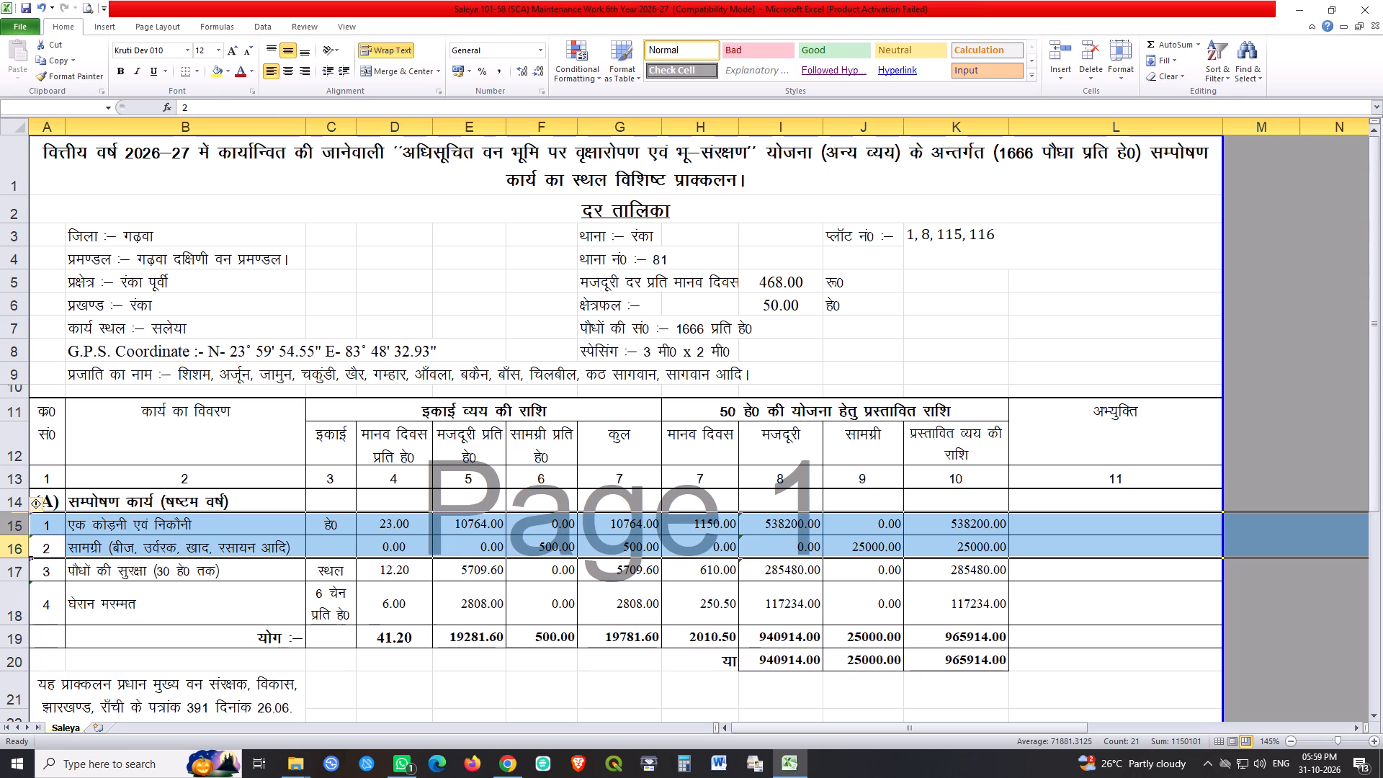
pyautogui.hotkey('ctrl', '-')
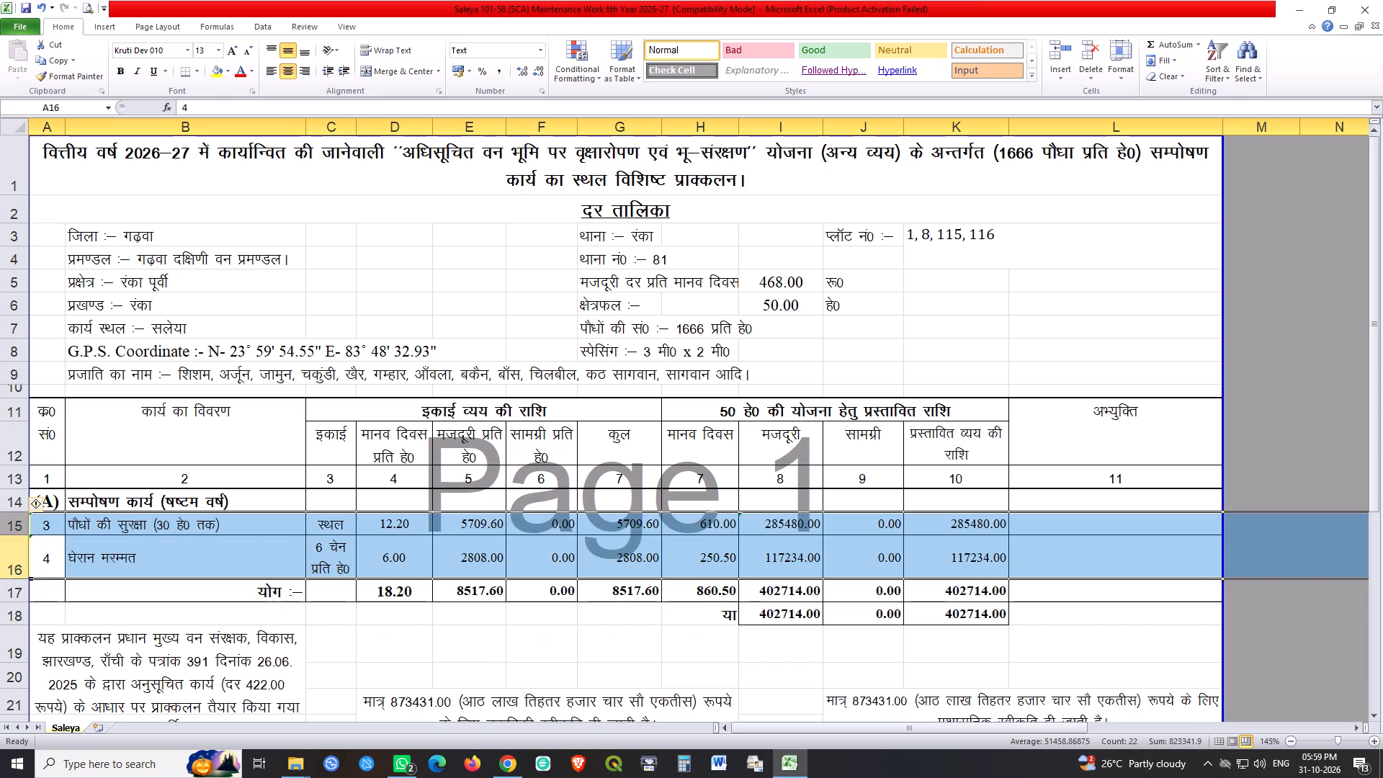
# Check the man-day and wage cells of the घेरान मरम्मत item in row 16, and delete that row.
pyautogui.click(11, 566)
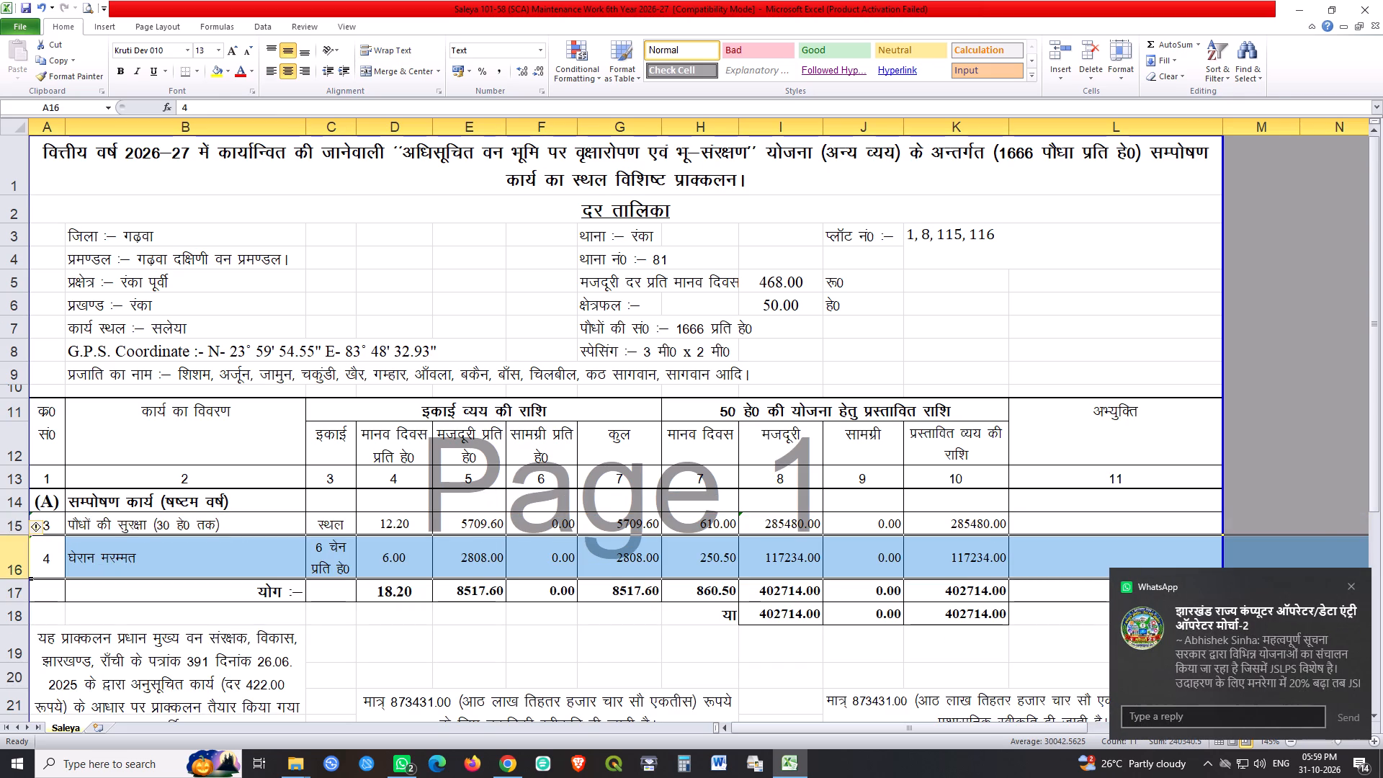
pyautogui.click(575, 554)
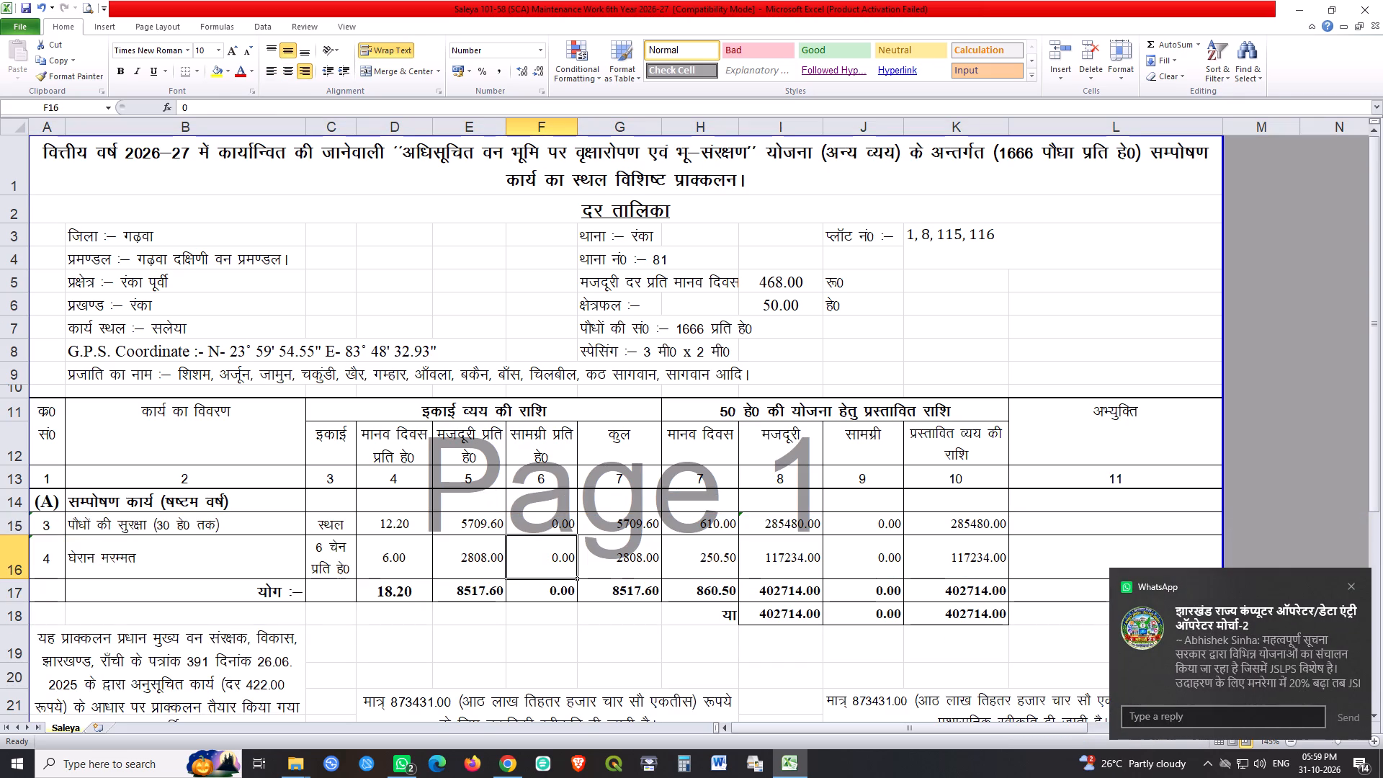
pyautogui.doubleClick(712, 571)
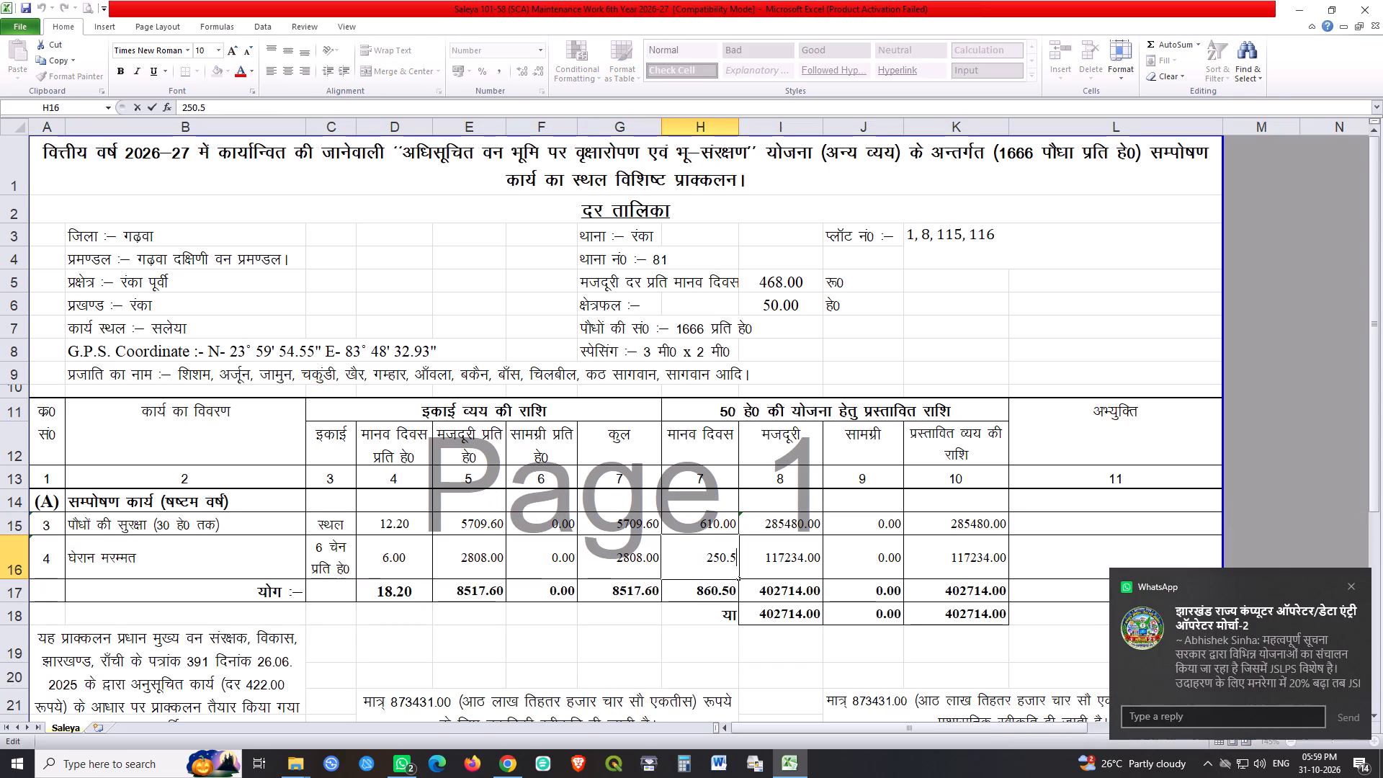
pyautogui.doubleClick(798, 571)
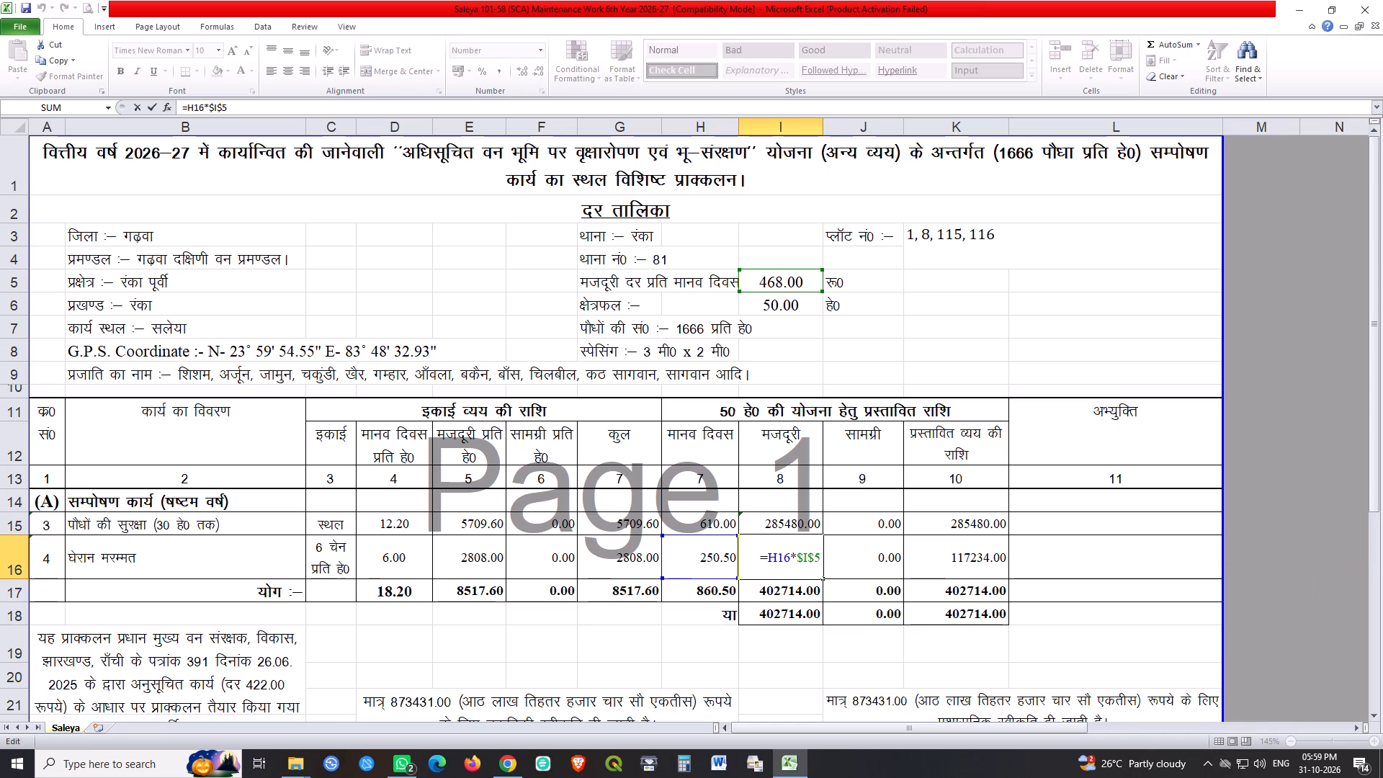
pyautogui.press('Return')
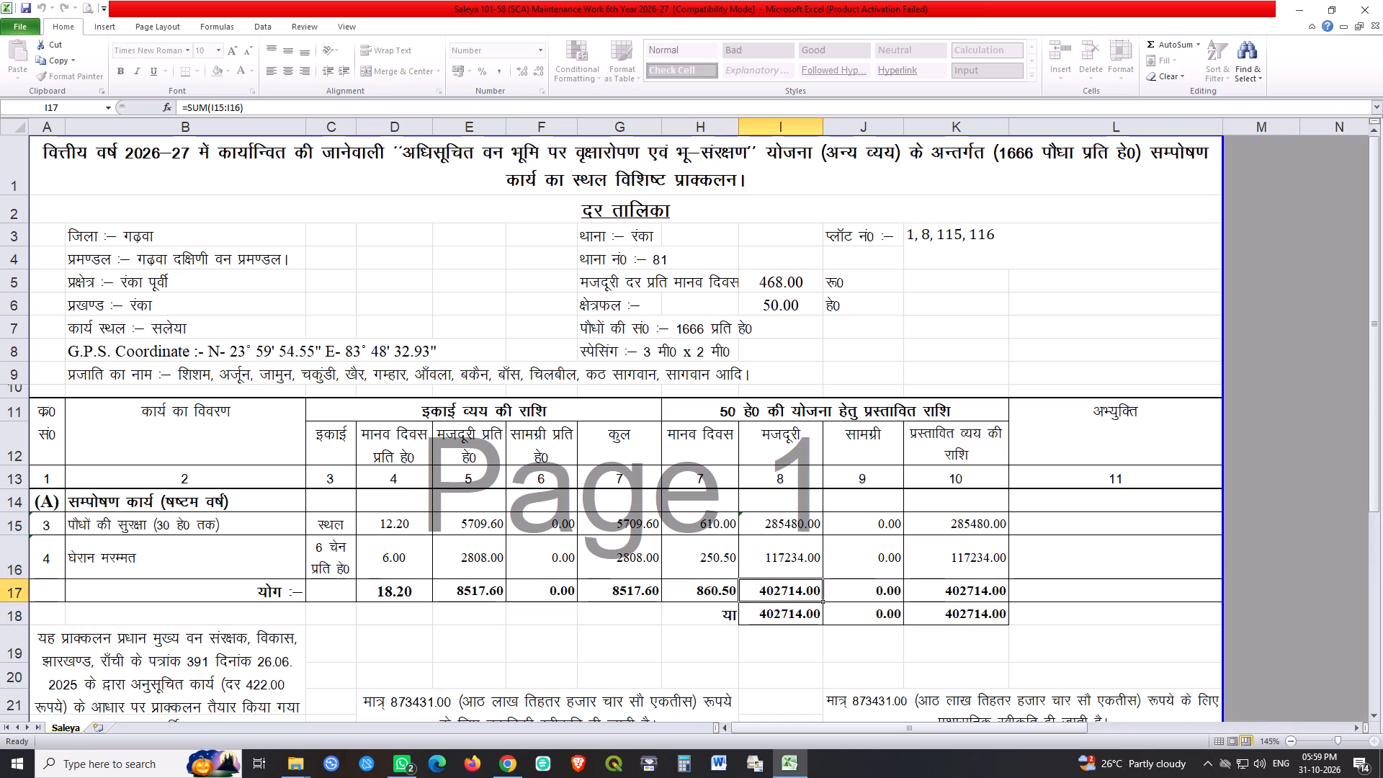
pyautogui.click(9, 557)
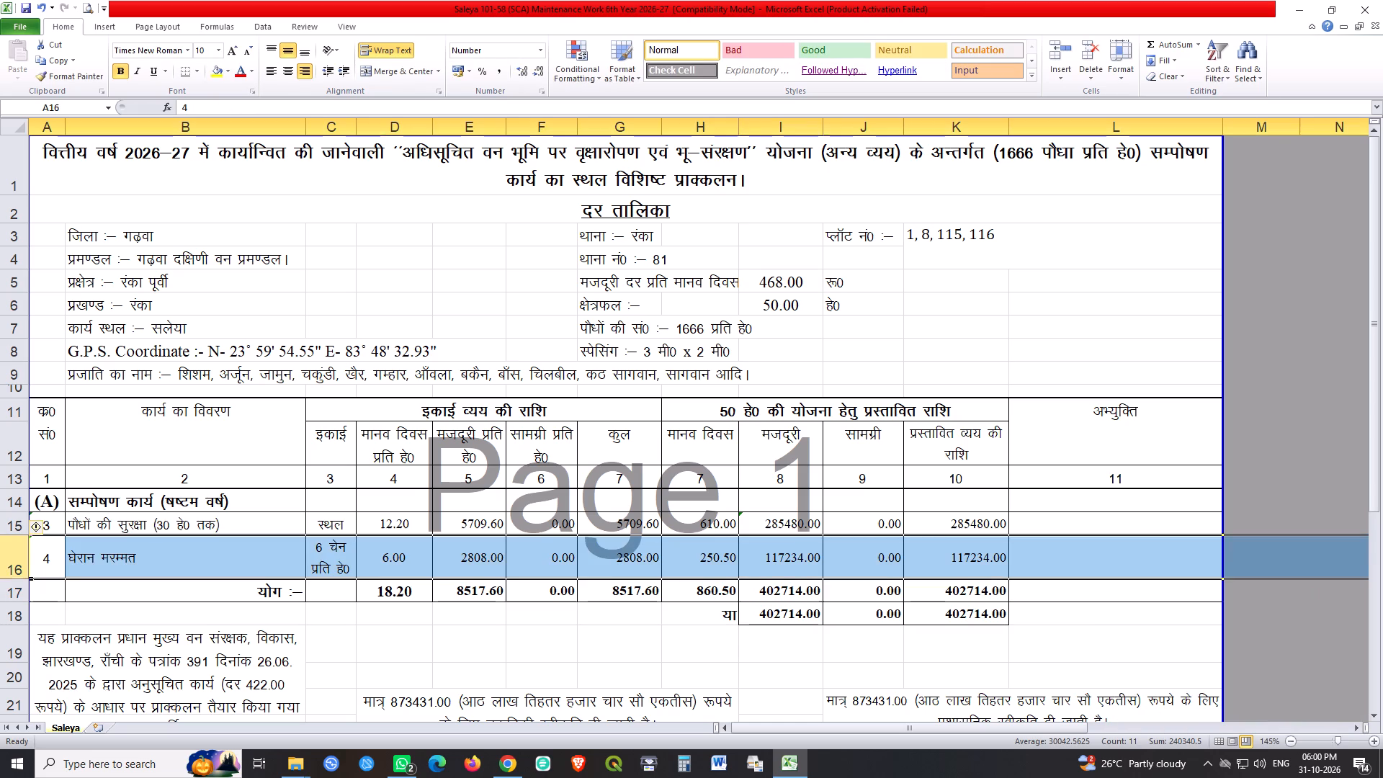
pyautogui.hotkey('ctrl', '-')
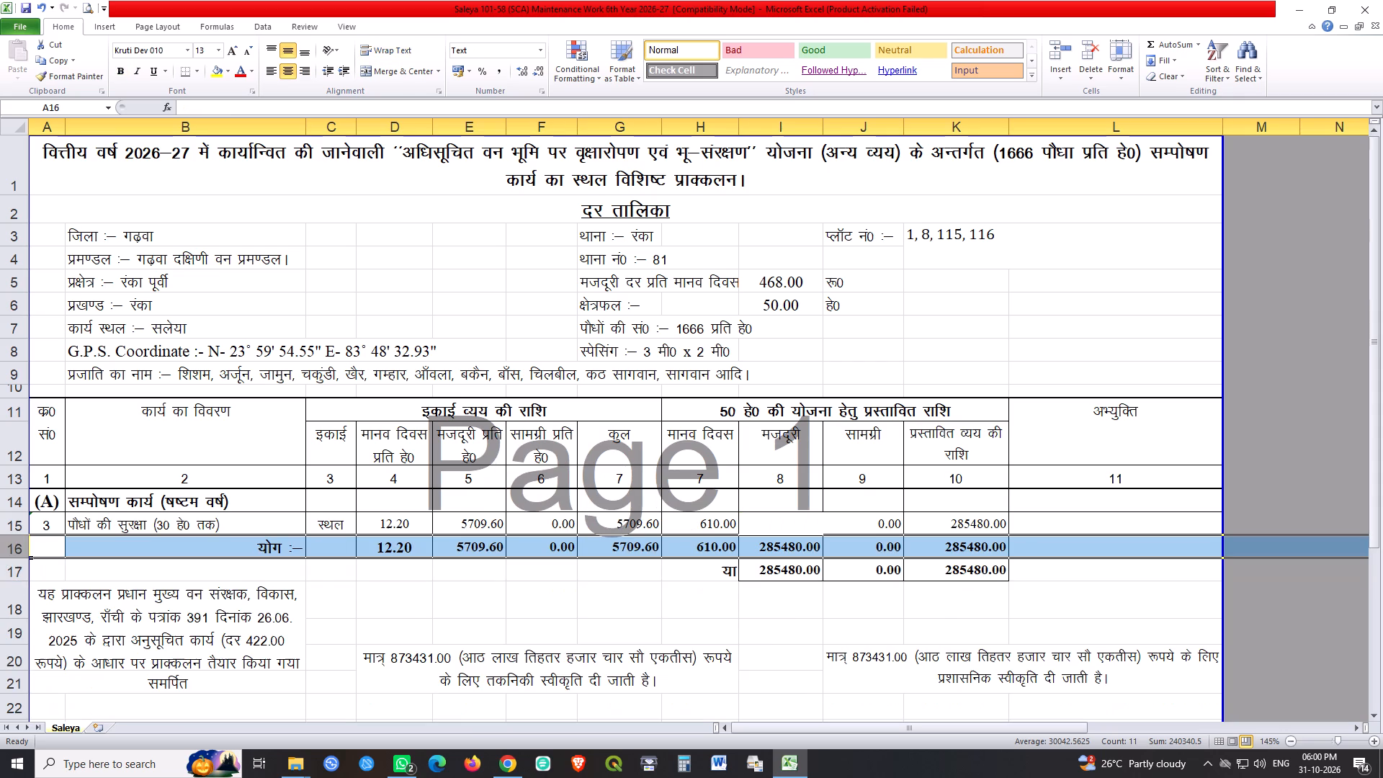
# Increase the height of row 15, which holds the पौधों की सुरक्षा item.
pyautogui.click(451, 578)
pyautogui.moveTo(14, 532); pyautogui.dragTo(14, 542)
pyautogui.moveTo(14, 542); pyautogui.dragTo(14, 560)
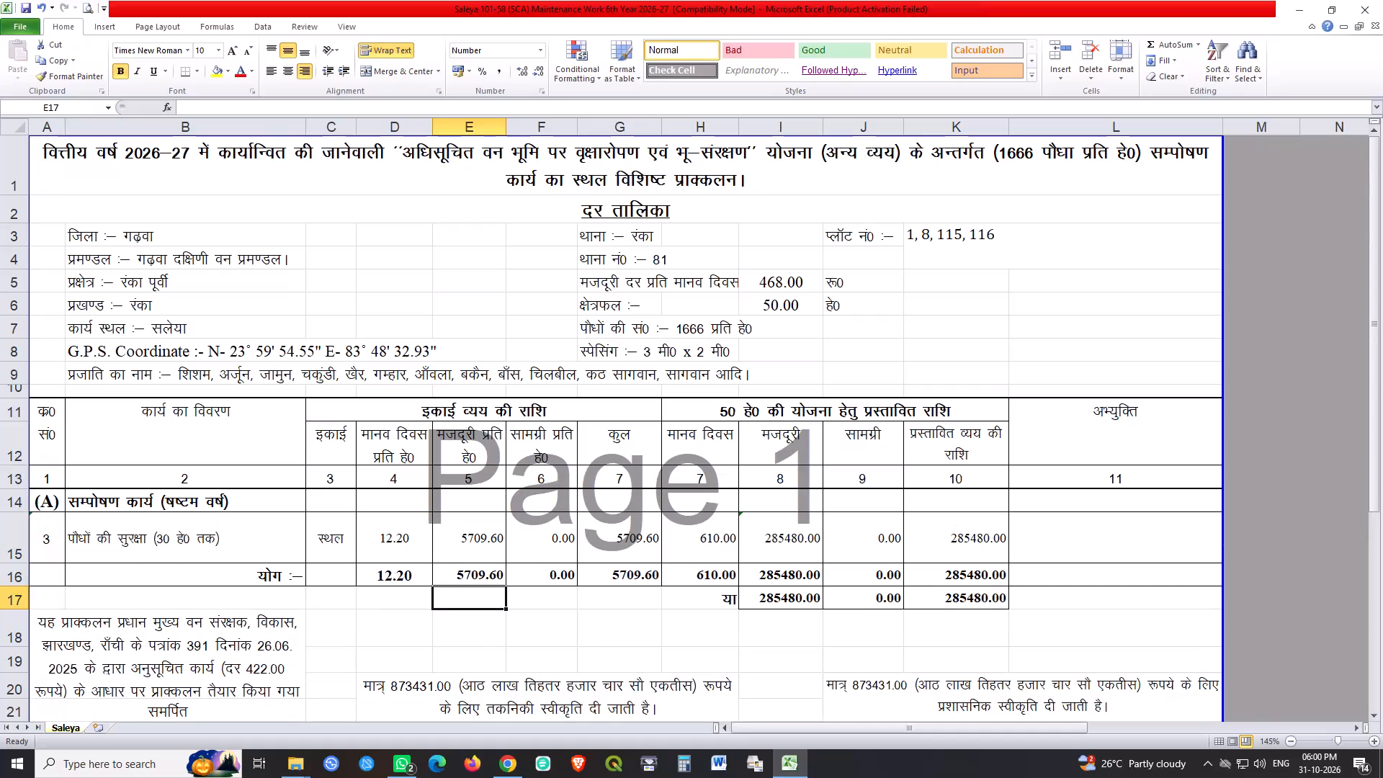
# Delete the text "(30 हे0 तक)" from the plant protection work item in cell B15.
pyautogui.doubleClick(151, 536)
pyautogui.moveTo(151, 536); pyautogui.dragTo(232, 544)
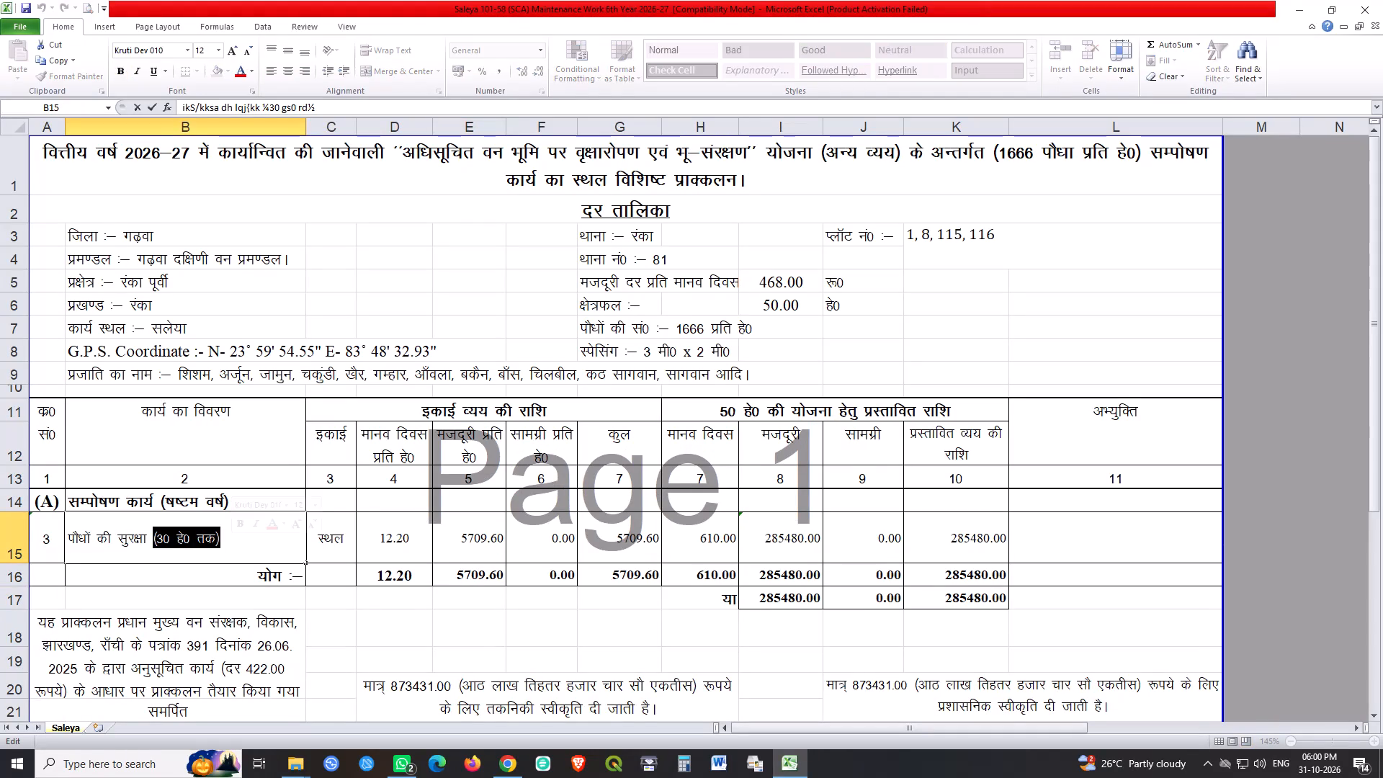
pyautogui.press('Delete')
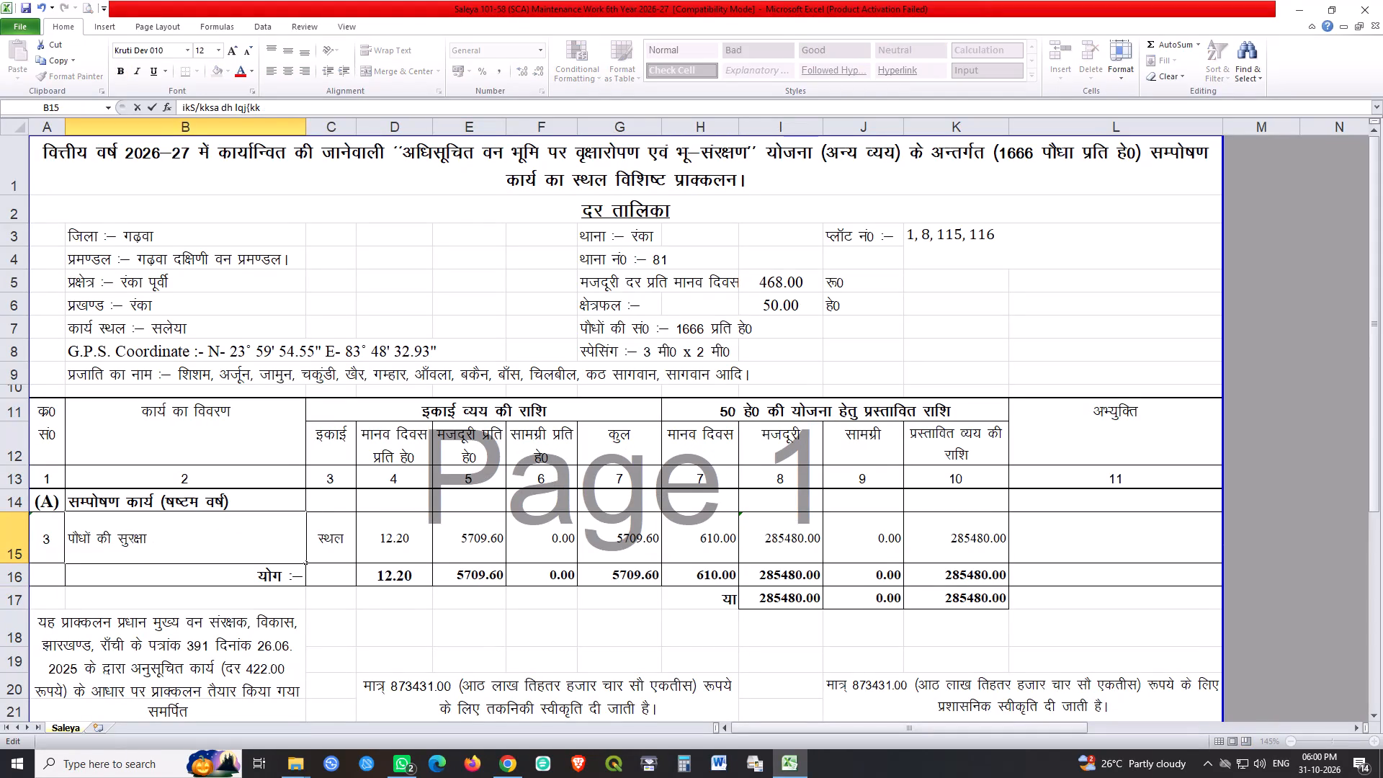
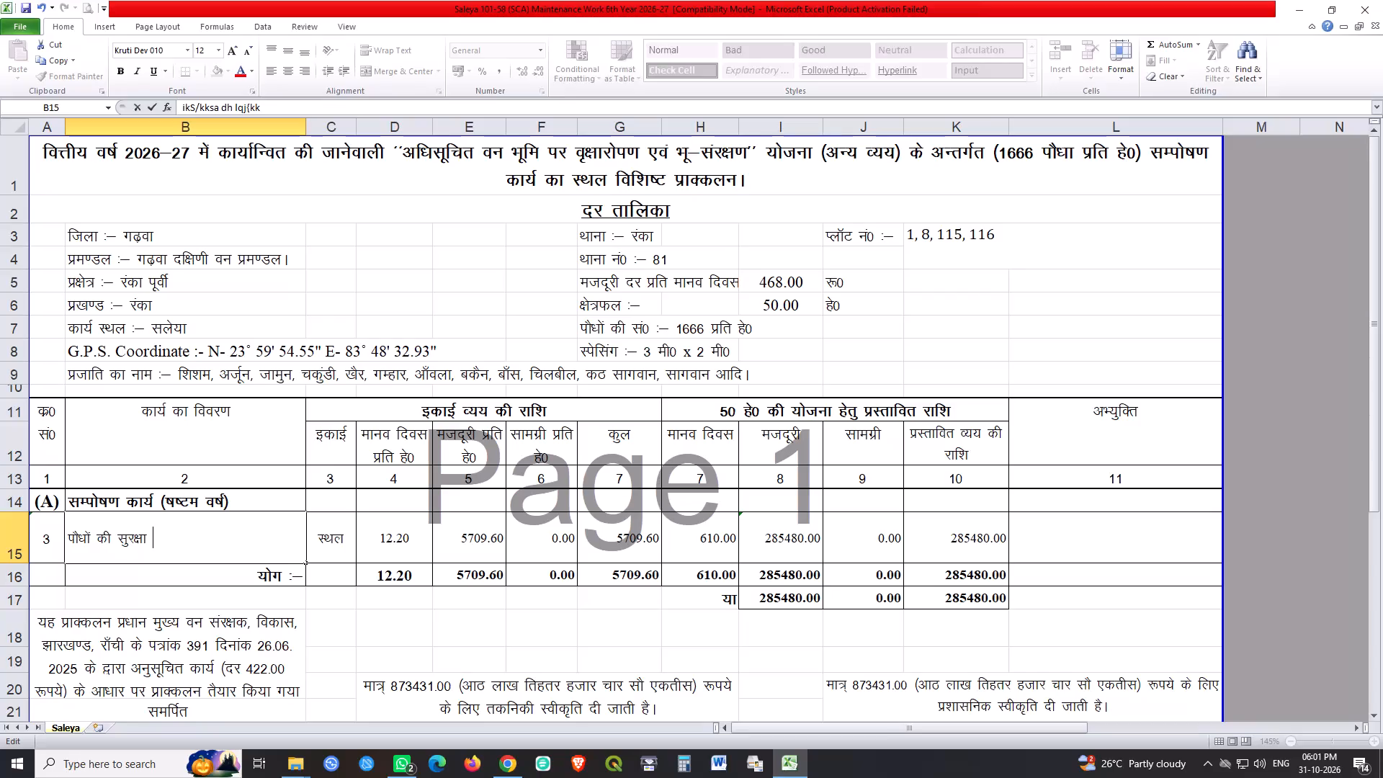
# Commit the edited work item in B15 and save the Saleya workbook.
pyautogui.click(1013, 341)
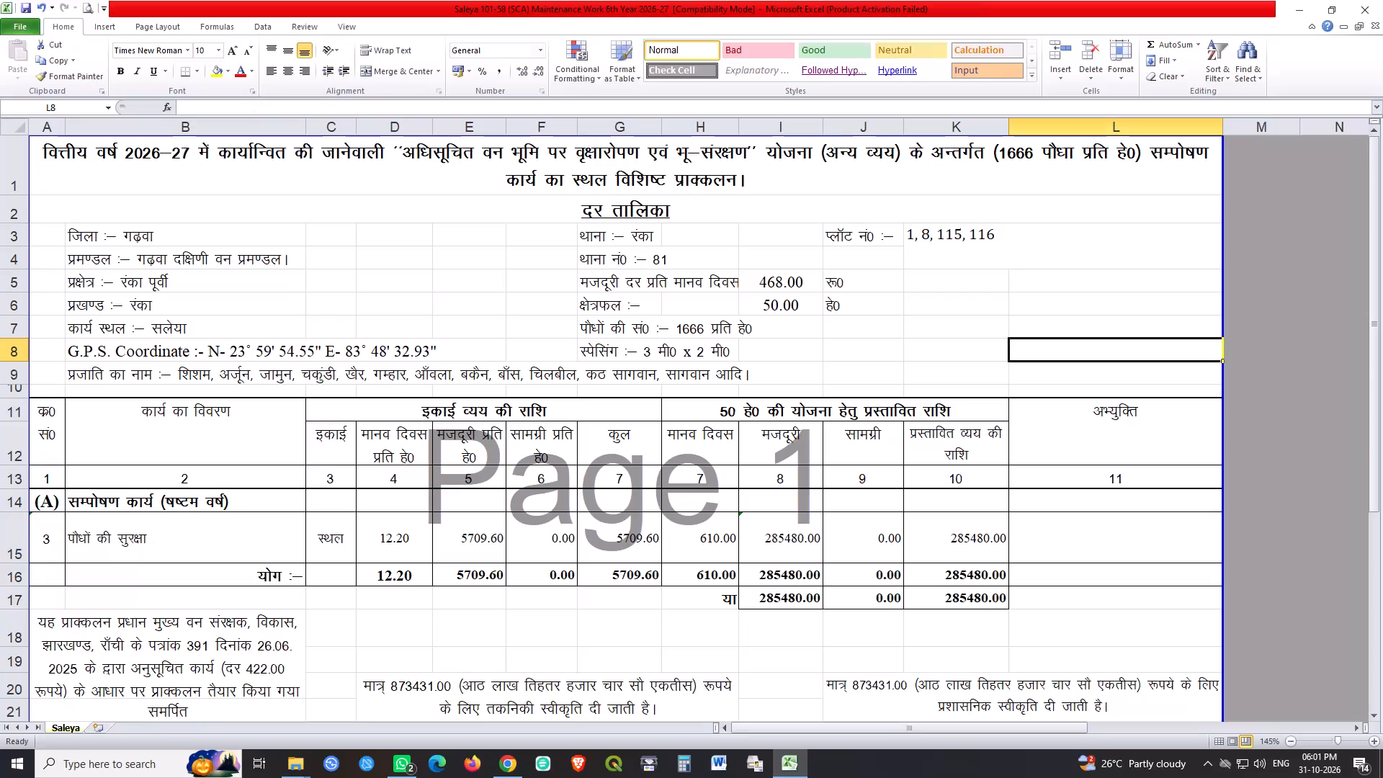
pyautogui.hotkey('ctrl', 's')
# Open the PDF letter "Sub Allotment no. 480 dt. 03.08.2026" from Office Work 2026-27 > Account Section > Allotment > Plan.
pyautogui.tripleClick(1298, 8)
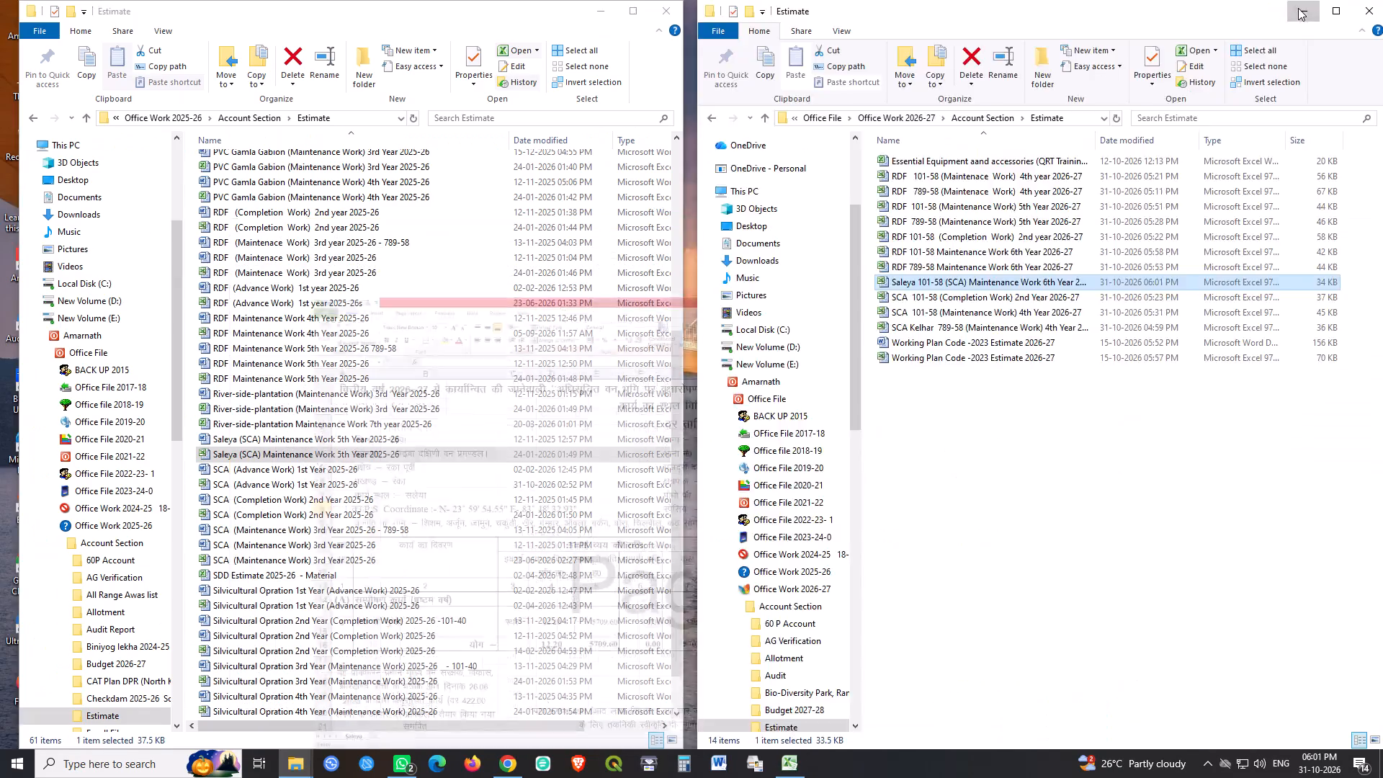
pyautogui.click(594, 9)
pyautogui.doubleClick(136, 17)
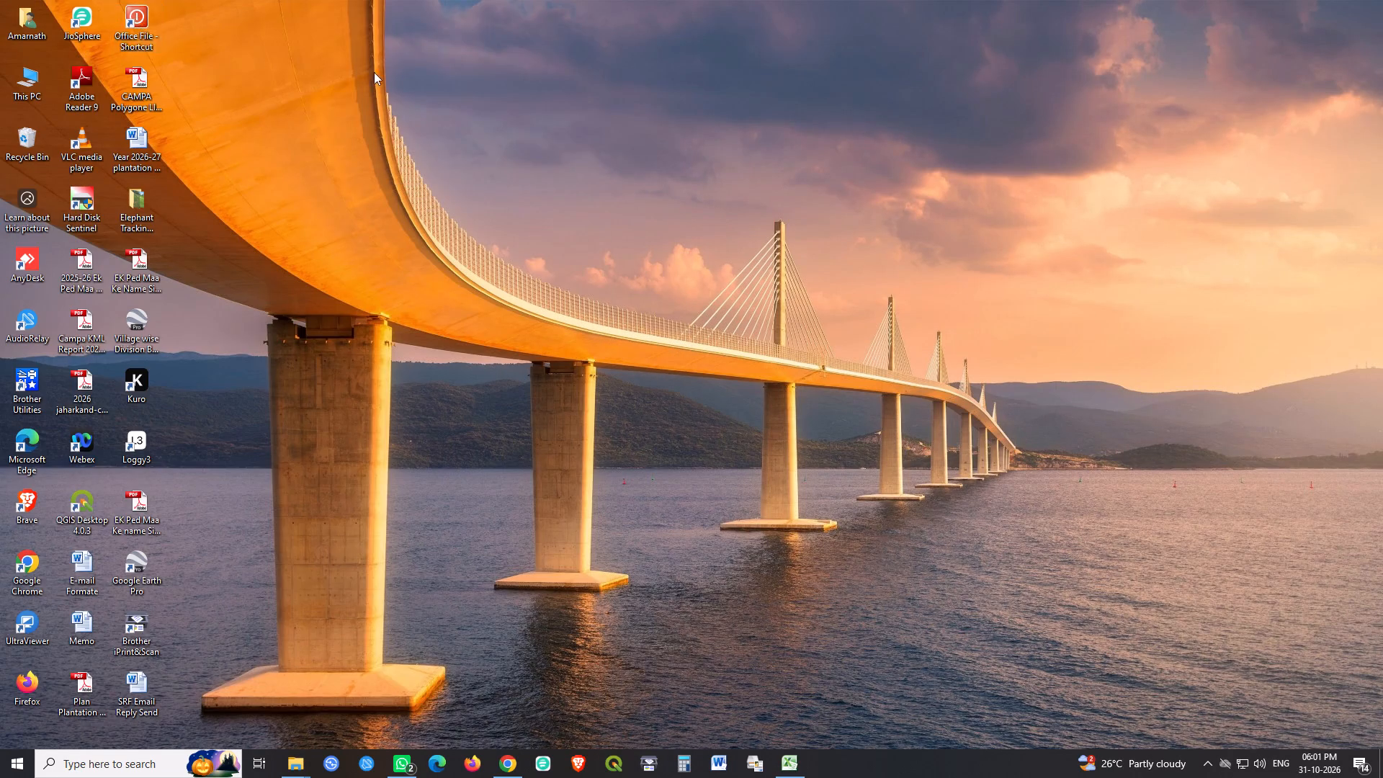
pyautogui.doubleClick(1042, 198)
pyautogui.doubleClick(240, 155)
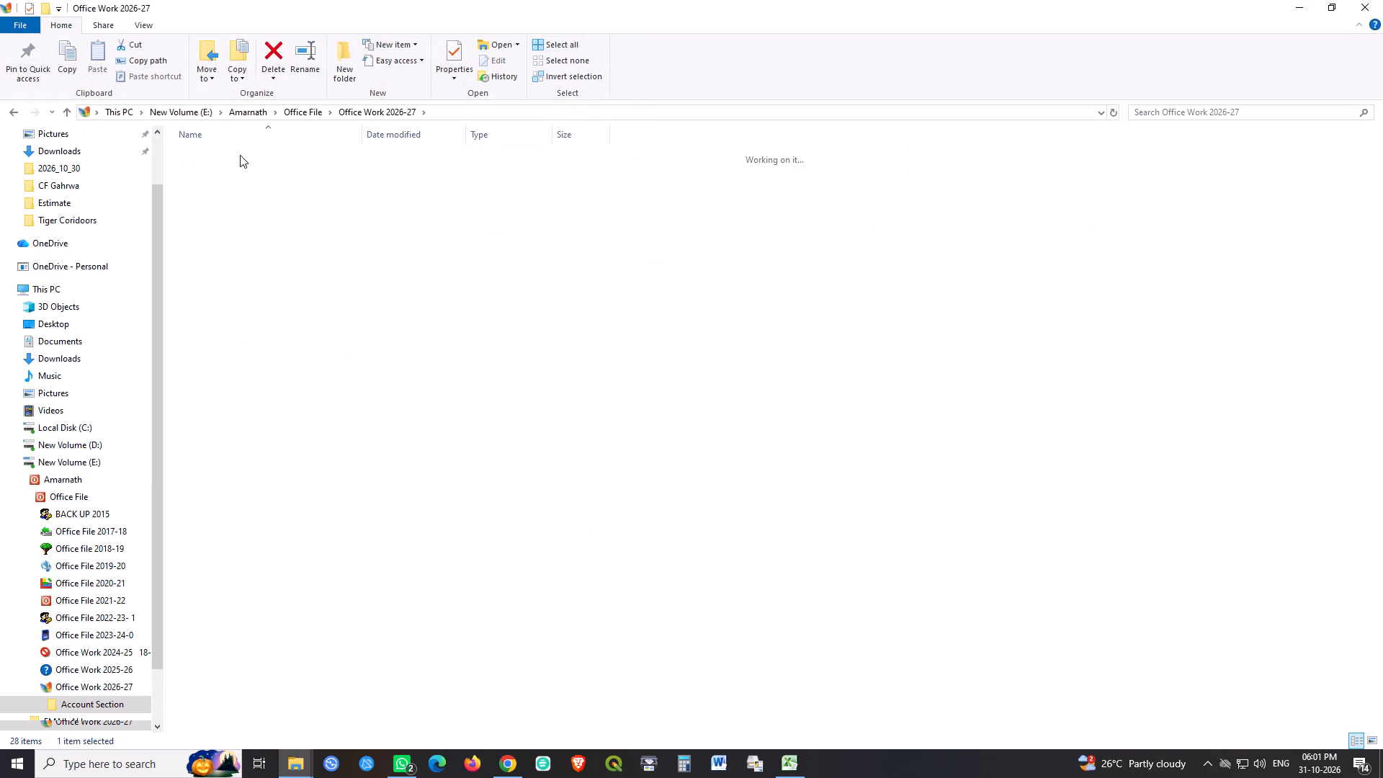
pyautogui.press('e')
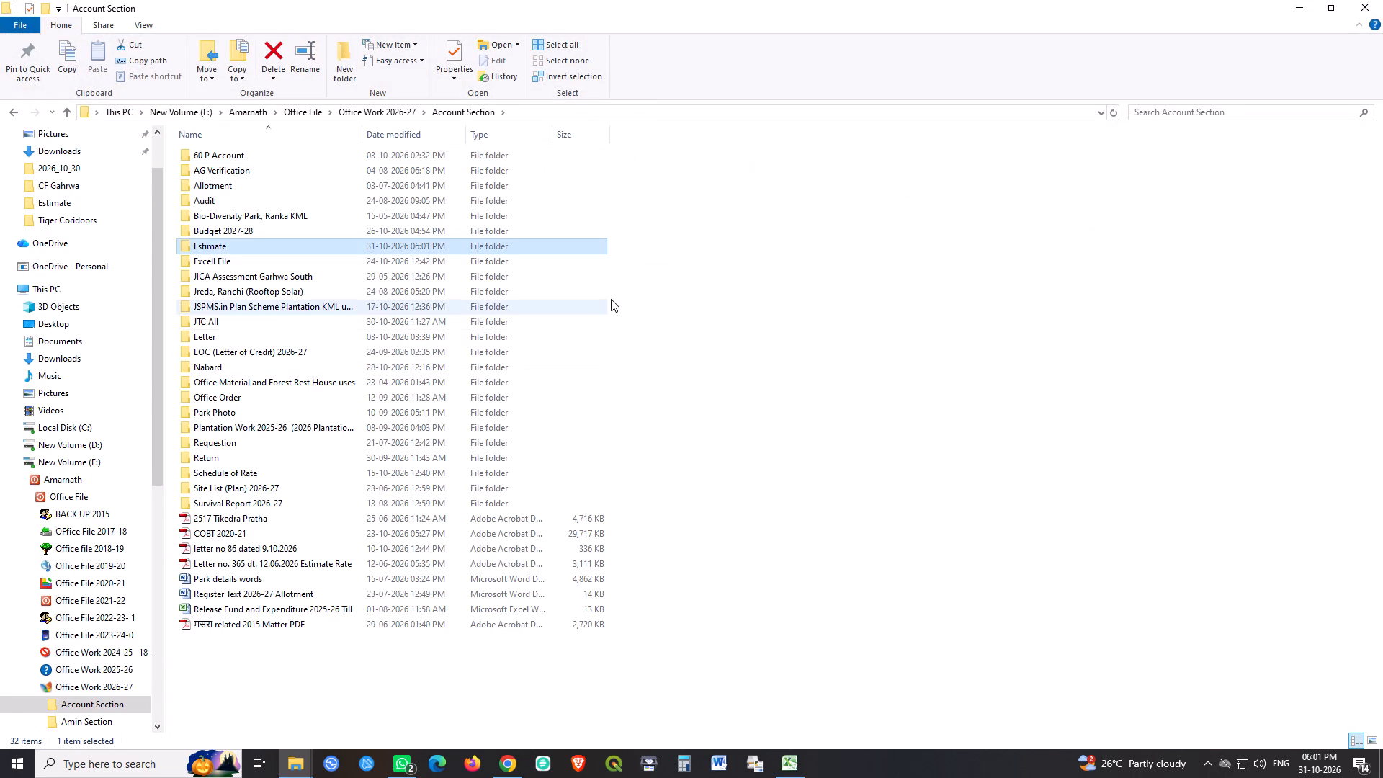
pyautogui.press('Return')
pyautogui.press('BackSpace')
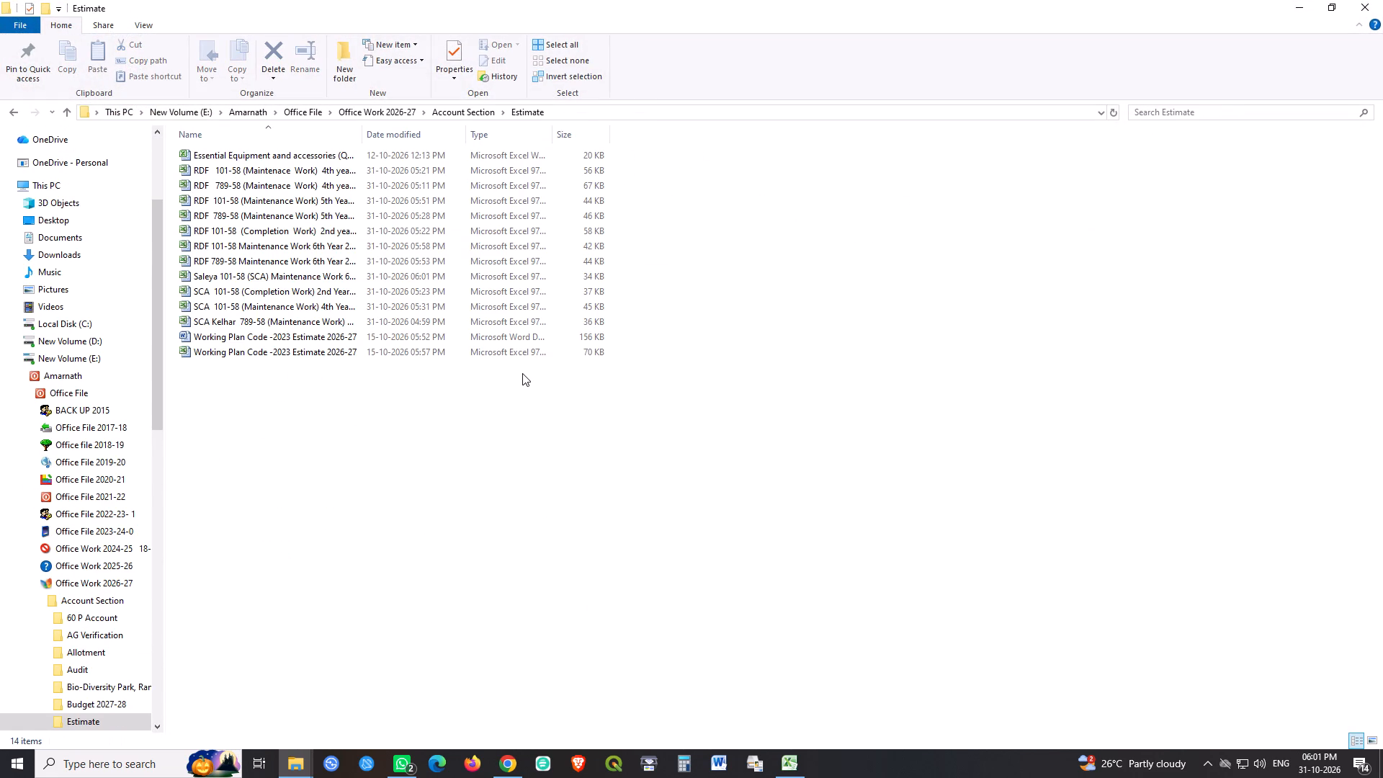
pyautogui.write('aa')
pyautogui.press('Return')
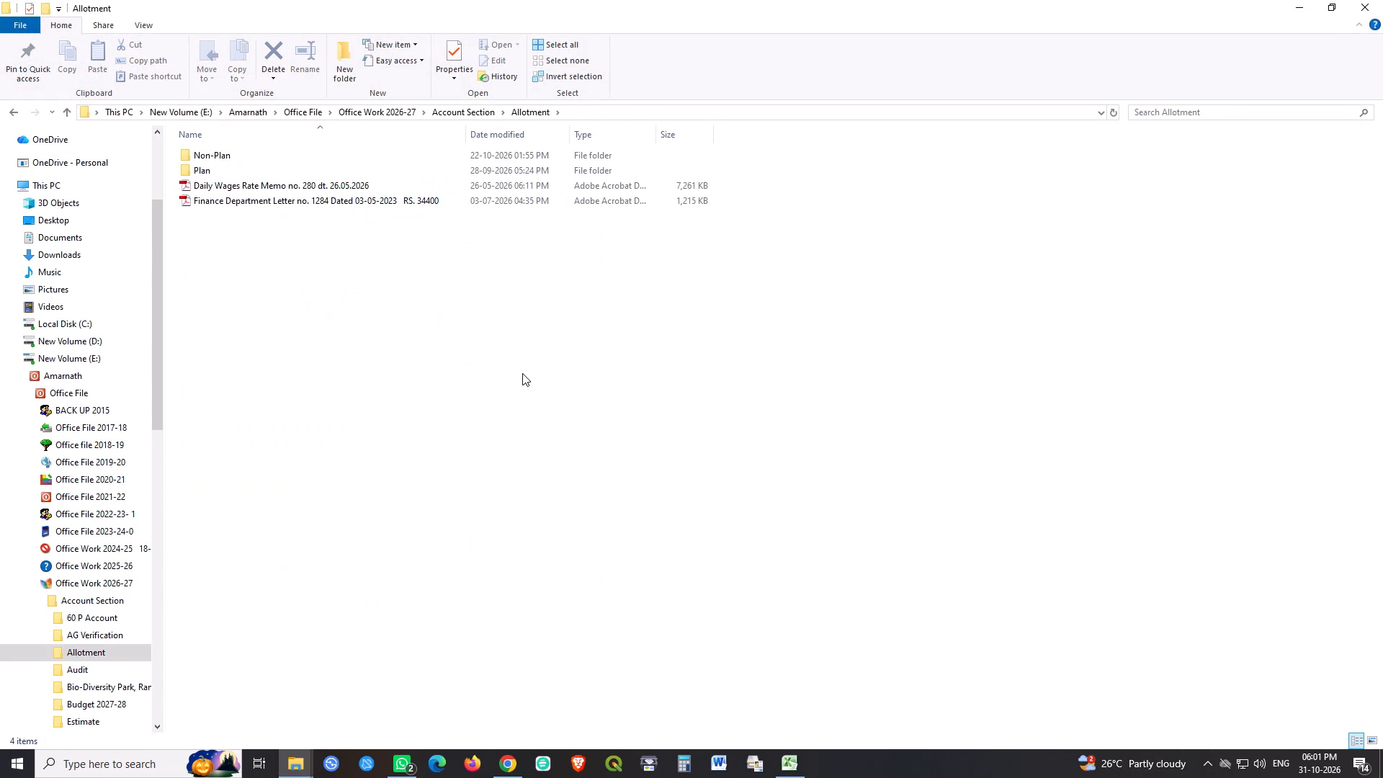
pyautogui.press('Down')
pyautogui.press('Return')
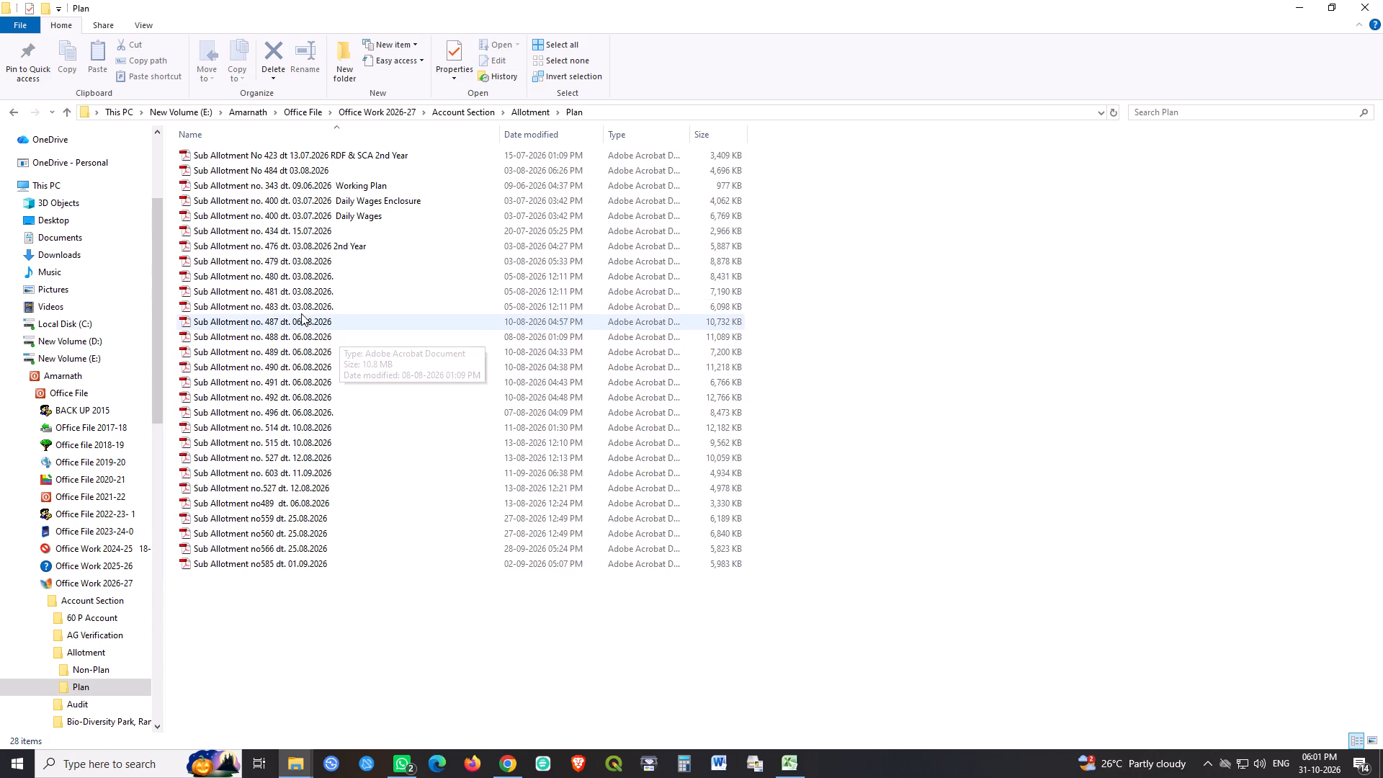
pyautogui.click(281, 280)
pyautogui.press('Return')
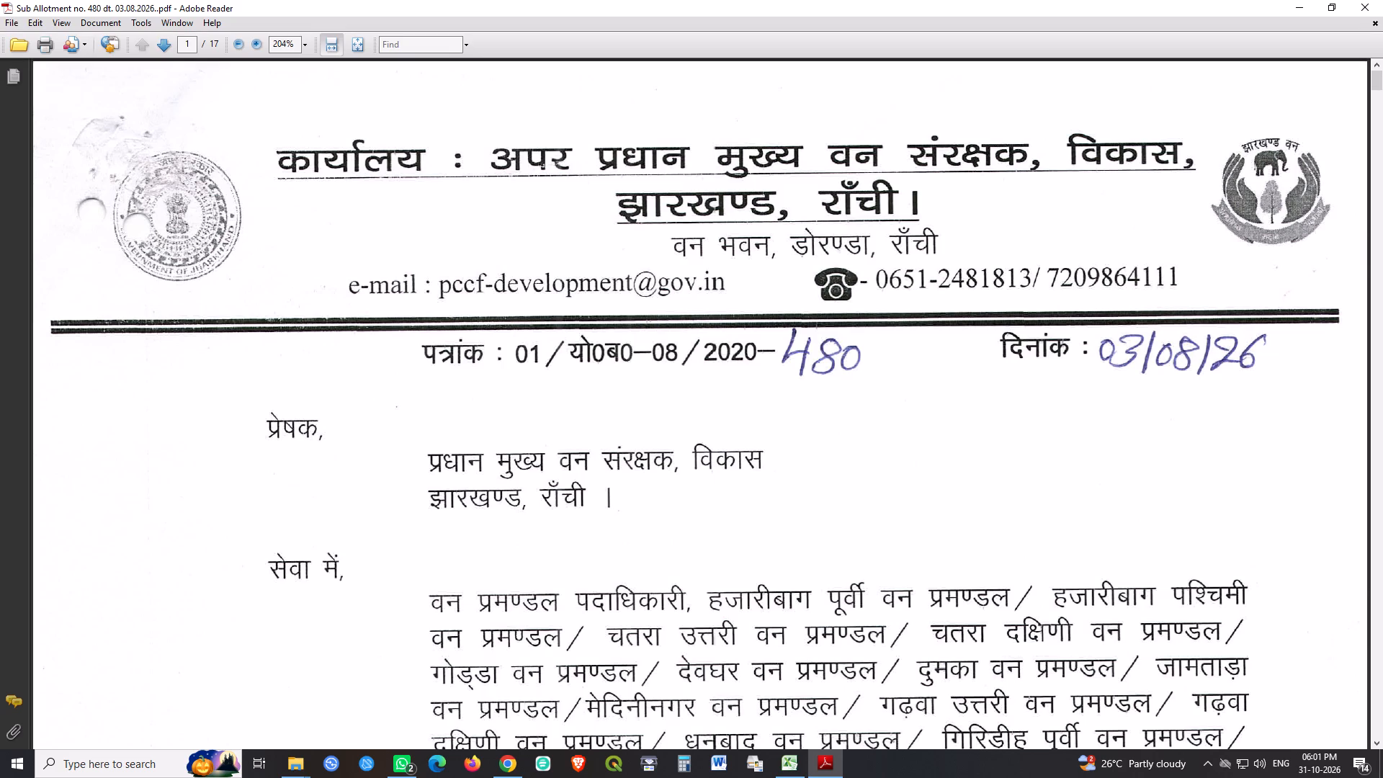
# Examine the sub-allotment letter's division-wise allotment tables and the 2026-27 scheduled rates for sixth-year plant protection work.
pyautogui.scroll(-20, 1034, 410)
pyautogui.scroll(-13, 1034, 410)
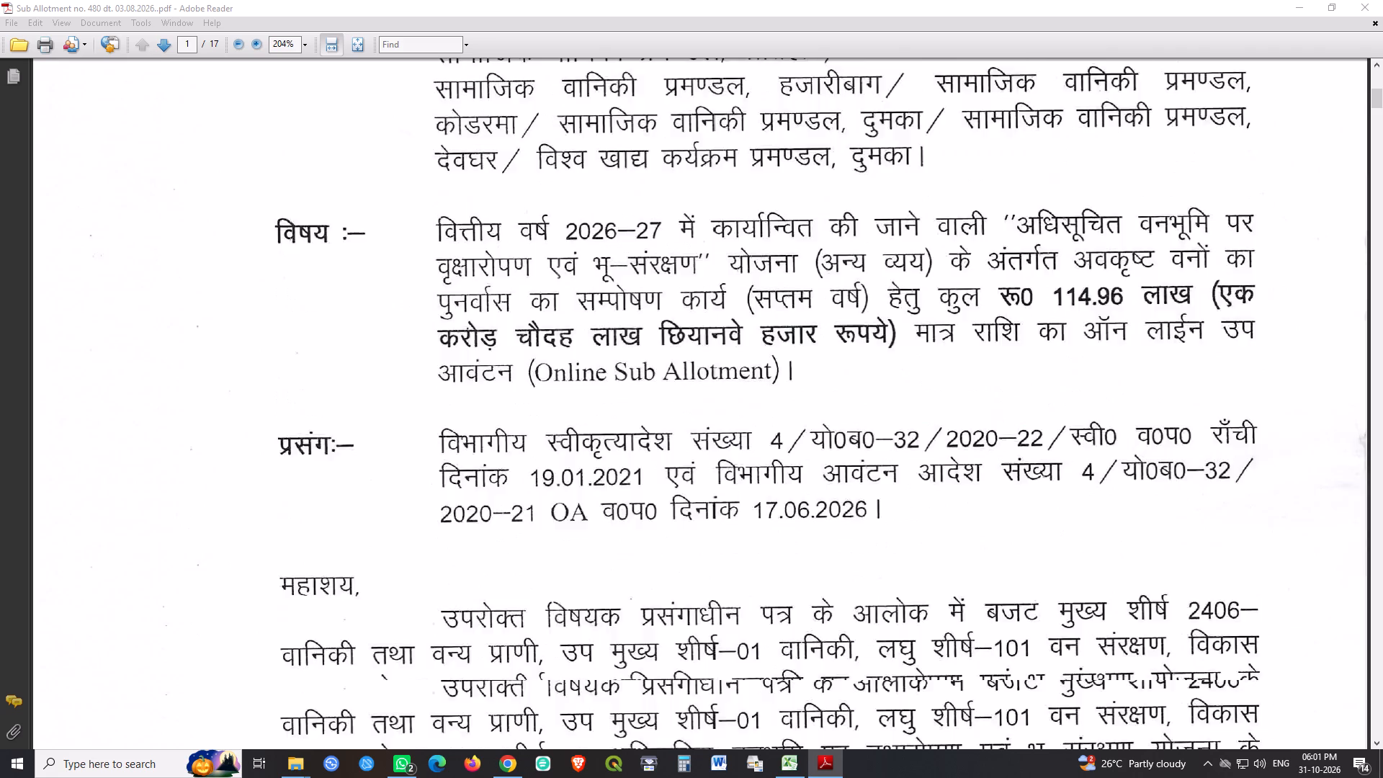
pyautogui.scroll(-20, 1034, 410)
pyautogui.scroll(-20, 1034, 410)
pyautogui.scroll(-20, 1034, 410)
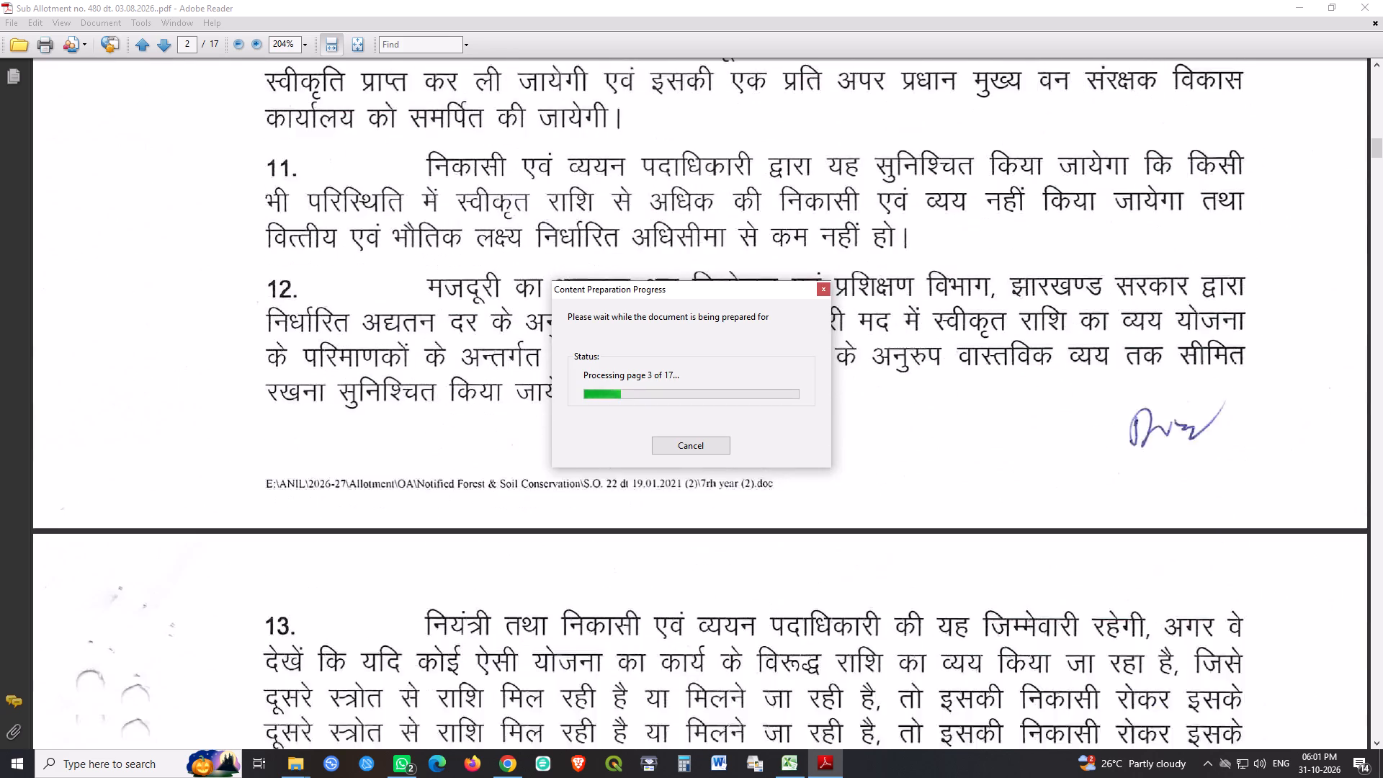
pyautogui.scroll(-17, 1034, 409)
pyautogui.scroll(-20, 922, 438)
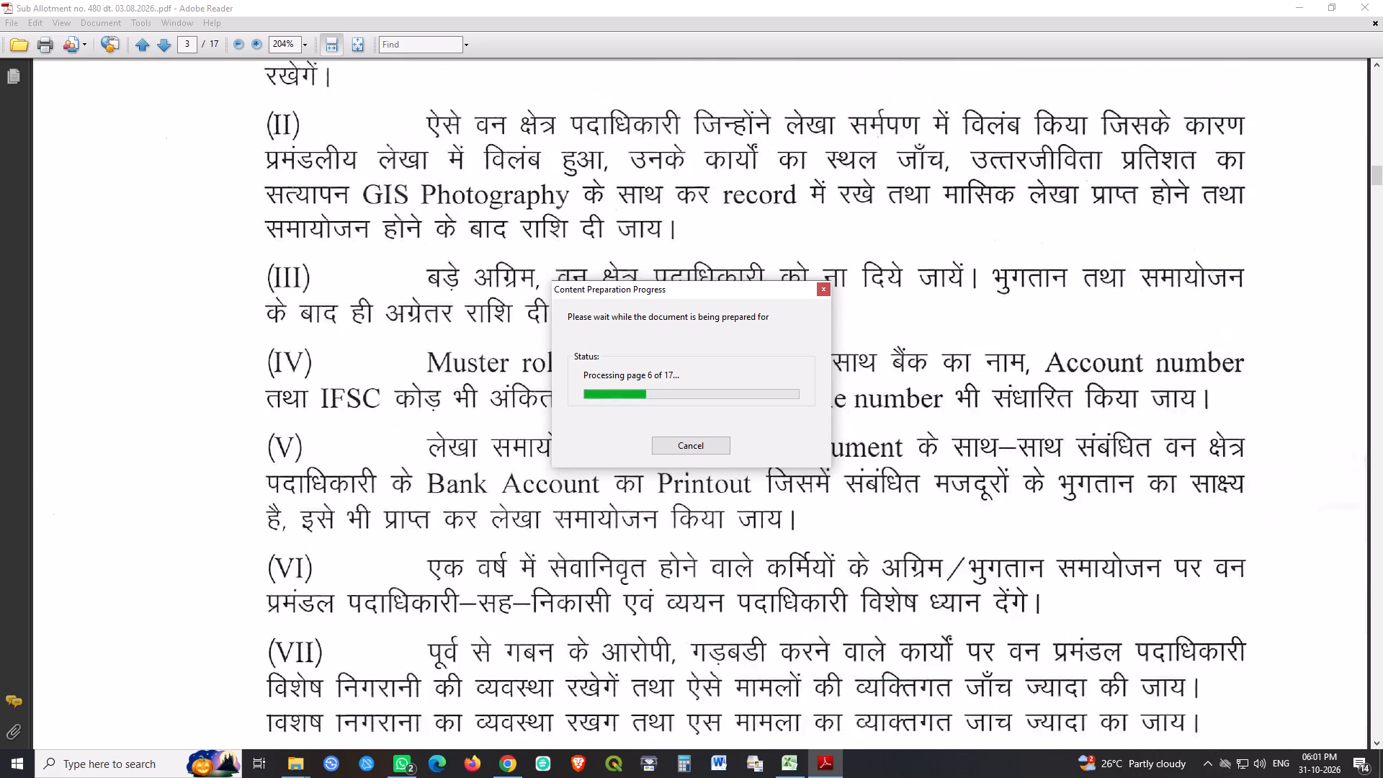
pyautogui.scroll(-20, 933, 437)
pyautogui.scroll(-20, 933, 437)
pyautogui.scroll(-18, 933, 437)
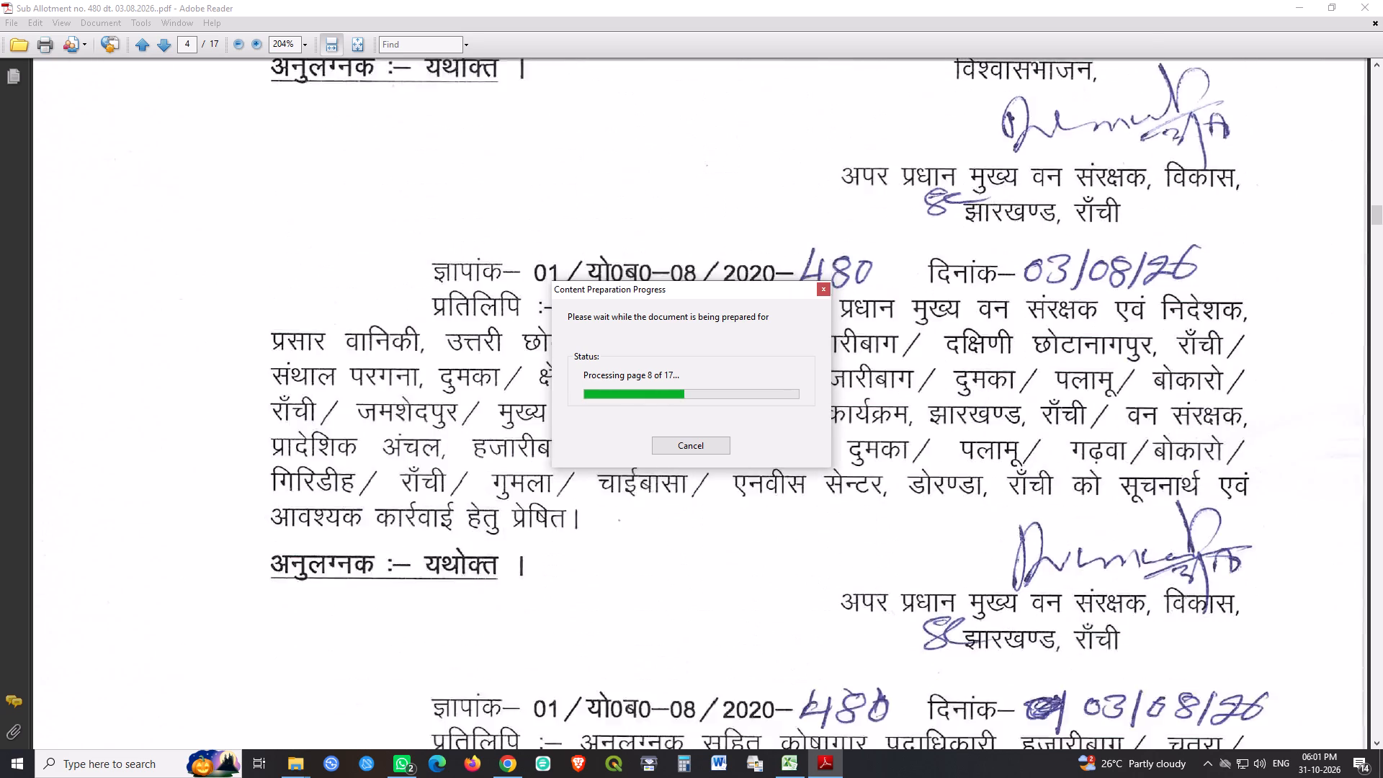
pyautogui.scroll(-20, 934, 437)
pyautogui.scroll(-17, 934, 437)
pyautogui.scroll(-8, 934, 437)
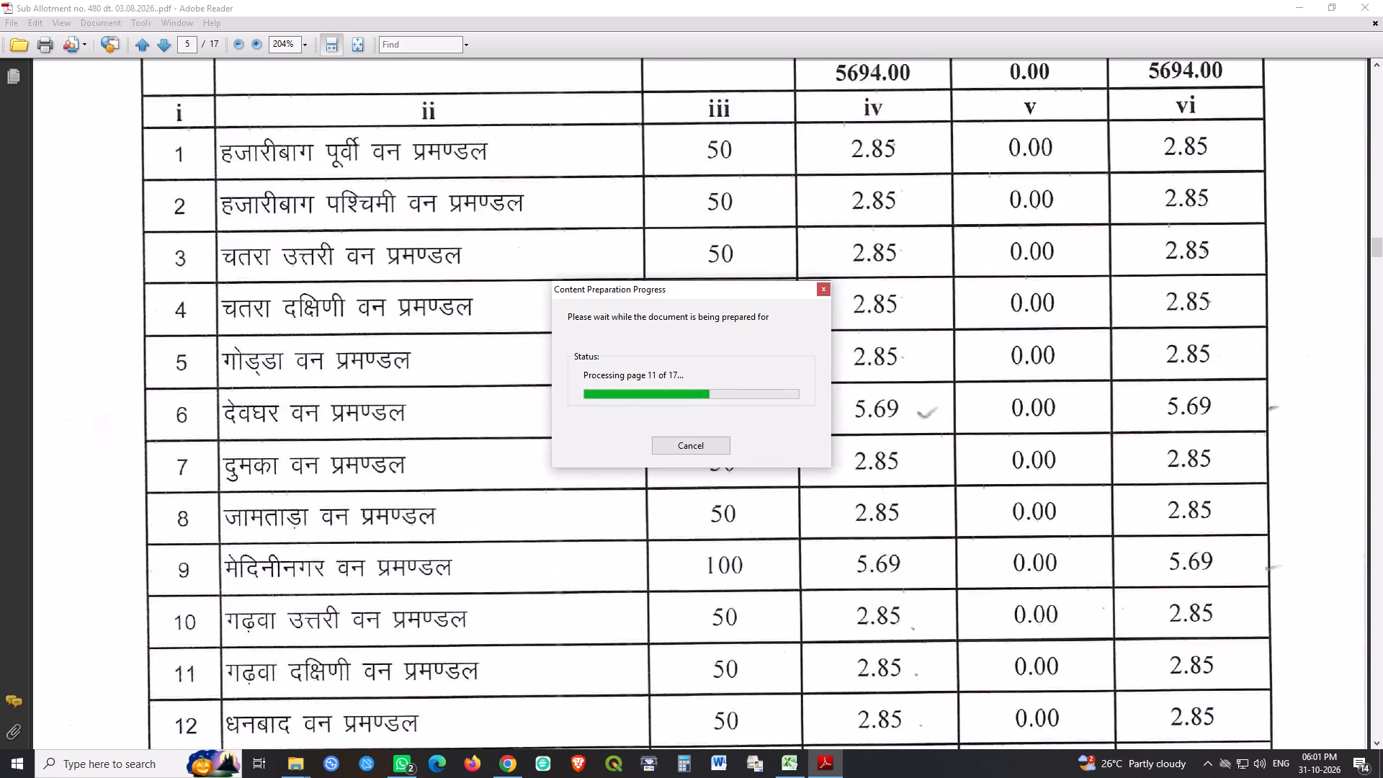
pyautogui.scroll(-20, 934, 437)
pyautogui.scroll(-20, 934, 437)
pyautogui.scroll(-4, 934, 437)
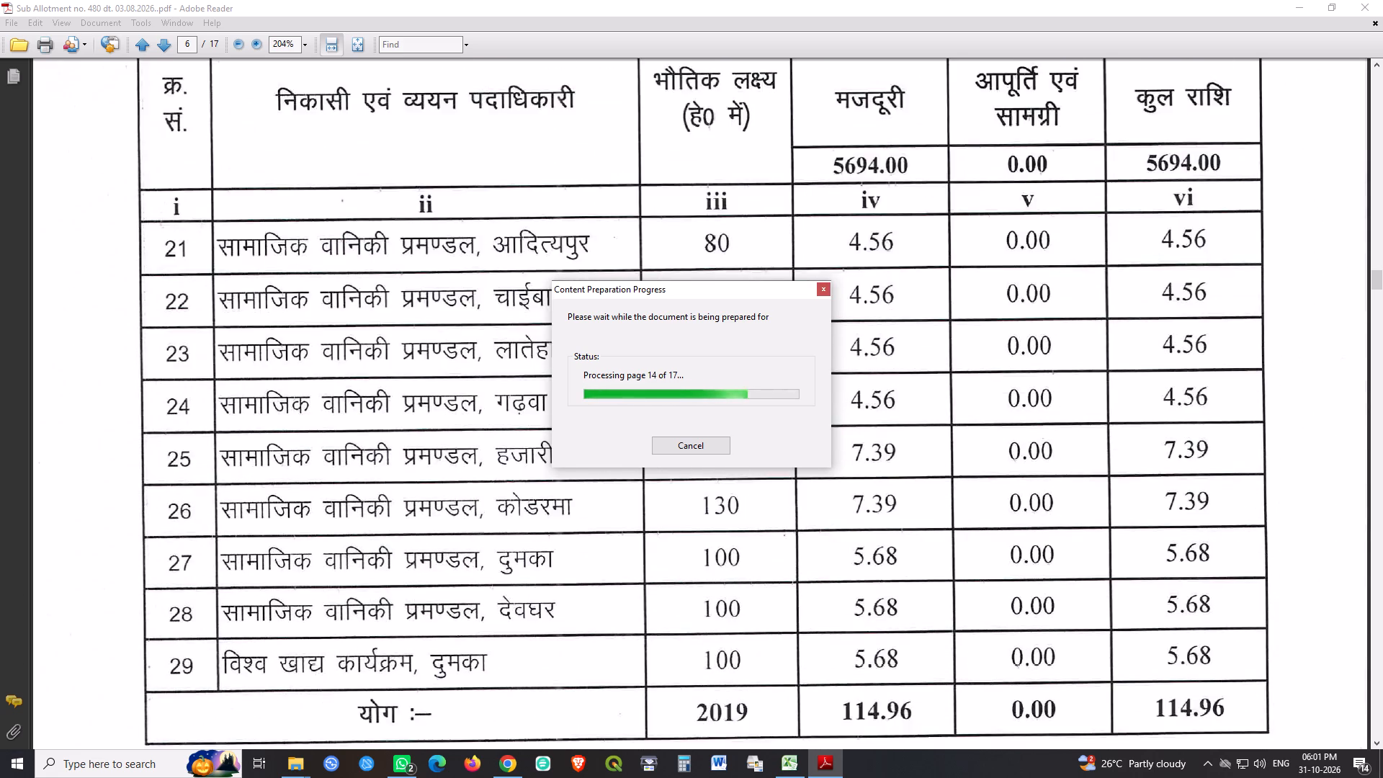
pyautogui.scroll(-8, 936, 424)
pyautogui.scroll(-20, 936, 424)
pyautogui.scroll(-12, 936, 424)
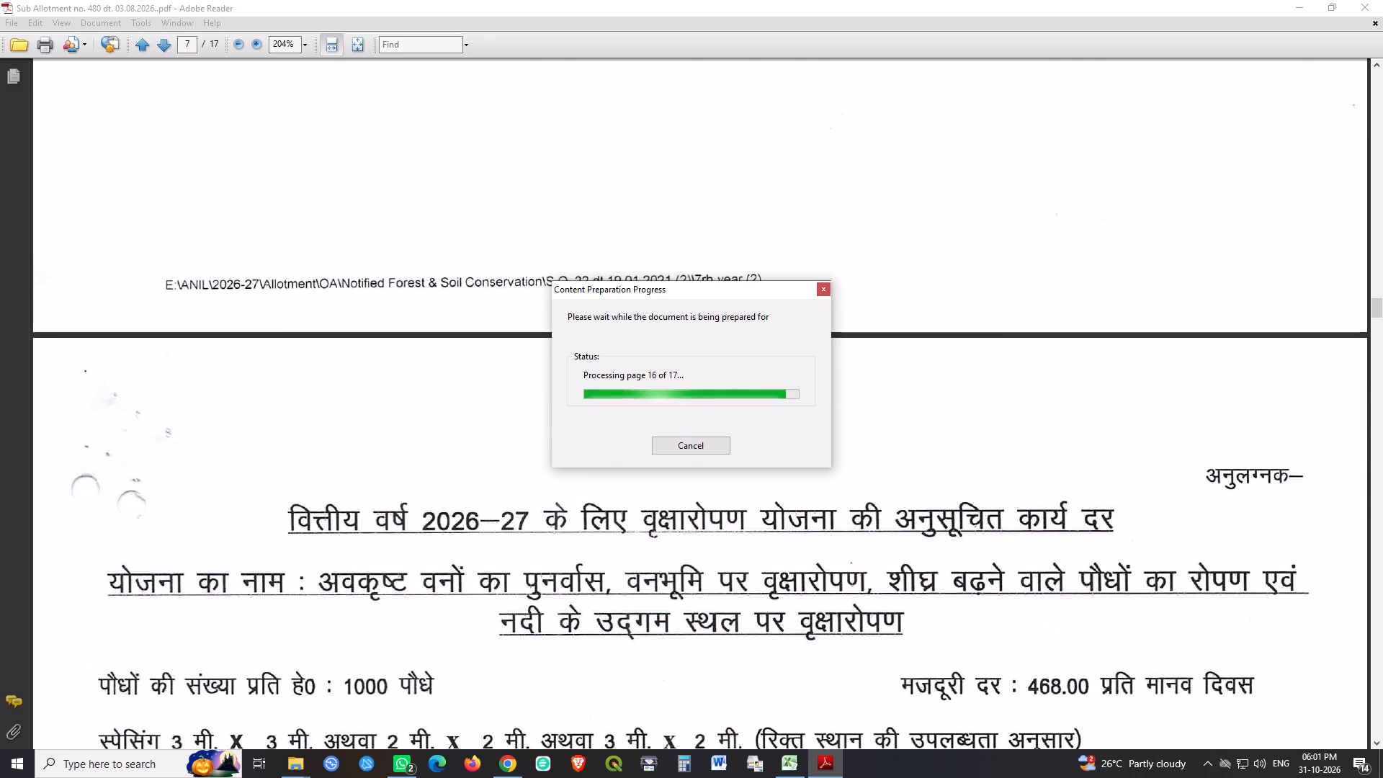
pyautogui.scroll(-14, 936, 424)
pyautogui.scroll(-19, 988, 443)
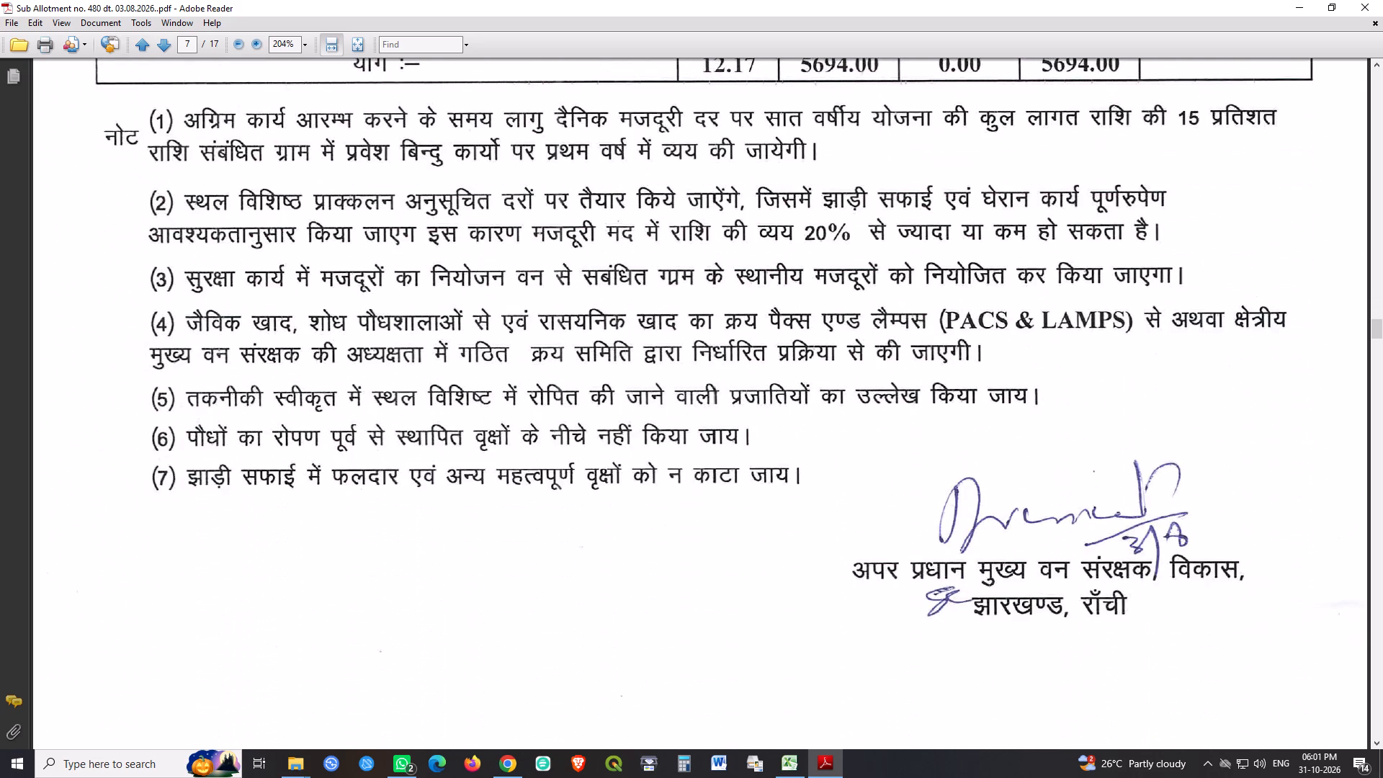
pyautogui.scroll(-20, 988, 443)
pyautogui.scroll(-4, 988, 443)
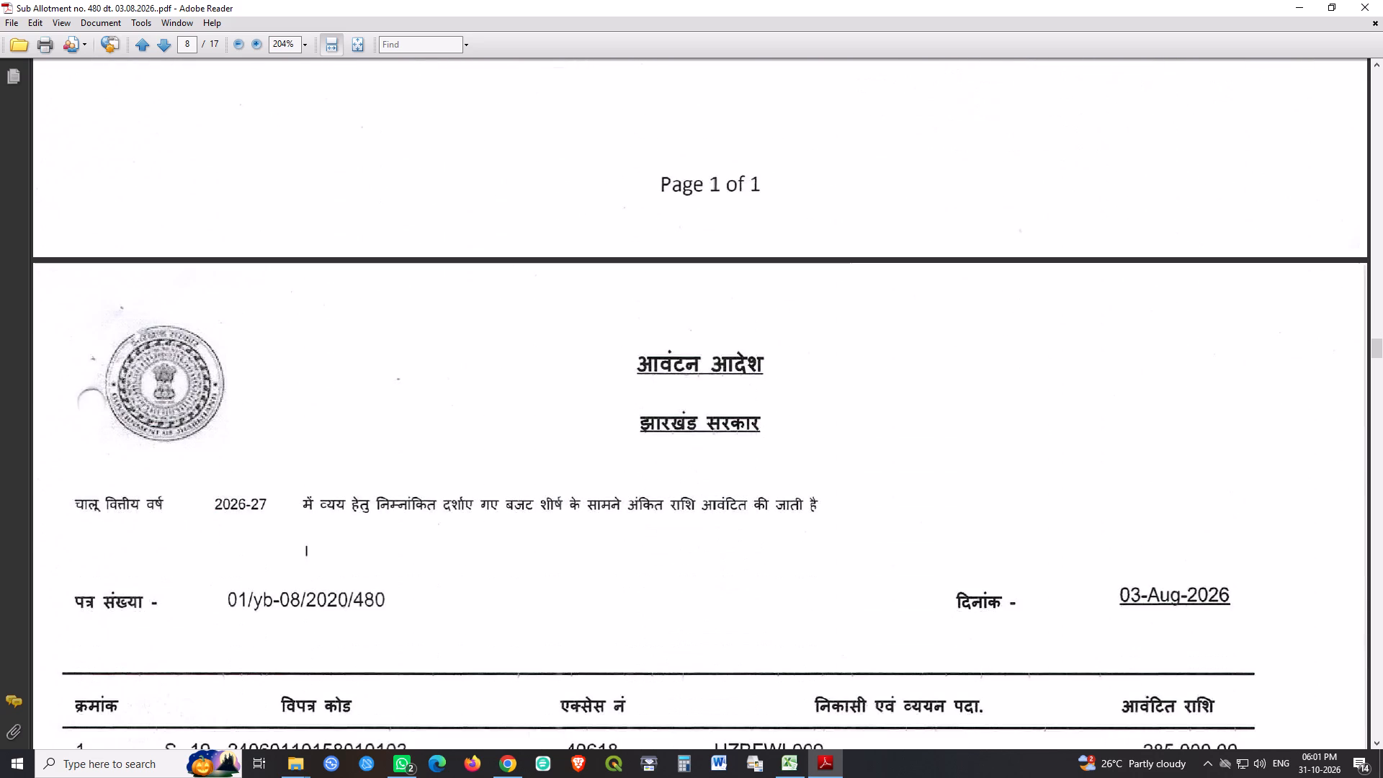
pyautogui.scroll(-6, 1012, 429)
pyautogui.scroll(13, 1012, 429)
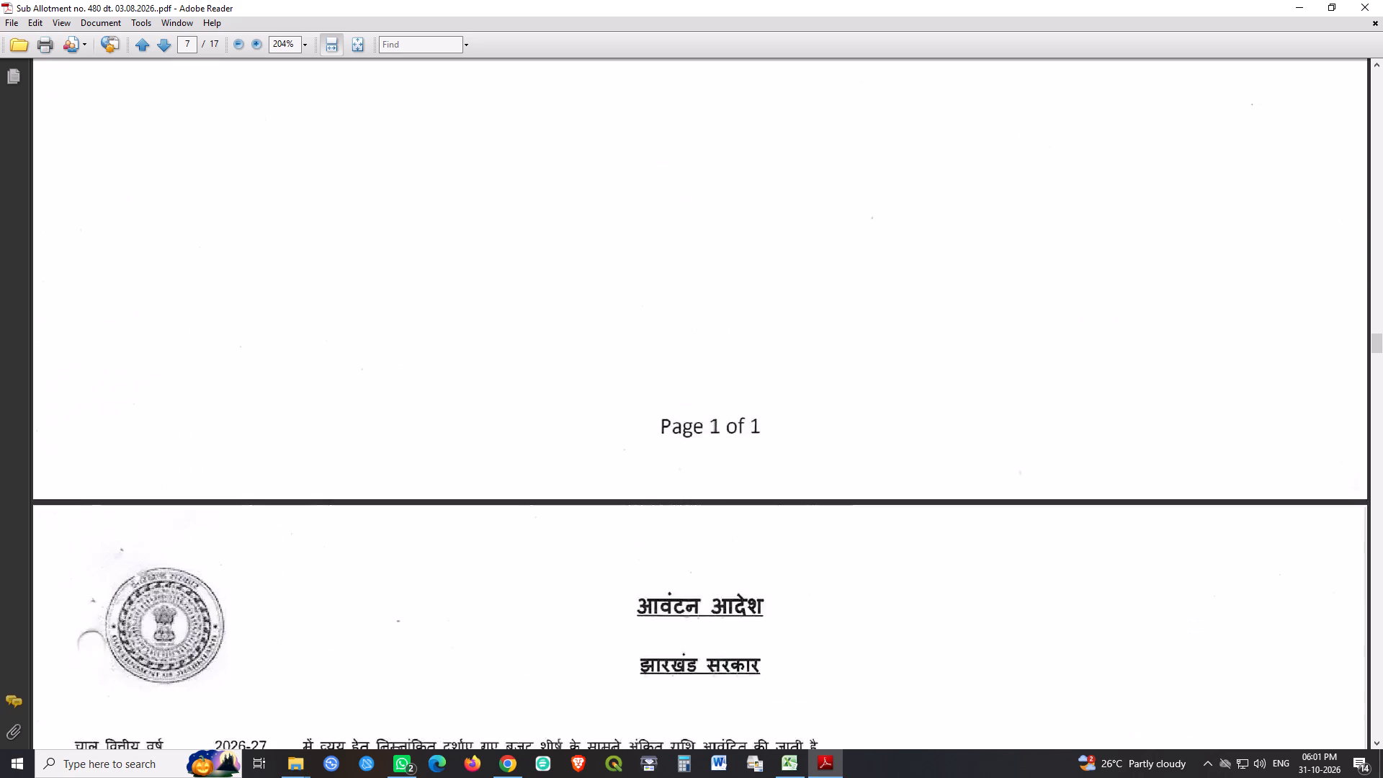
pyautogui.scroll(20, 1012, 429)
pyautogui.scroll(19, 1012, 429)
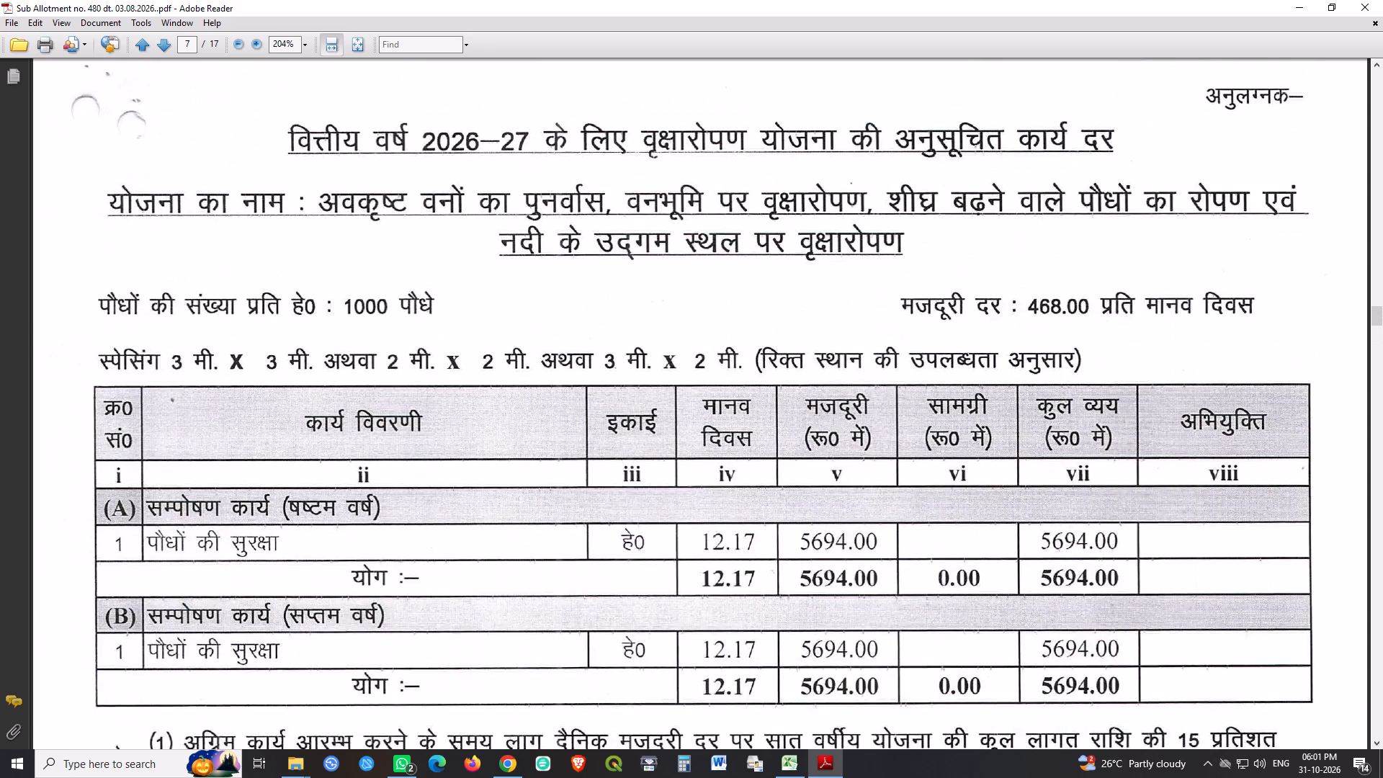
pyautogui.scroll(3, 1012, 429)
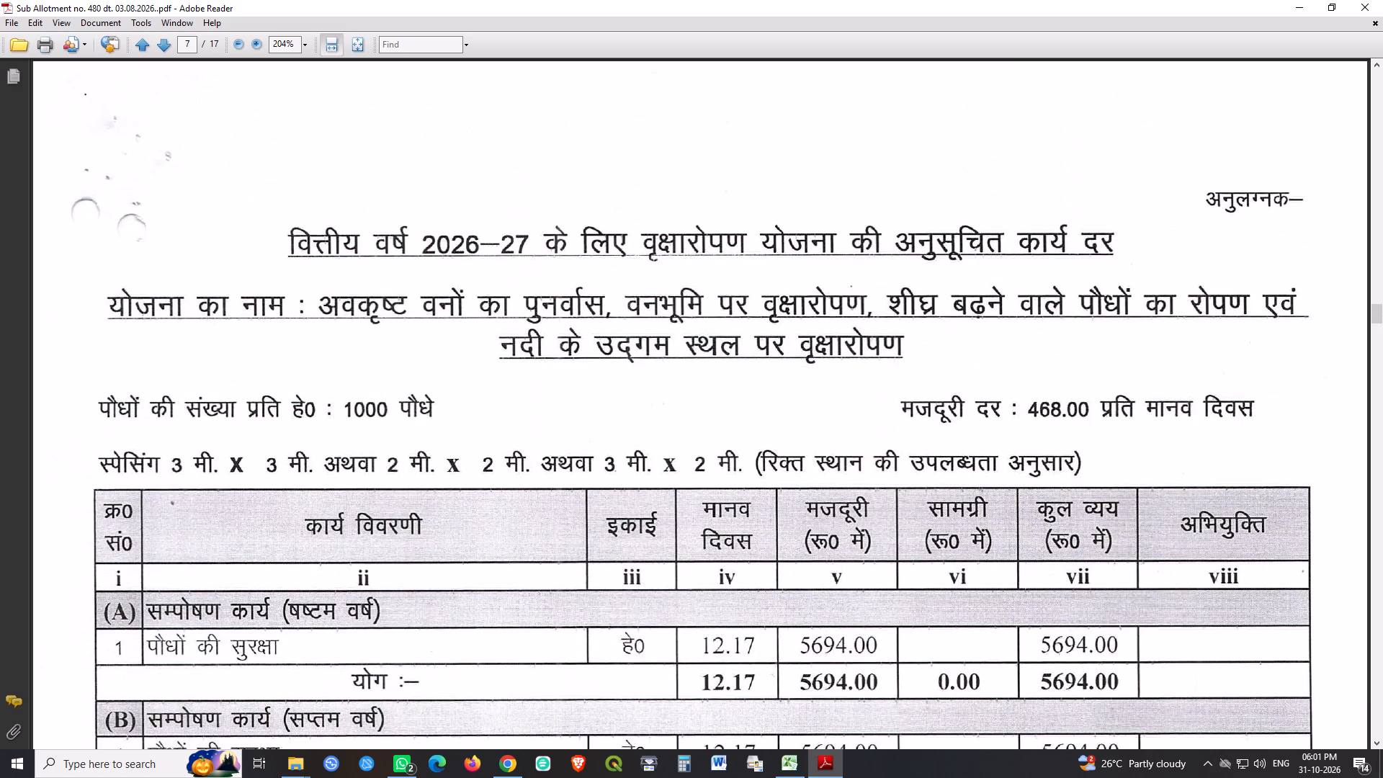
pyautogui.scroll(10, 1080, 383)
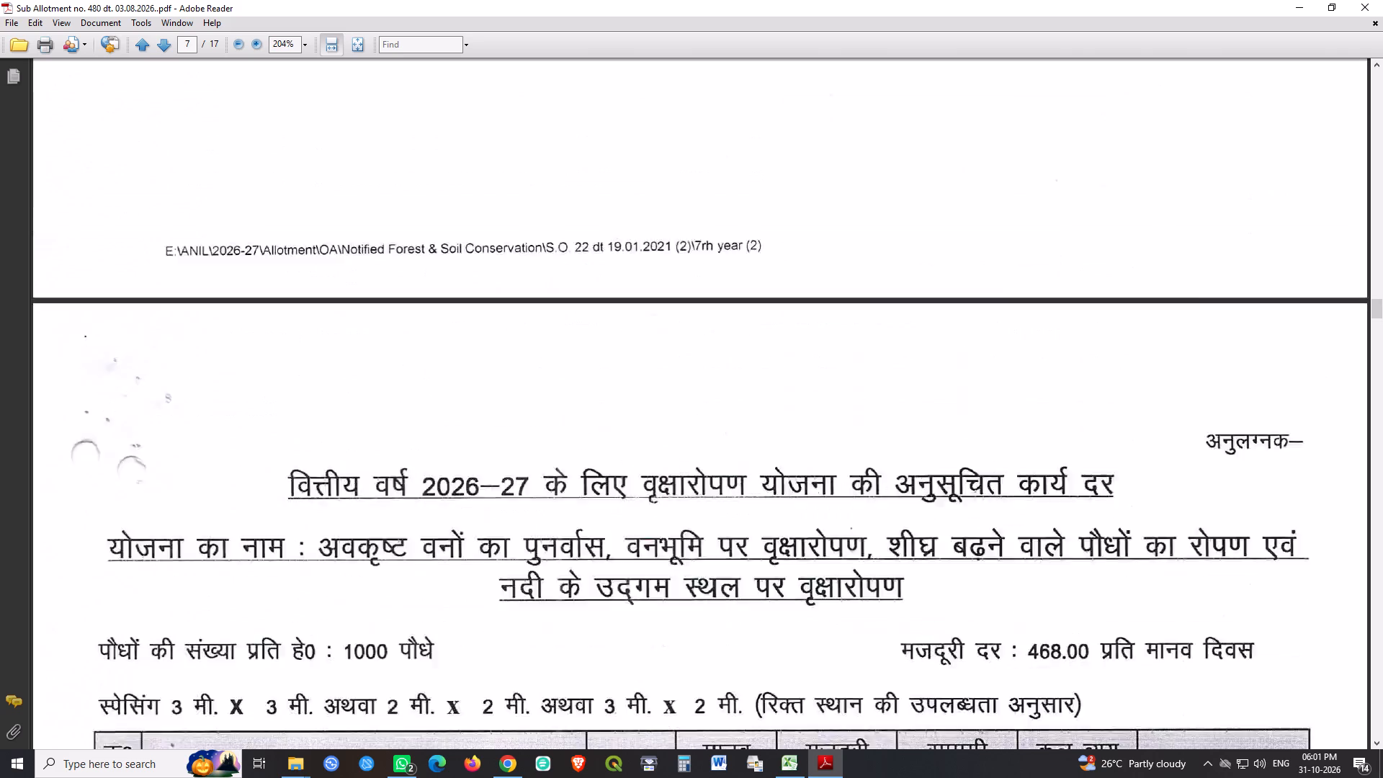
pyautogui.scroll(20, 1080, 383)
pyautogui.scroll(15, 1080, 383)
pyautogui.scroll(7, 1096, 358)
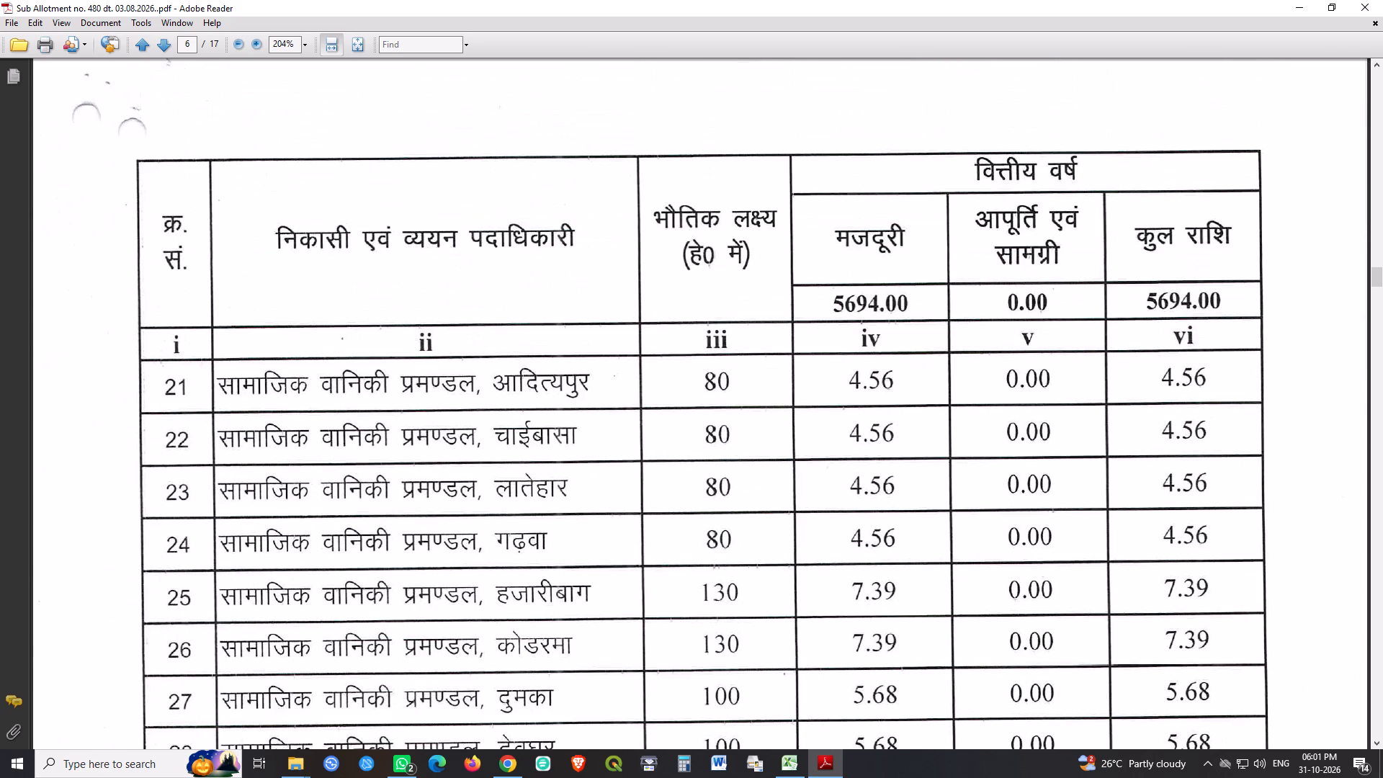
pyautogui.scroll(-17, 1096, 358)
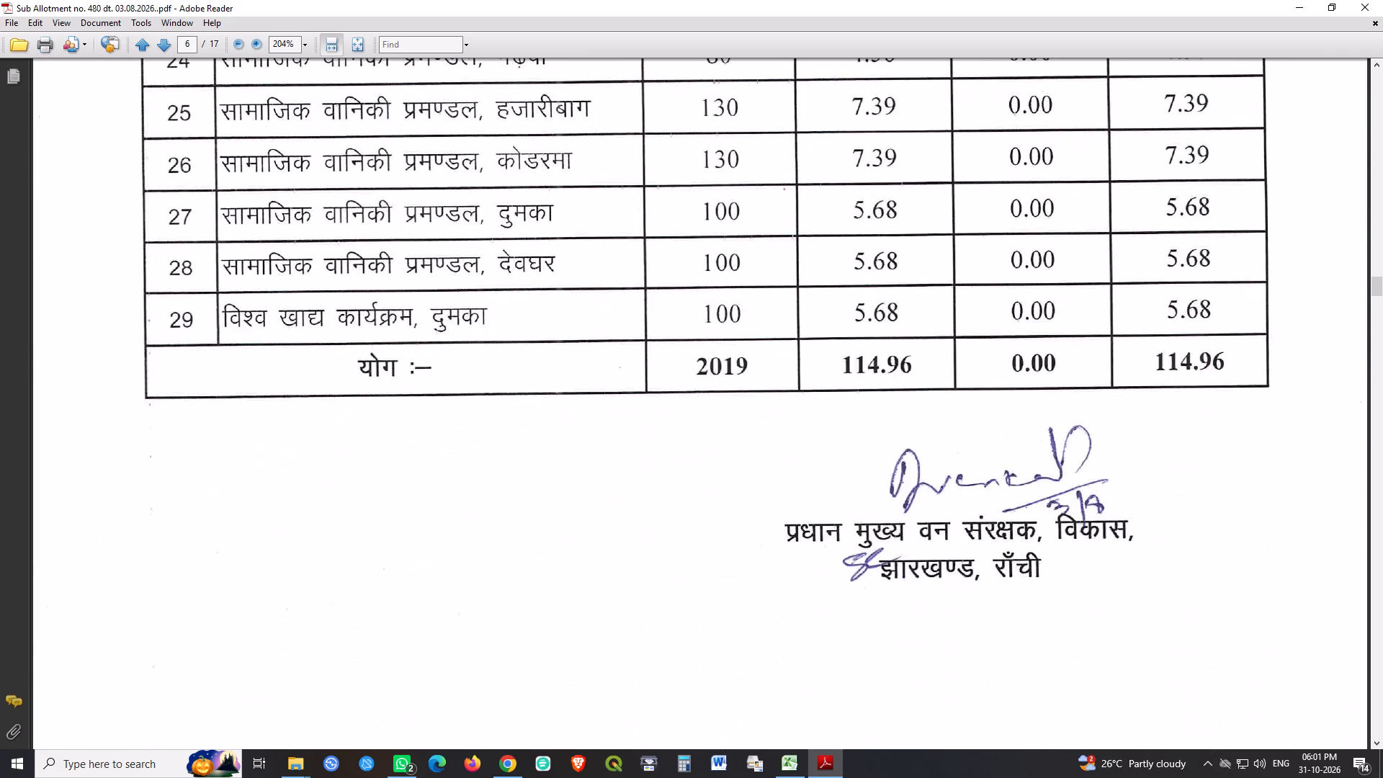
pyautogui.scroll(-20, 1096, 358)
pyautogui.scroll(-18, 1096, 358)
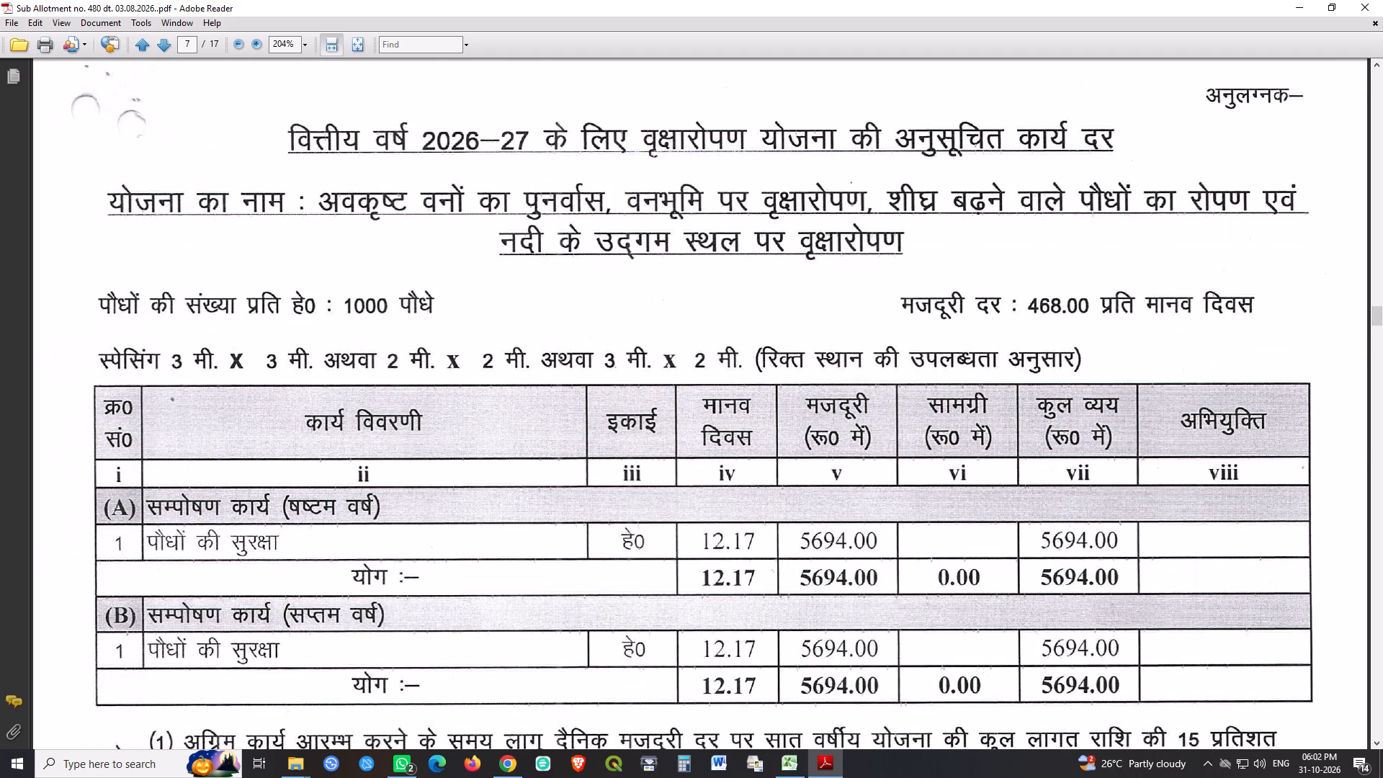
# Close the sub-allotment letter and its folder window, and switch back to the Saleya workbook in Excel.
pyautogui.click(1360, 3)
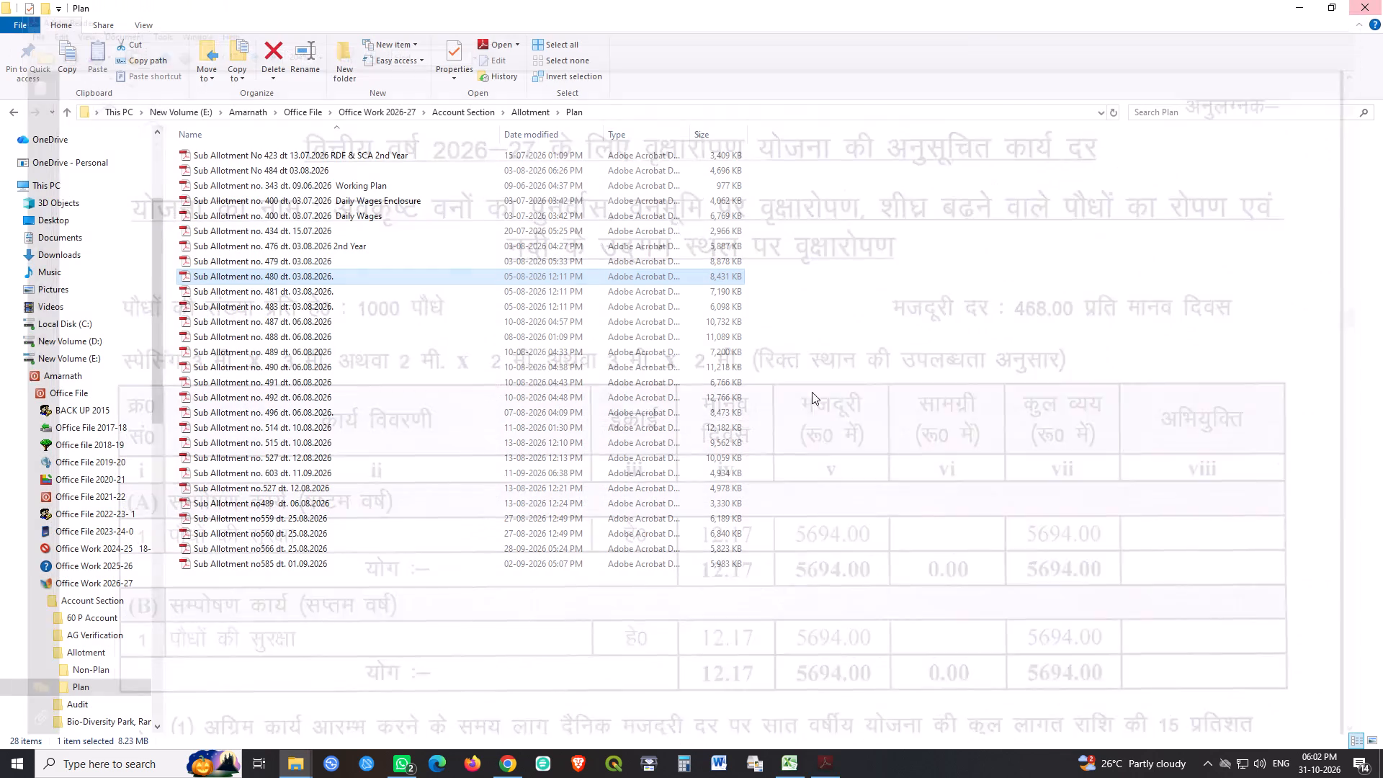
pyautogui.click(1065, 350)
pyautogui.doubleClick(20, 117)
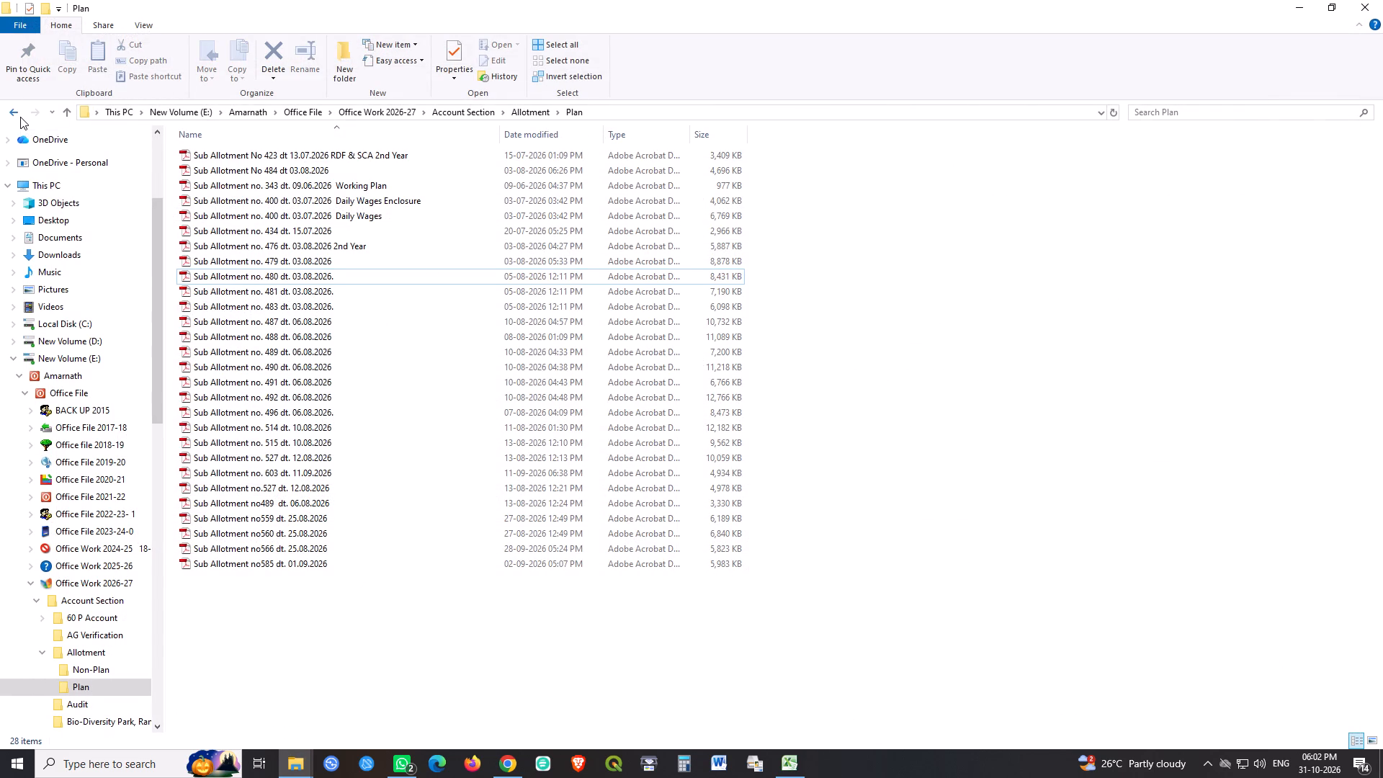
pyautogui.click(20, 117)
pyautogui.click(20, 117)
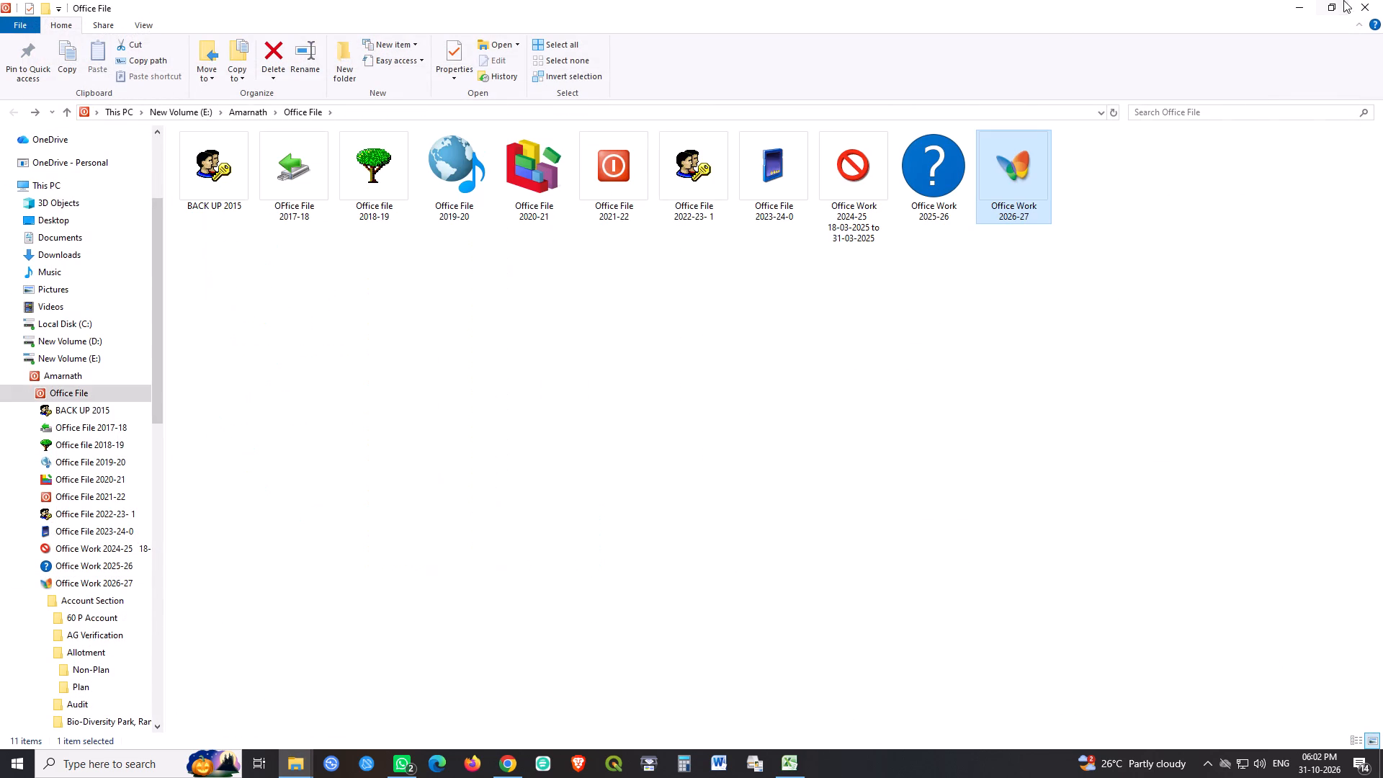
pyautogui.click(1369, 3)
pyautogui.click(791, 769)
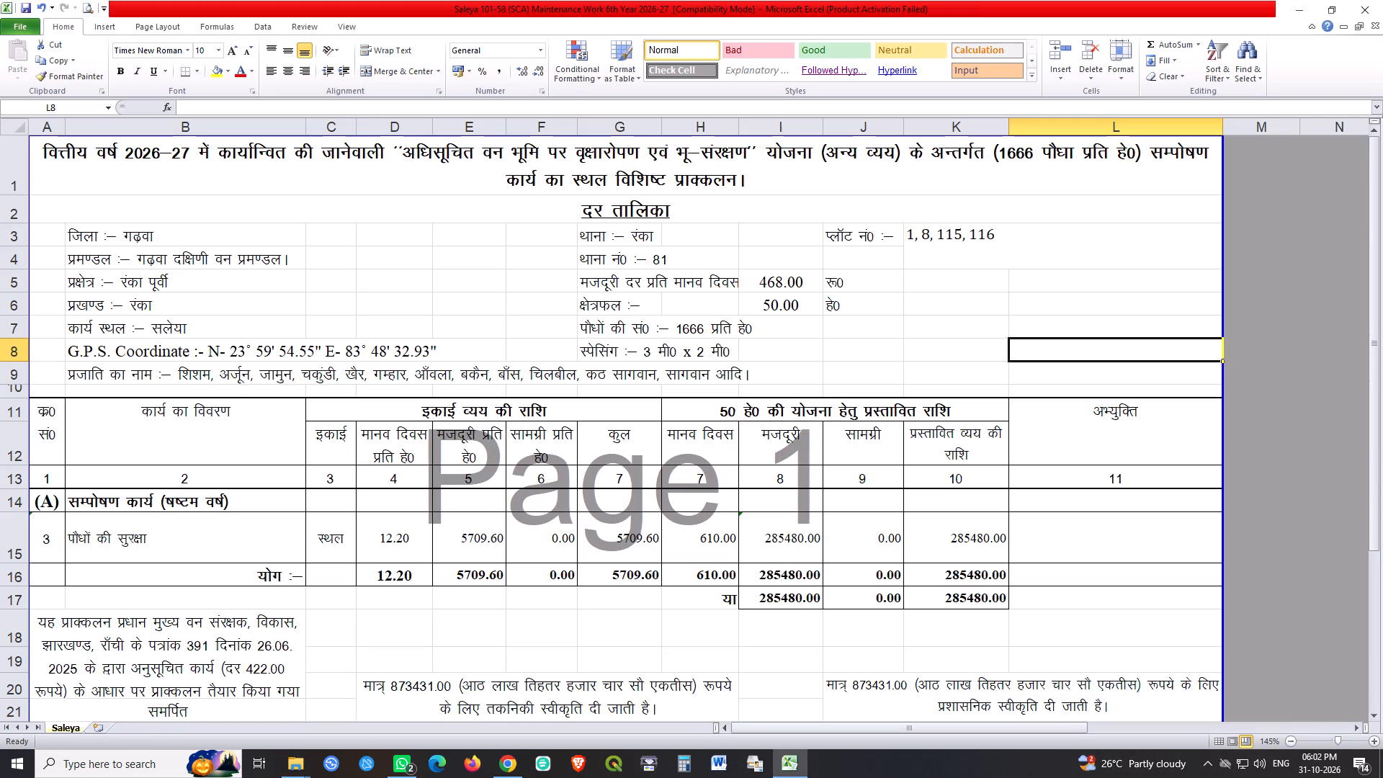
# Set the man-days per hectare for plant protection in cell D15 to 12.17.
pyautogui.click(980, 321)
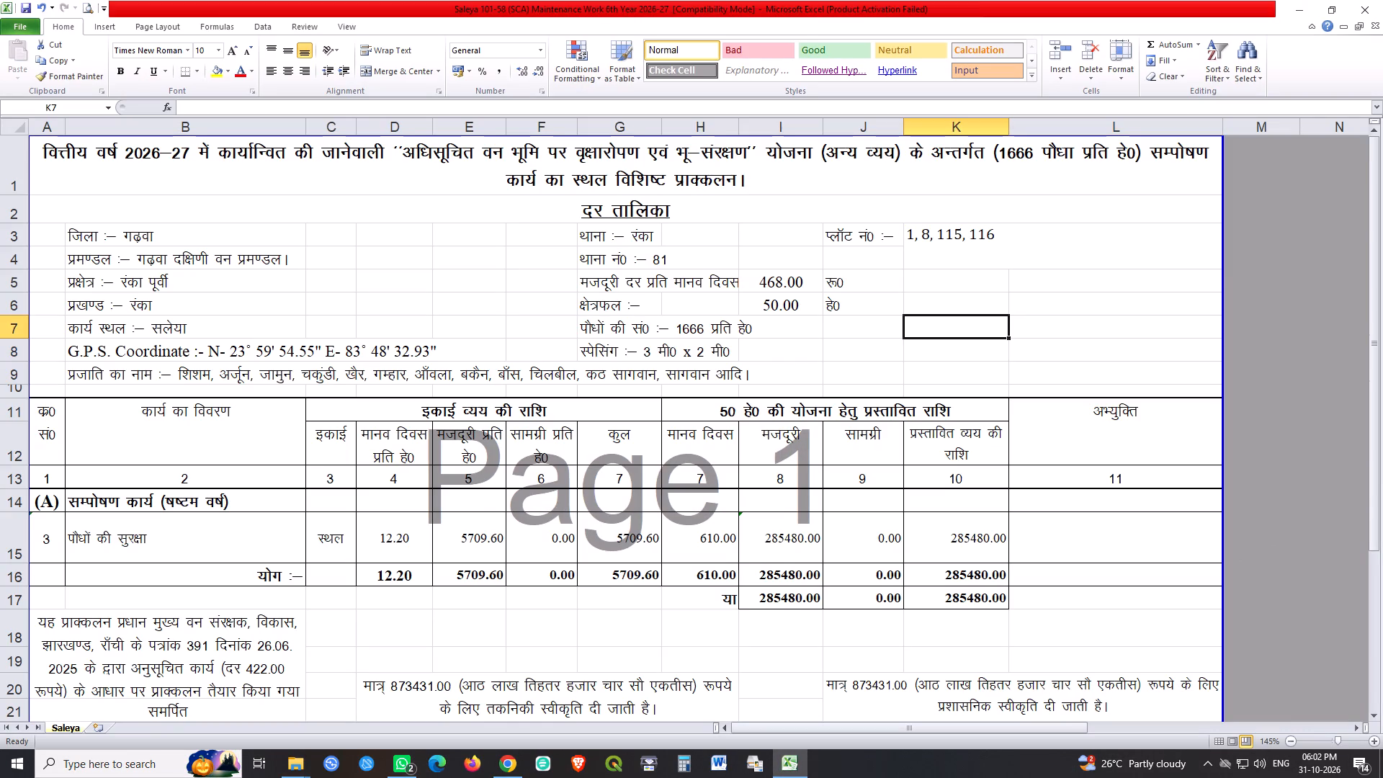
pyautogui.click(412, 539)
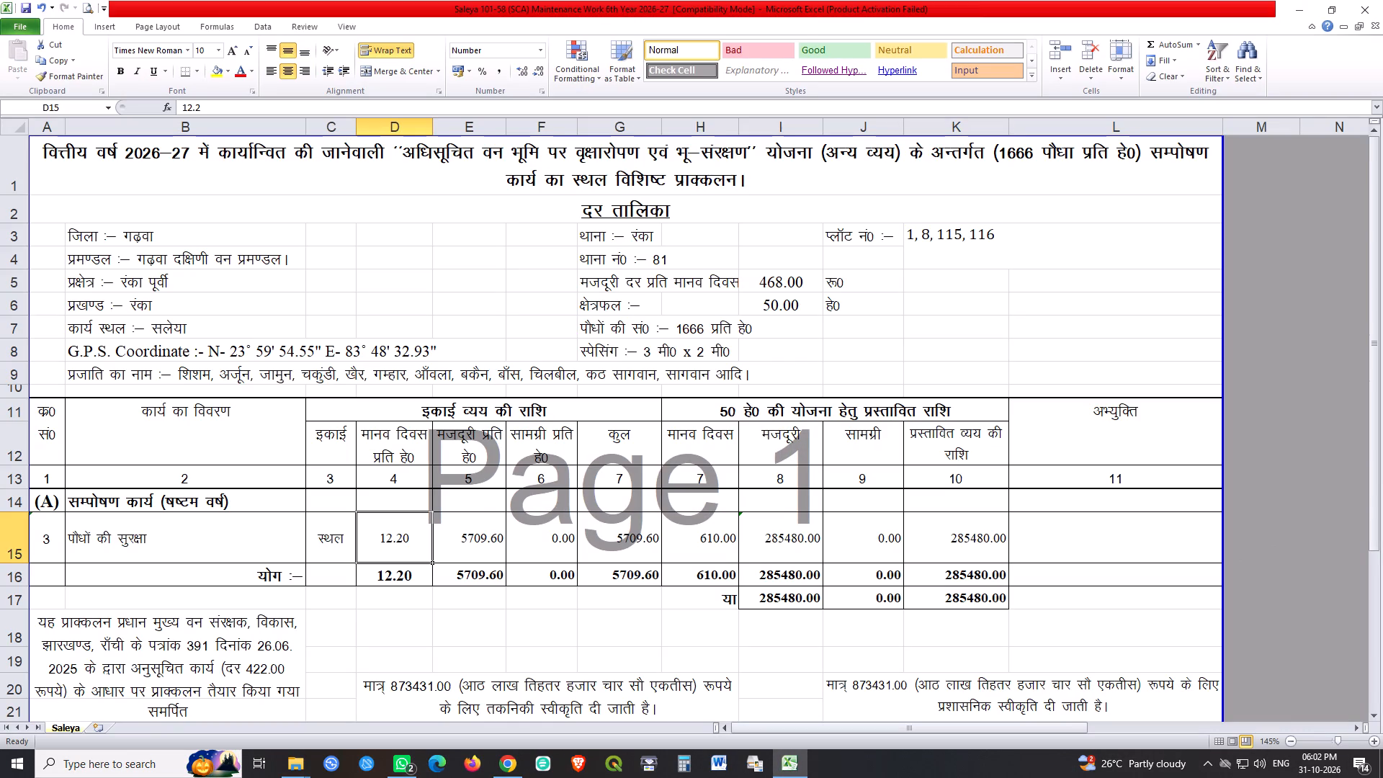
pyautogui.write('12.17')
pyautogui.press('Tab')
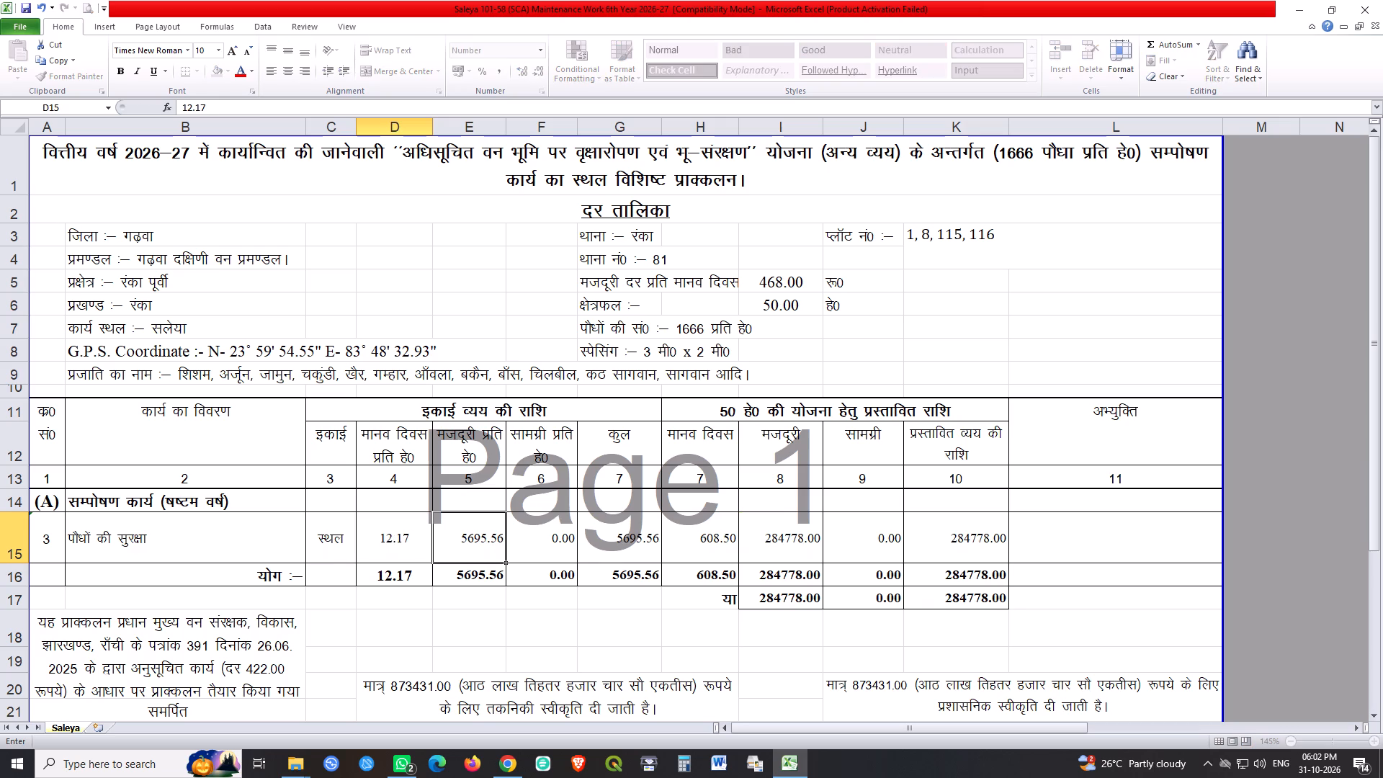
# Check the plant protection wage amount and the total and rounding formulas in cells I15 to I17.
pyautogui.click(777, 546)
pyautogui.click(776, 602)
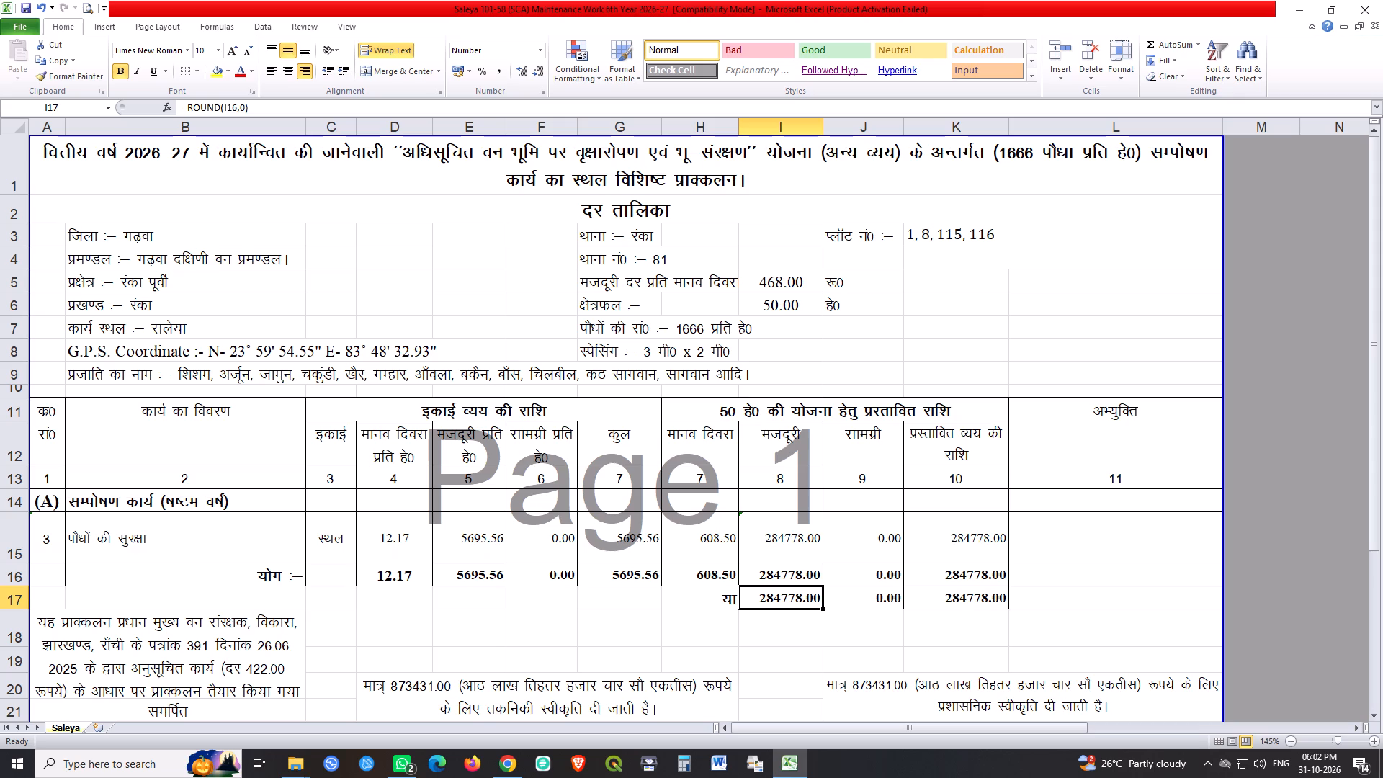
pyautogui.click(914, 630)
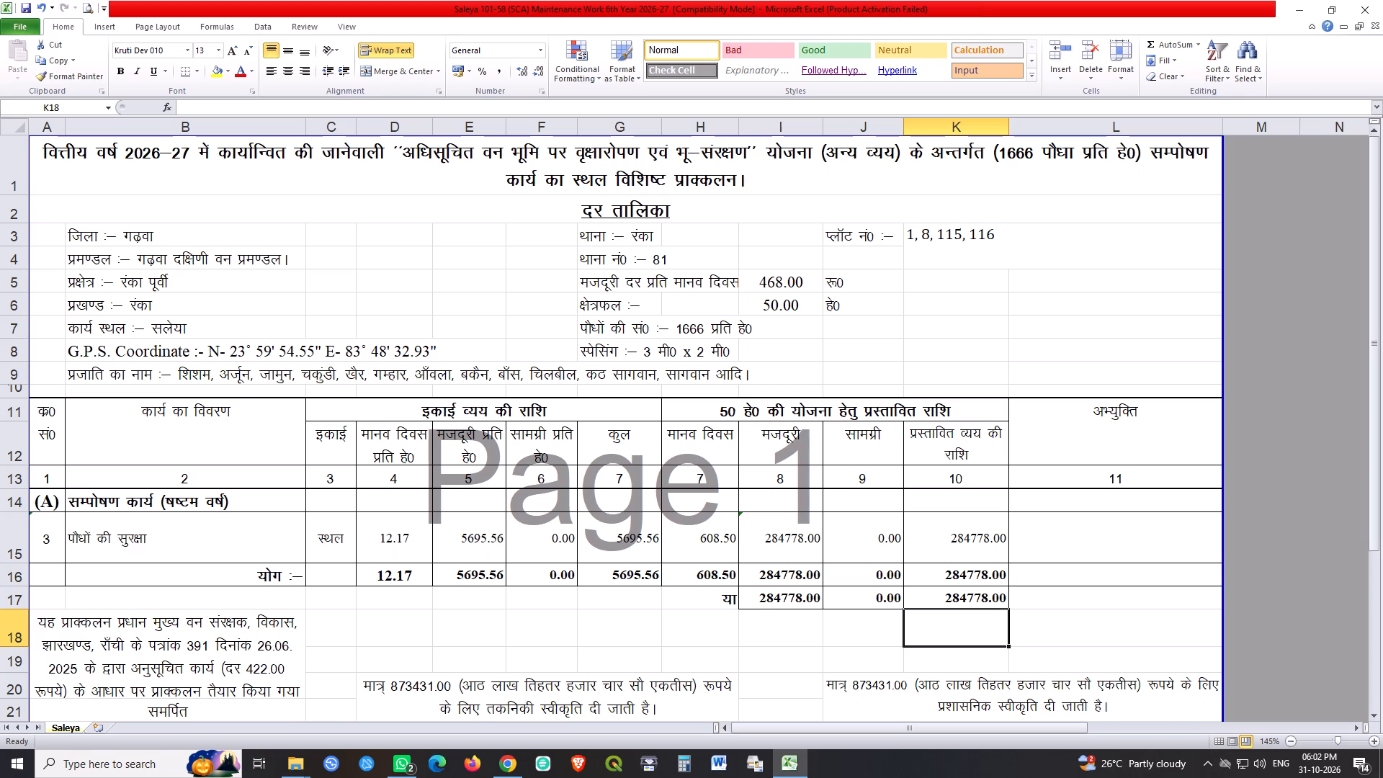
pyautogui.click(785, 581)
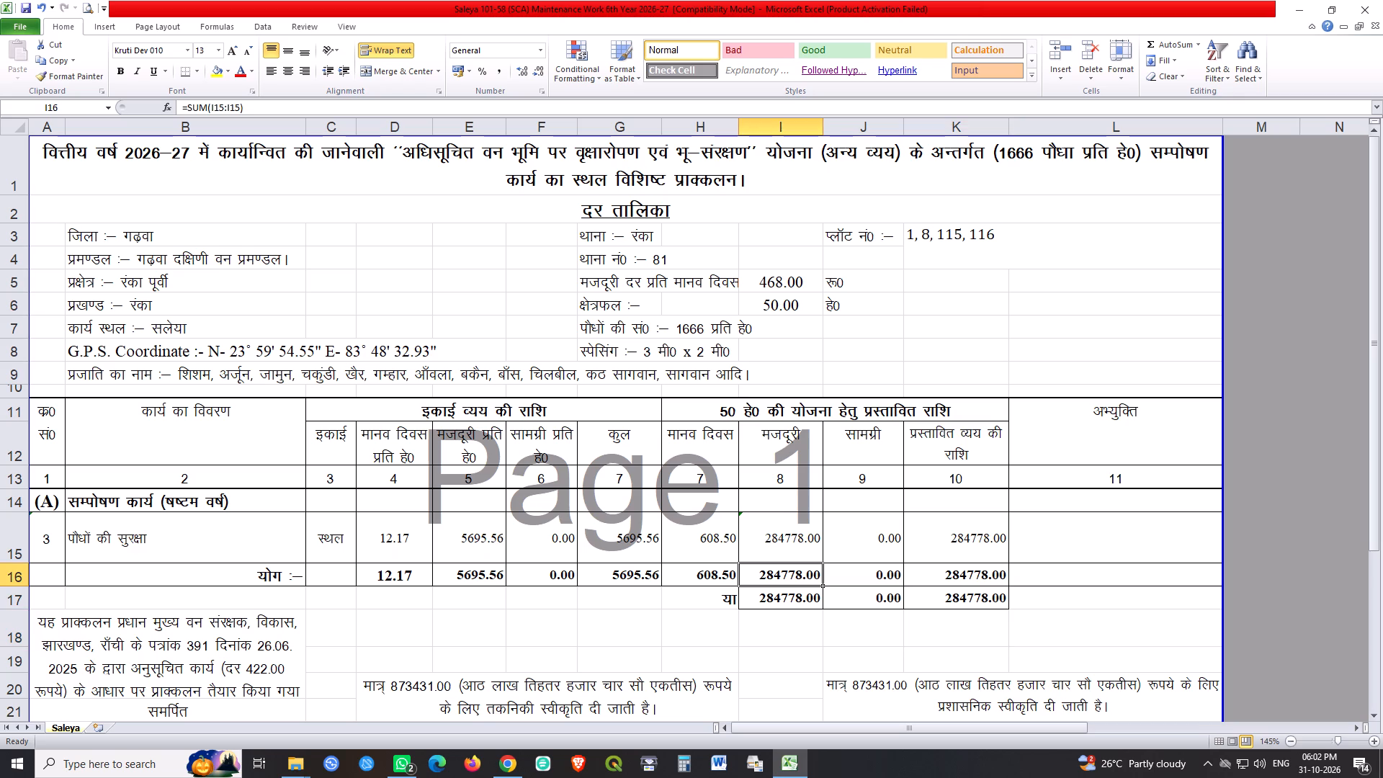
# Check the man-days entry in D15, the wage formulas in E15 and E16, and the rounding formula in I17.
pyautogui.doubleClick(396, 543)
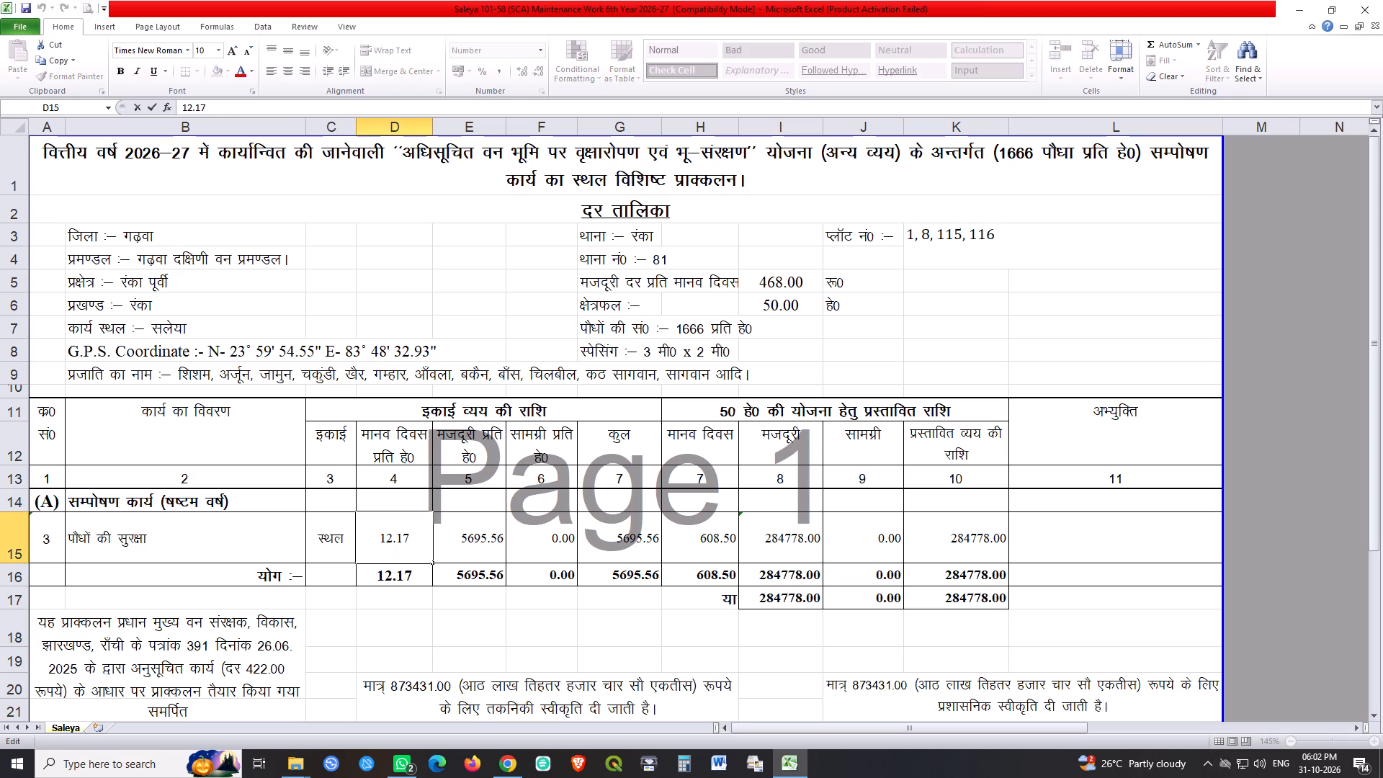
pyautogui.click(464, 542)
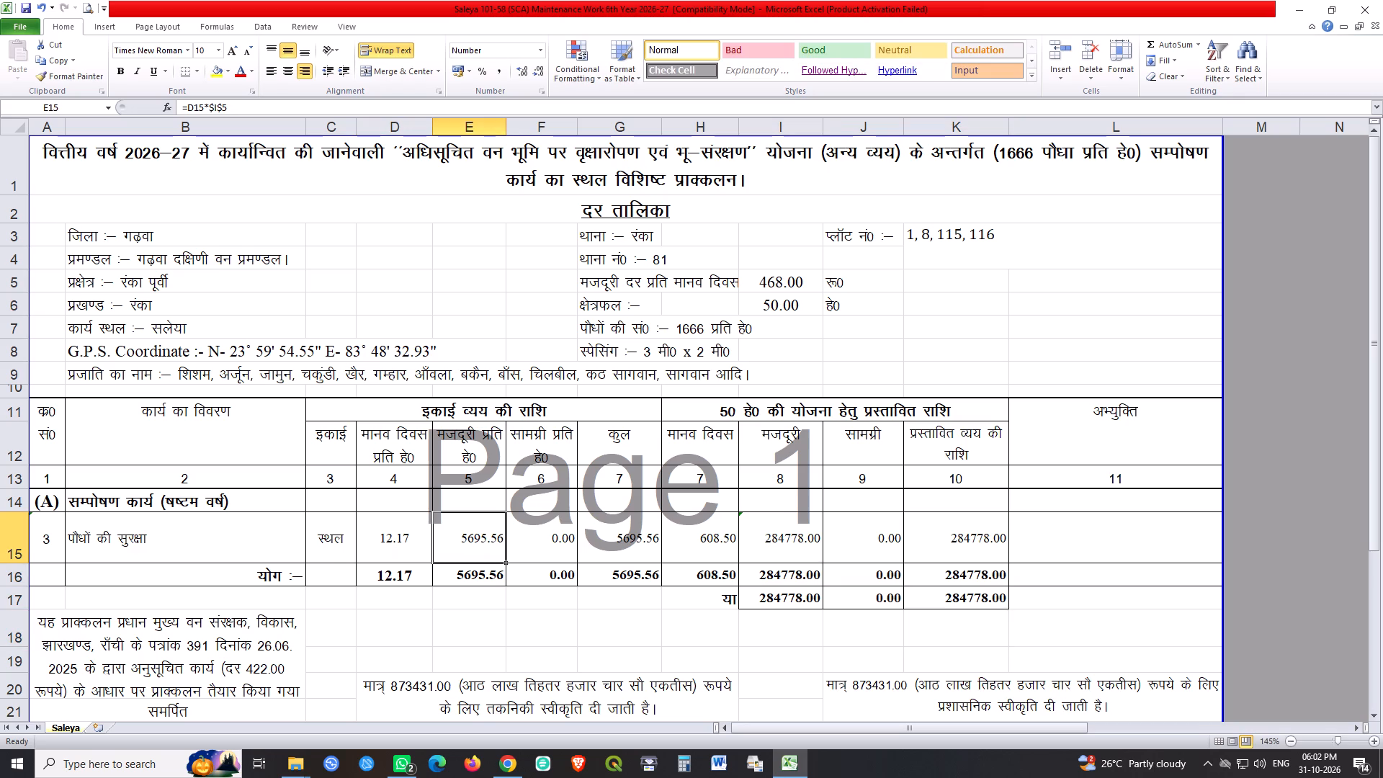
pyautogui.doubleClick(464, 542)
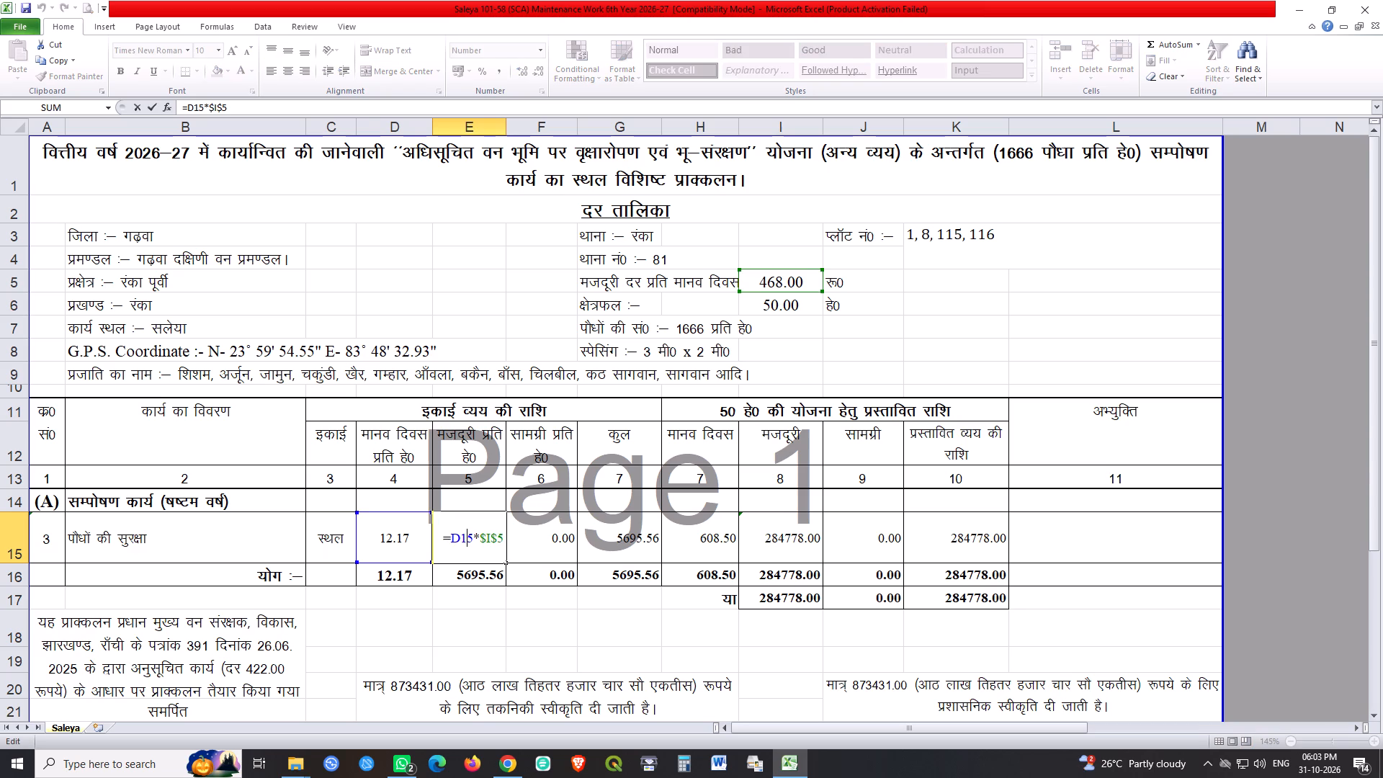
pyautogui.press('Return')
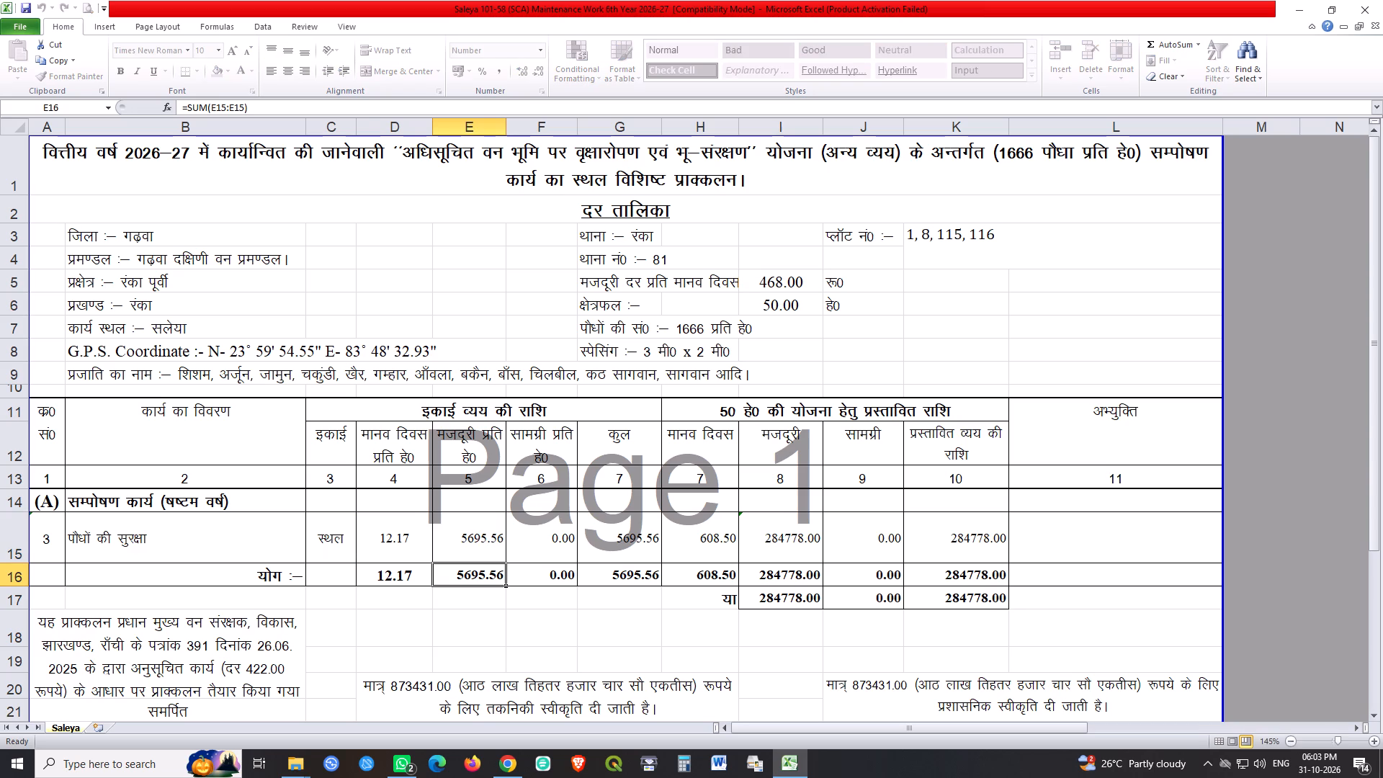
pyautogui.click(618, 638)
pyautogui.doubleClick(474, 540)
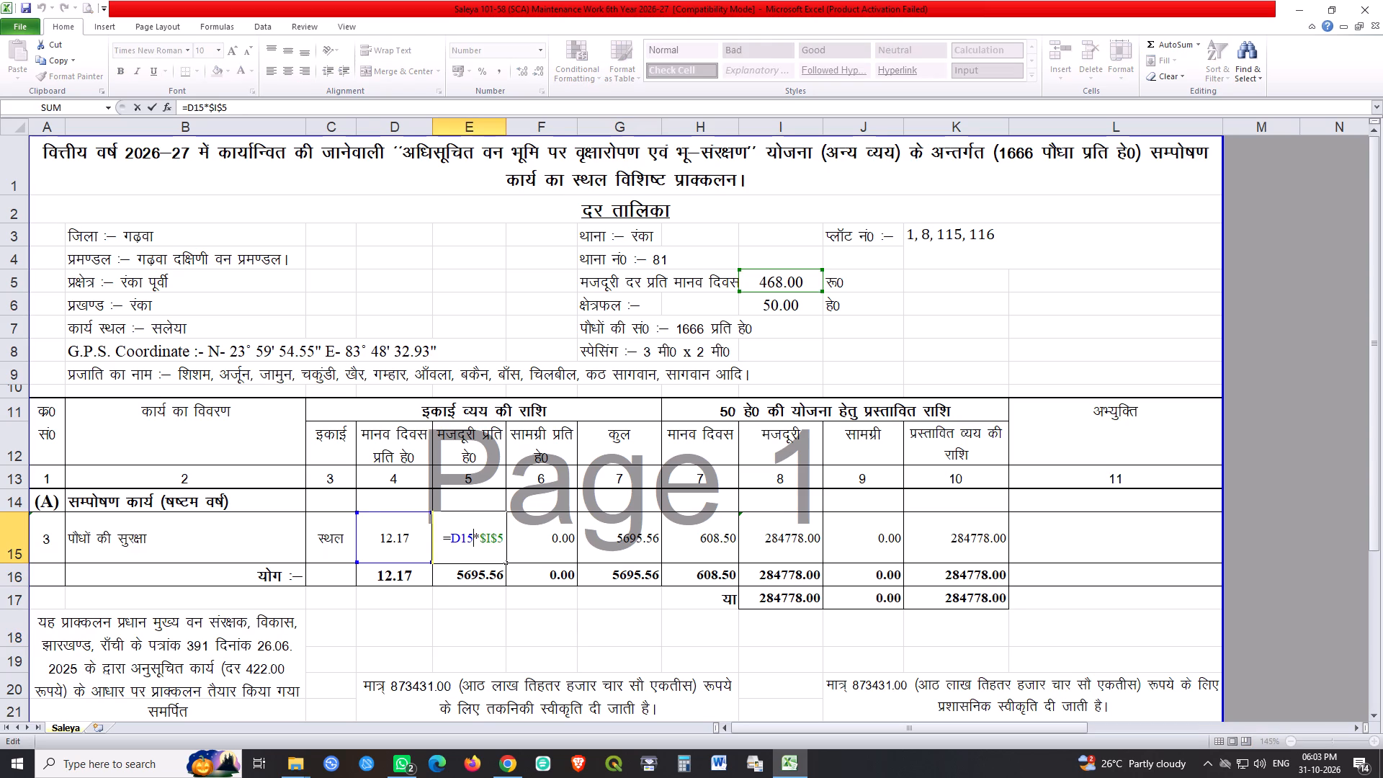
pyautogui.press('Return')
pyautogui.doubleClick(478, 583)
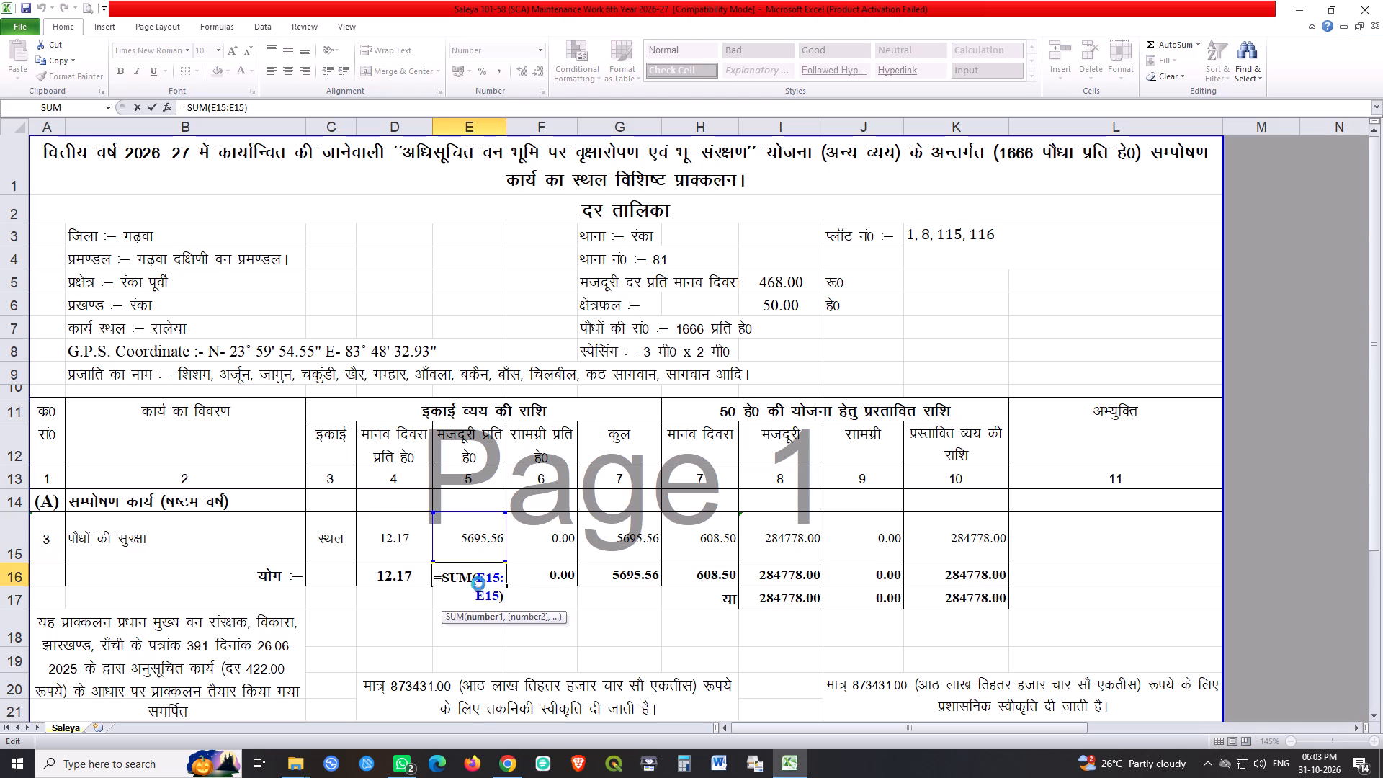
pyautogui.press('Return')
pyautogui.click(825, 666)
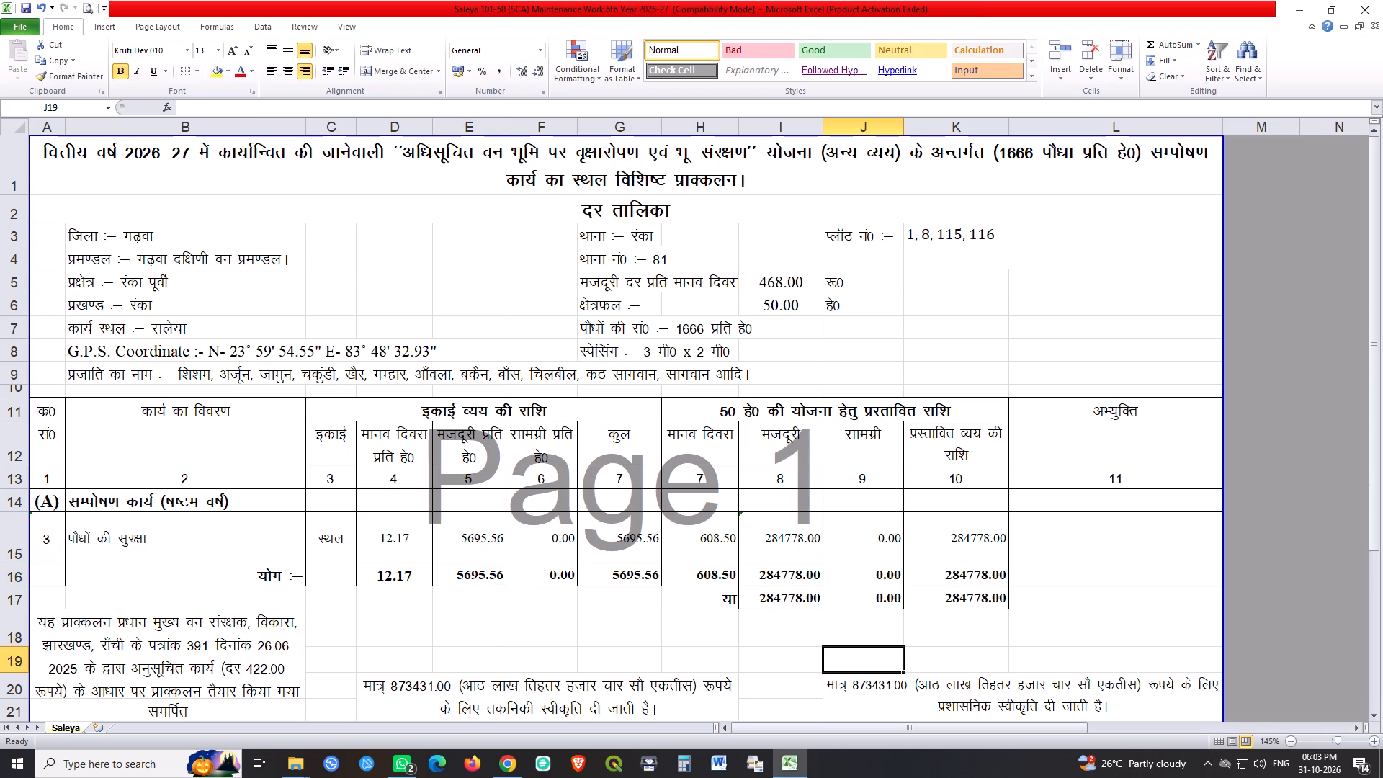
pyautogui.click(1104, 634)
pyautogui.scroll(-1, 994, 502)
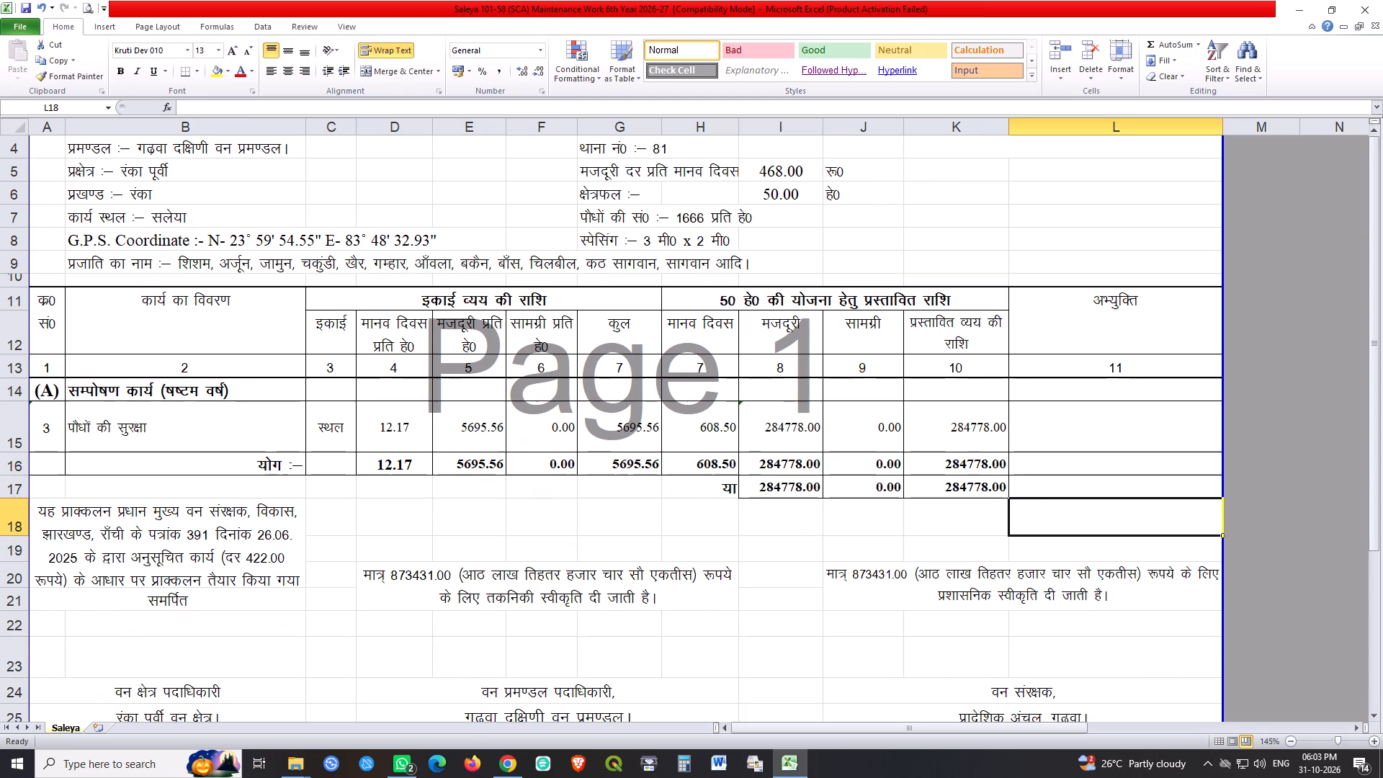
pyautogui.click(800, 485)
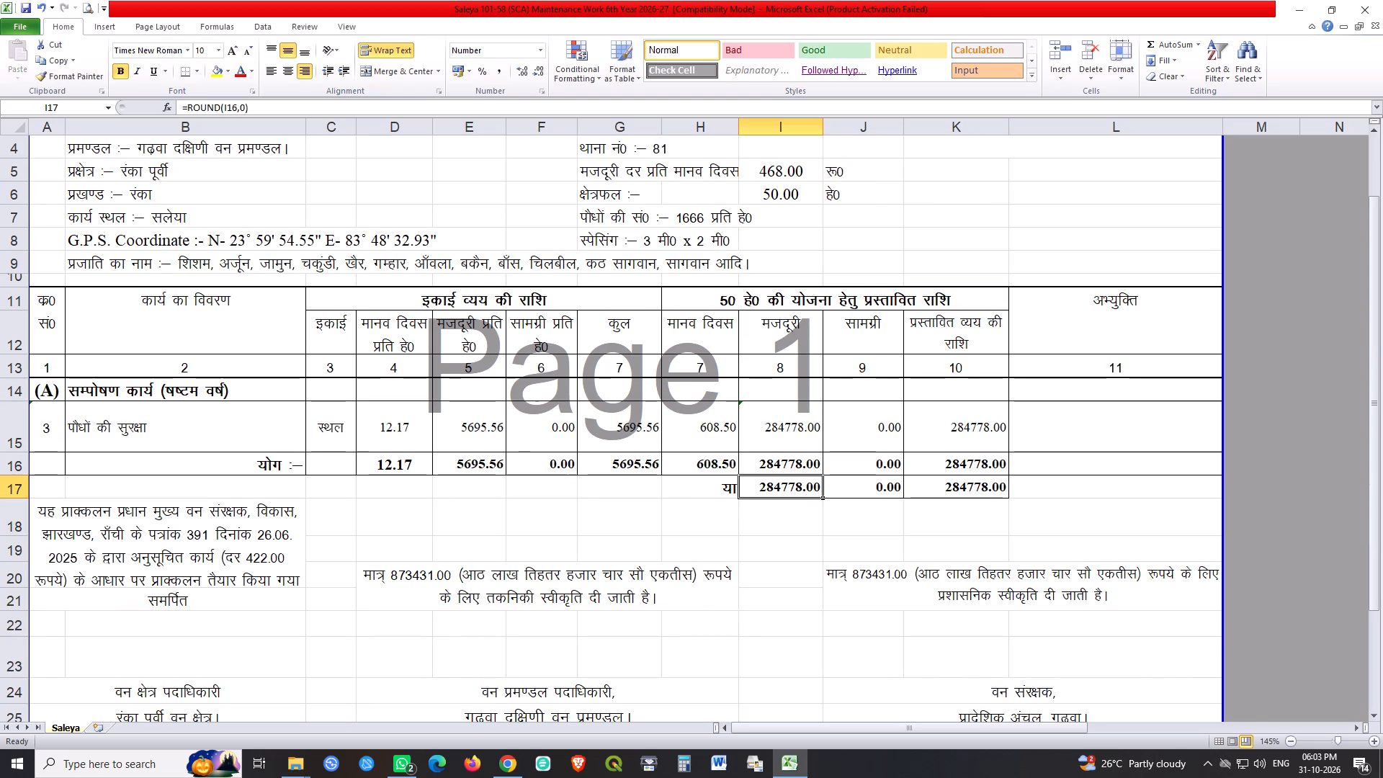
pyautogui.doubleClick(786, 486)
pyautogui.press('Return')
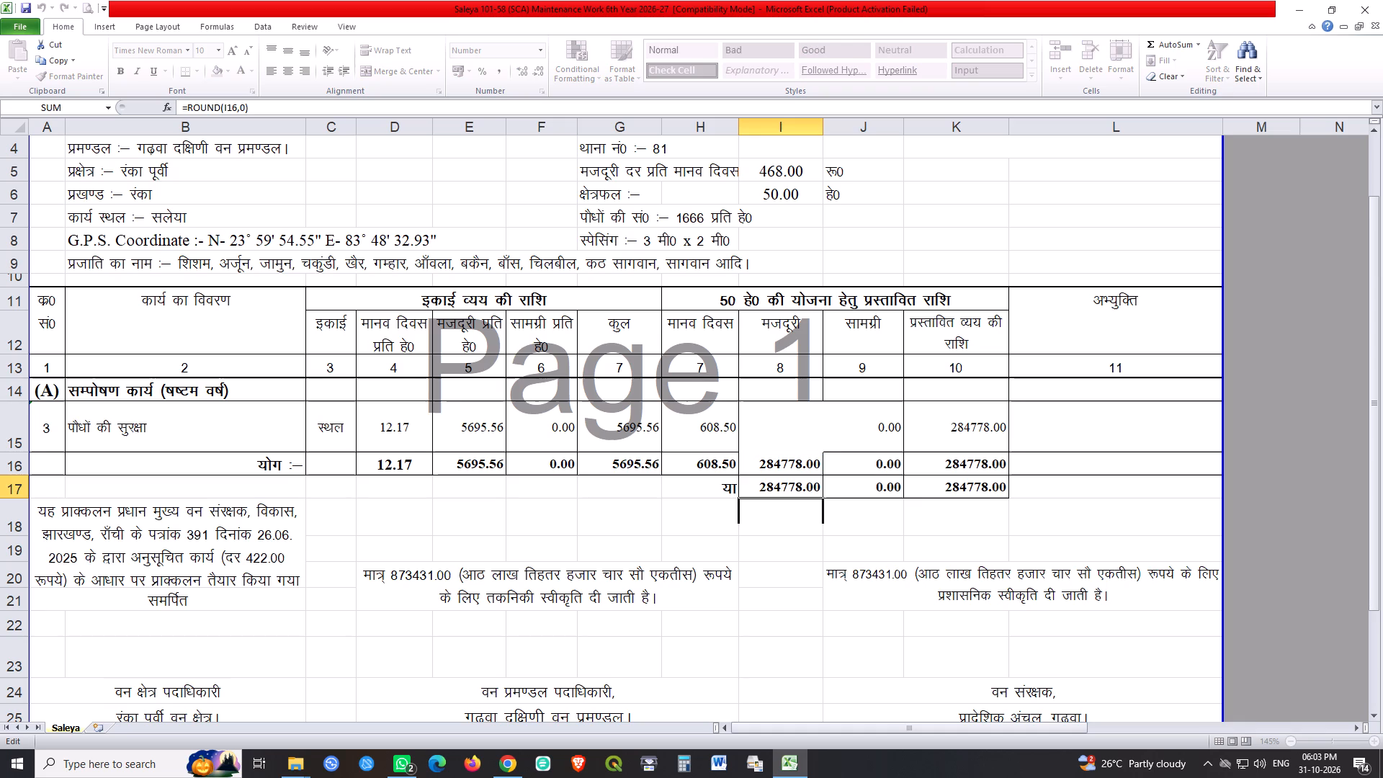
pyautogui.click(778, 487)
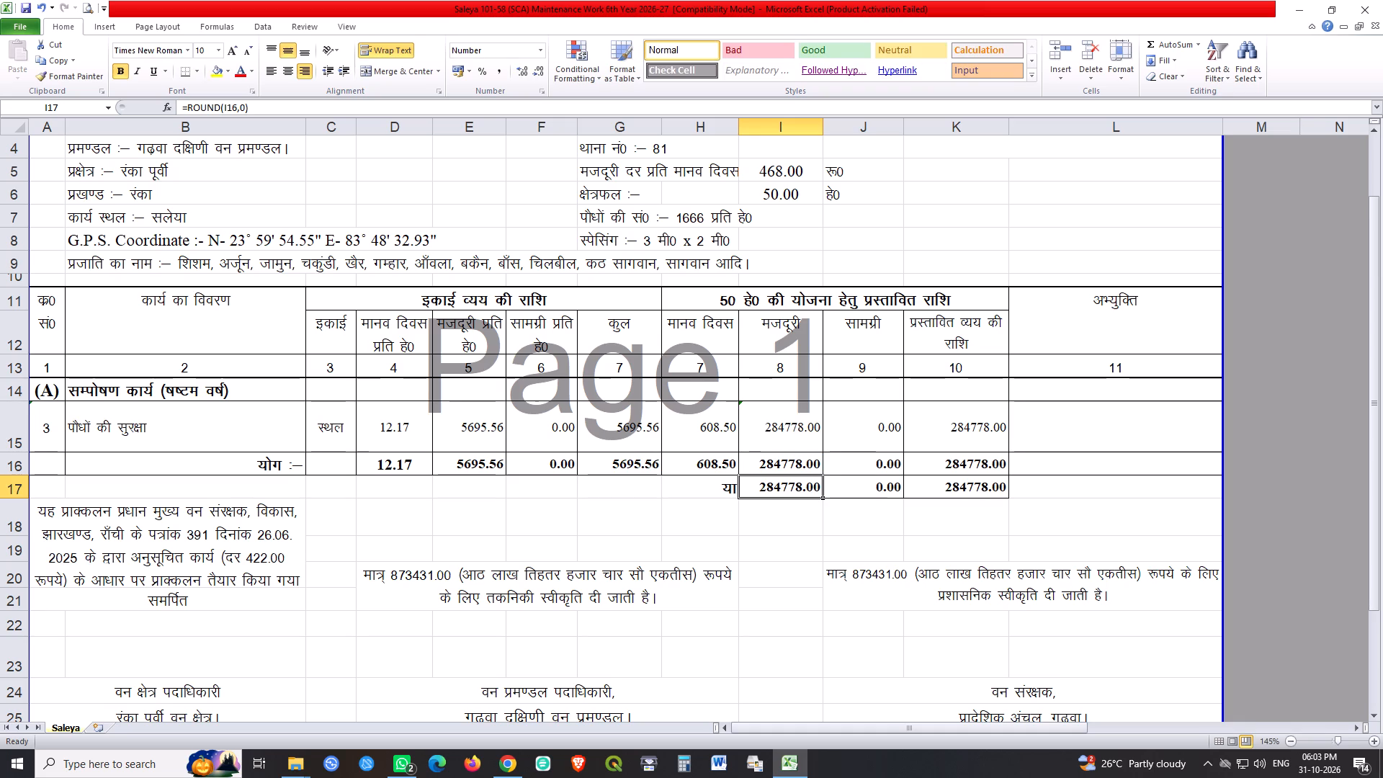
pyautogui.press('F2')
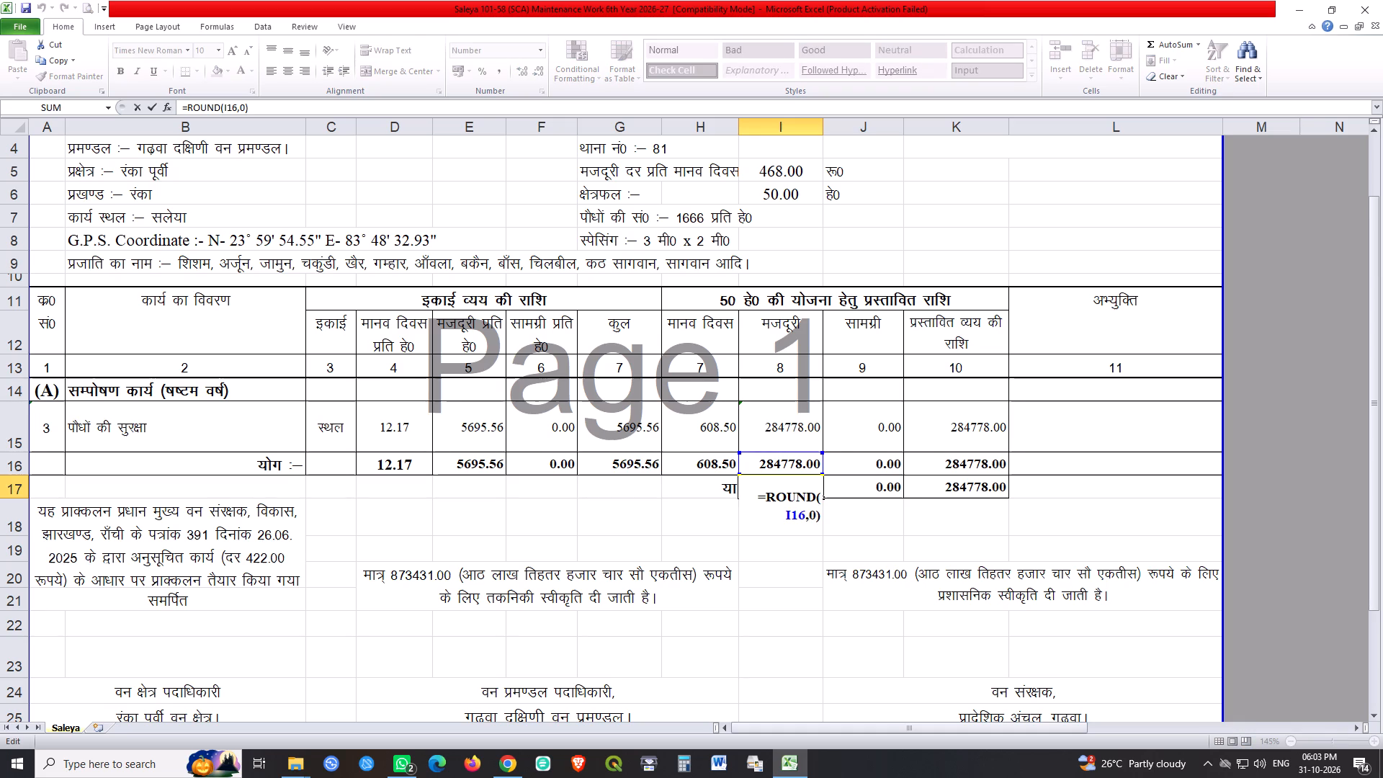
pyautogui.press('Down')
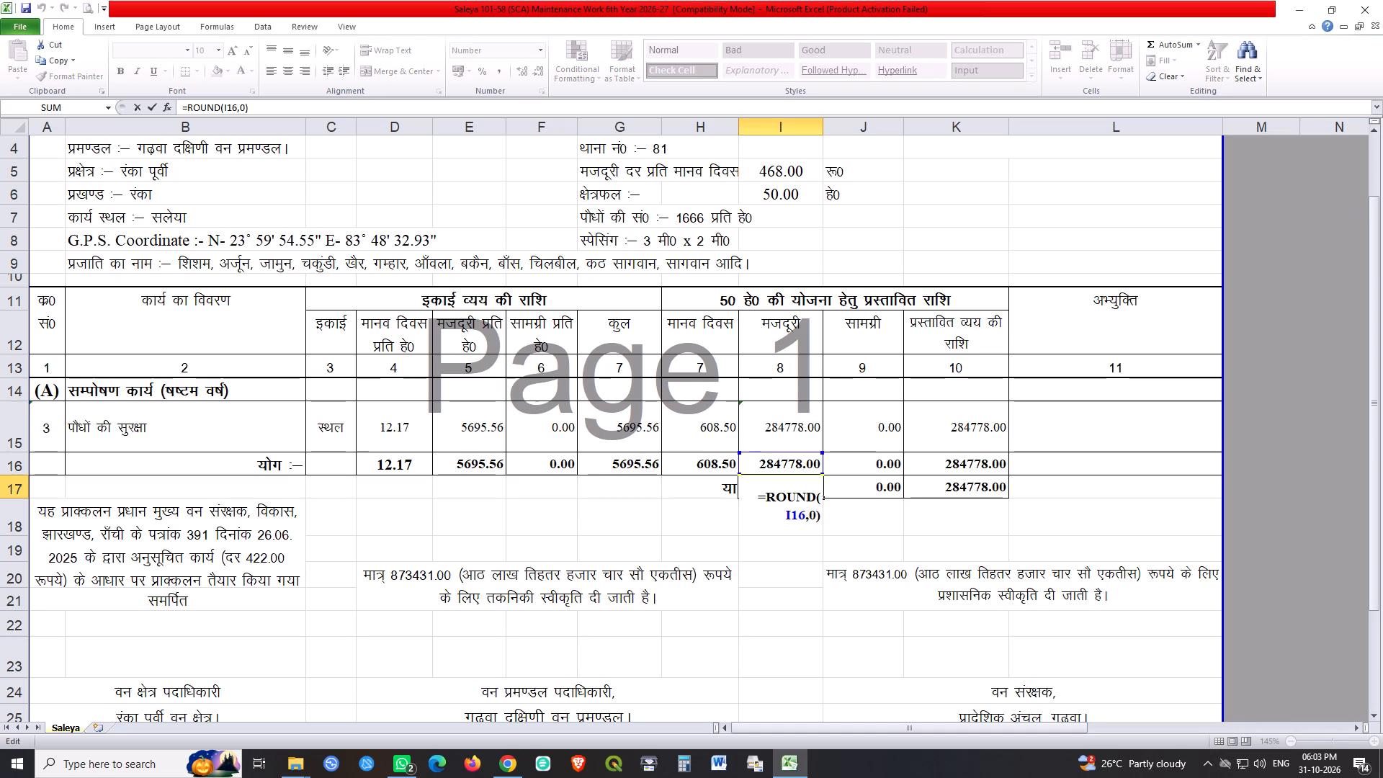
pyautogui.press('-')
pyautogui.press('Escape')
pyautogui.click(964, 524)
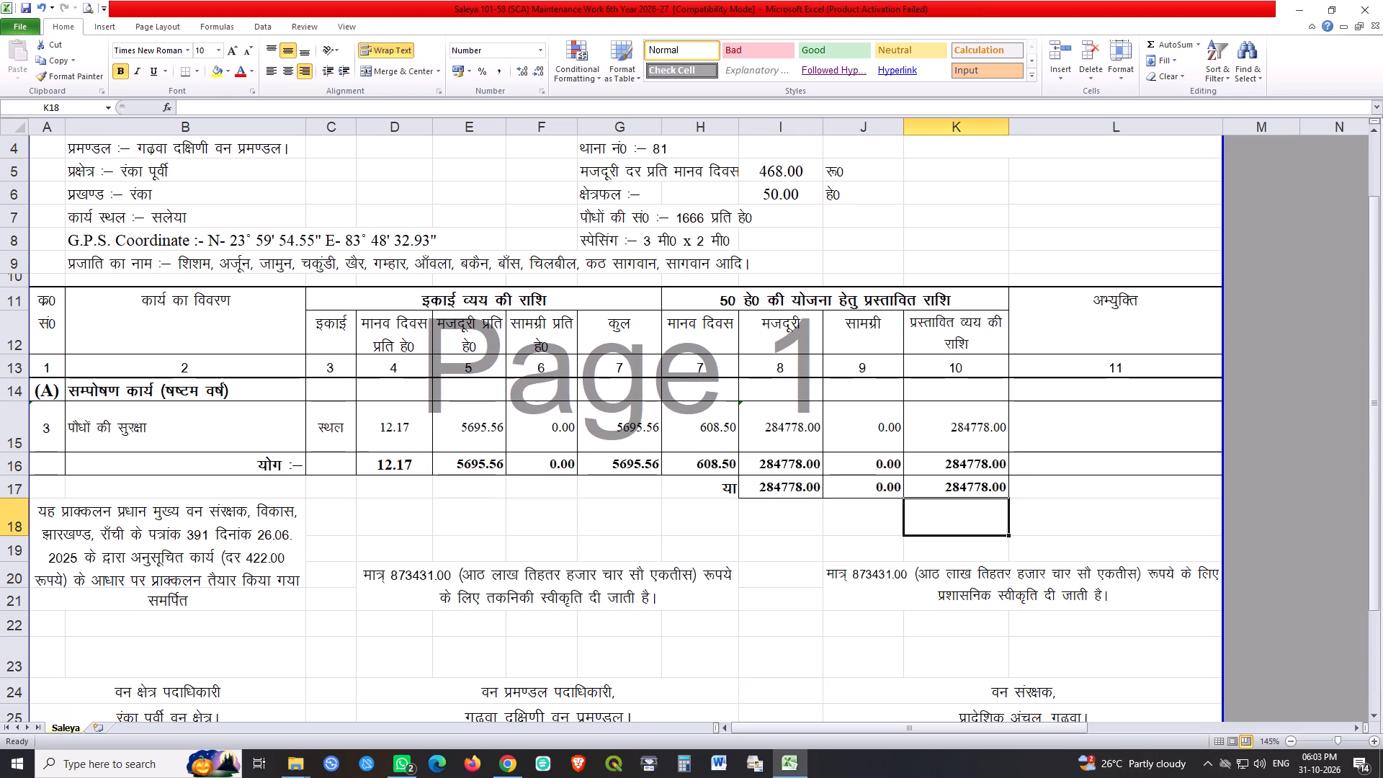
# Set the amount in figures in the technical sanction note in cell D20 to 284778.00.
pyautogui.scroll(-1, 719, 539)
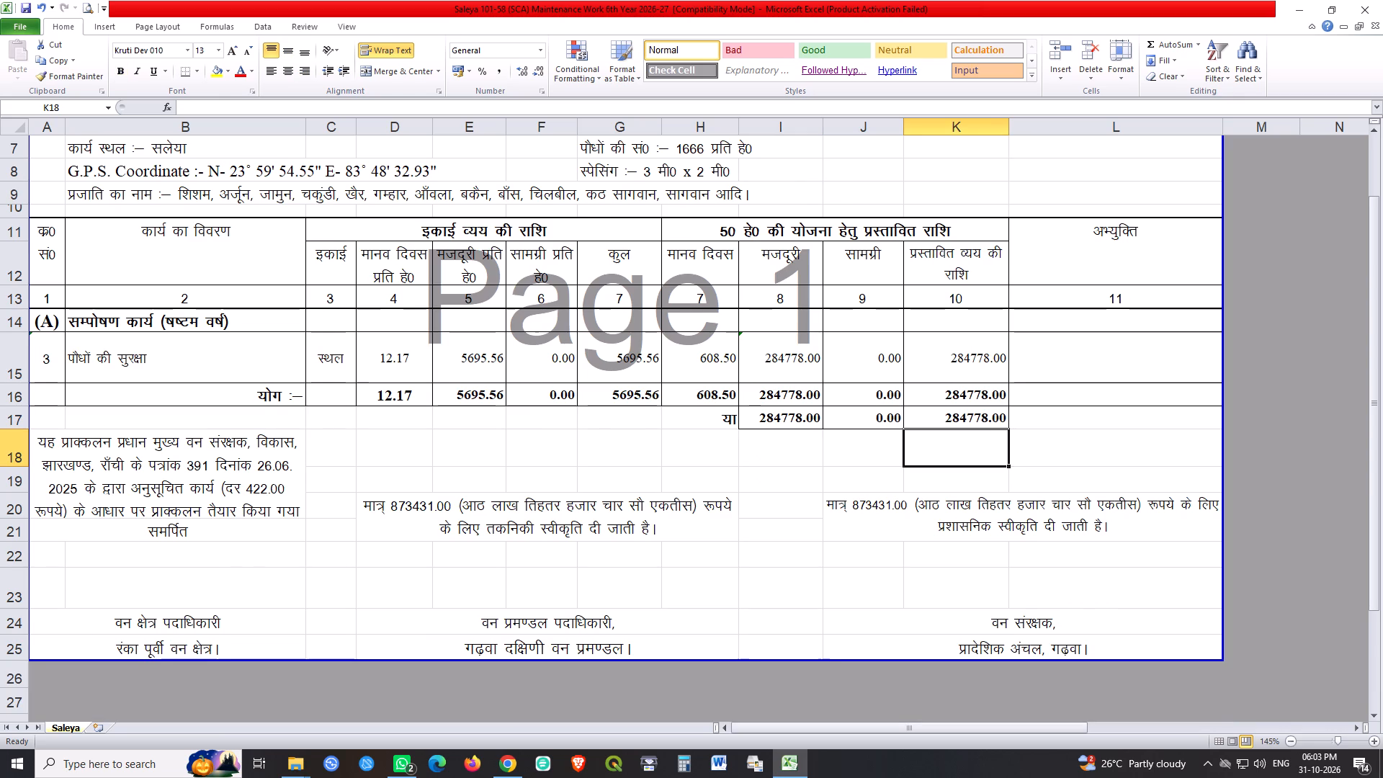
pyautogui.doubleClick(398, 505)
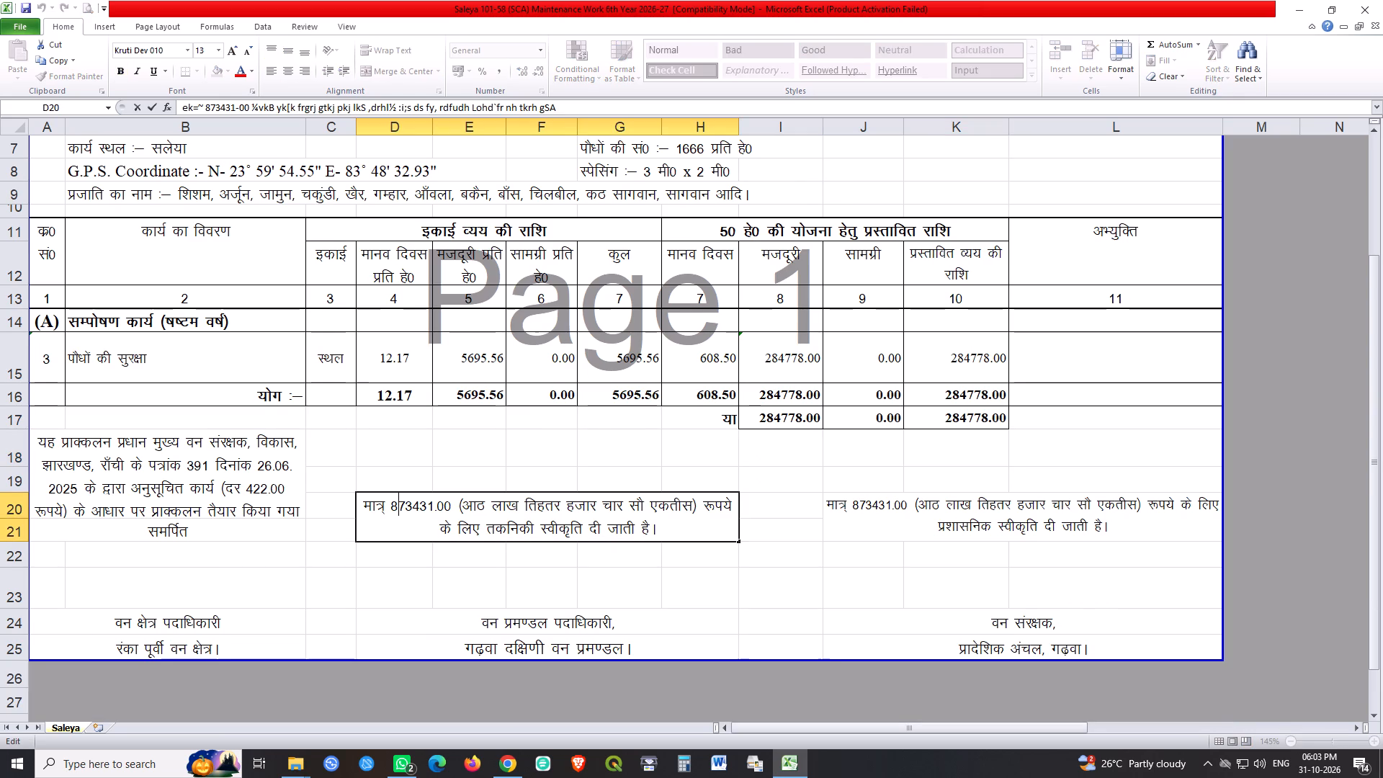
pyautogui.hotkey('shift', 'Left')
pyautogui.press('2')
pyautogui.press('Right')
pyautogui.press('Left')
pyautogui.hotkey('shift', 'Right')
pyautogui.hotkey('shift', 'Right')
pyautogui.write('84')
pyautogui.press('Right')
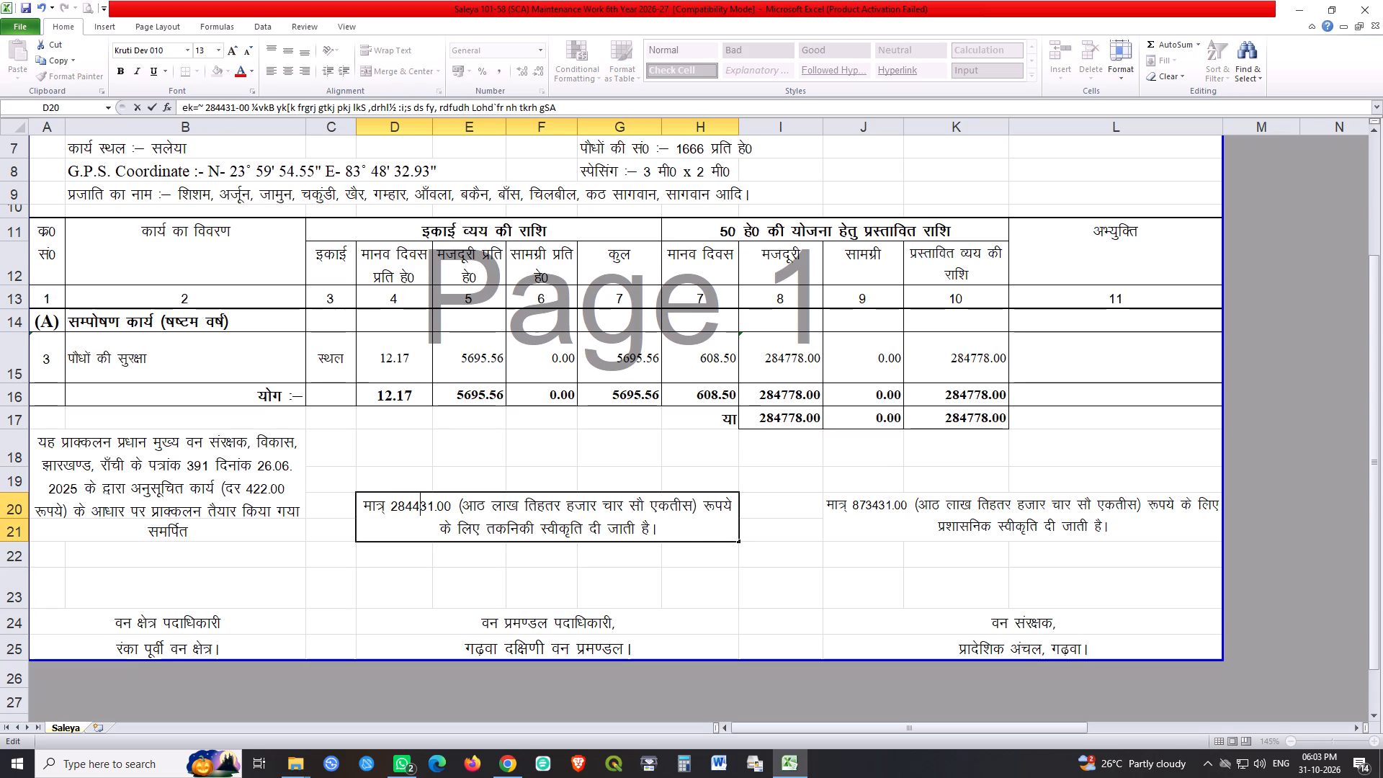
pyautogui.press('Left')
pyautogui.hotkey('shift', 'Right')
pyautogui.hotkey('shift', 'Right')
pyautogui.hotkey('shift', 'Right')
pyautogui.write('778')
# Change the lakh word of the technical sanction amount in words to "दो".
pyautogui.press('Right')
pyautogui.press('Right')
pyautogui.press('Right')
pyautogui.press('Right')
pyautogui.press('Right')
pyautogui.hotkey('ctrl', 'shift', 'Right')
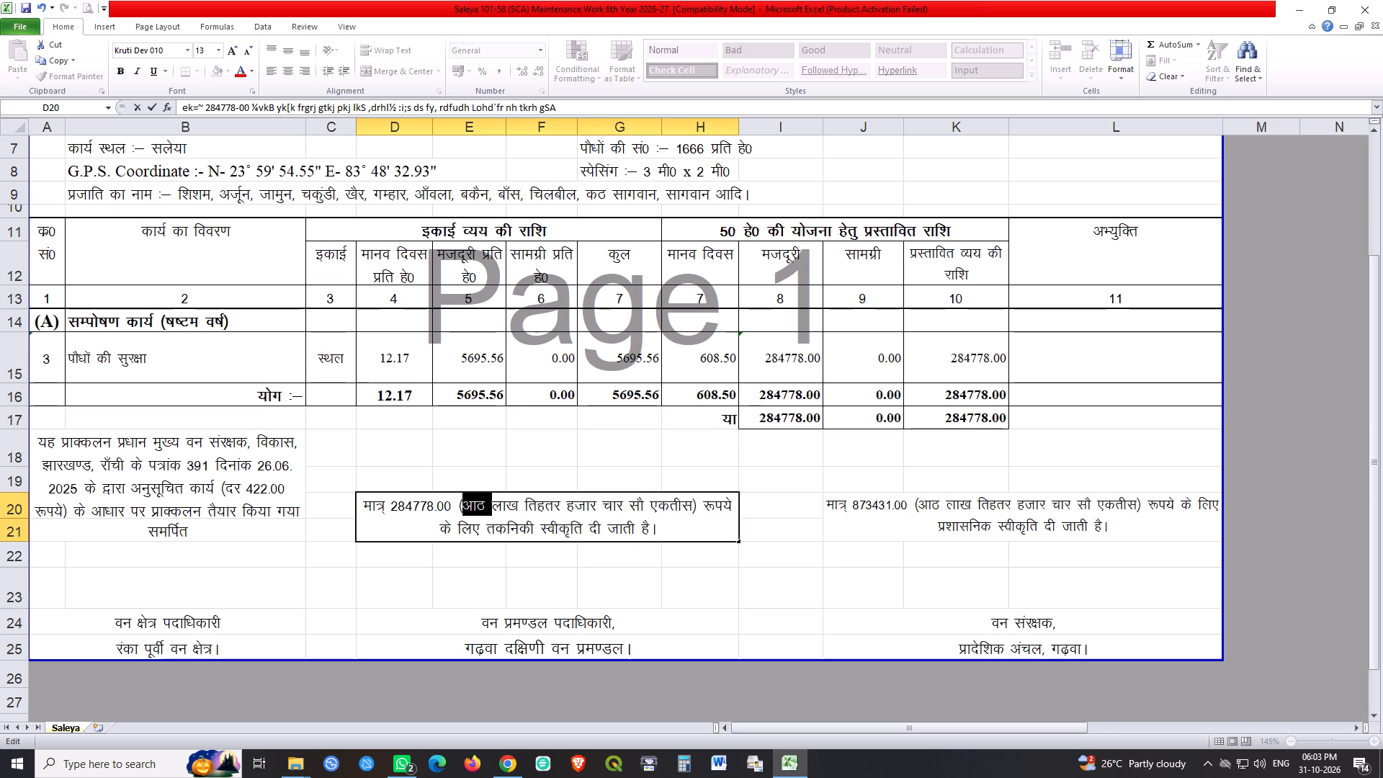
pyautogui.write('nks')
pyautogui.press('space')
# Change the thousands word of the technical sanction amount in words to "चौरासी".
pyautogui.press('Right')
pyautogui.press('Right')
pyautogui.press('Right')
pyautogui.press('Right')
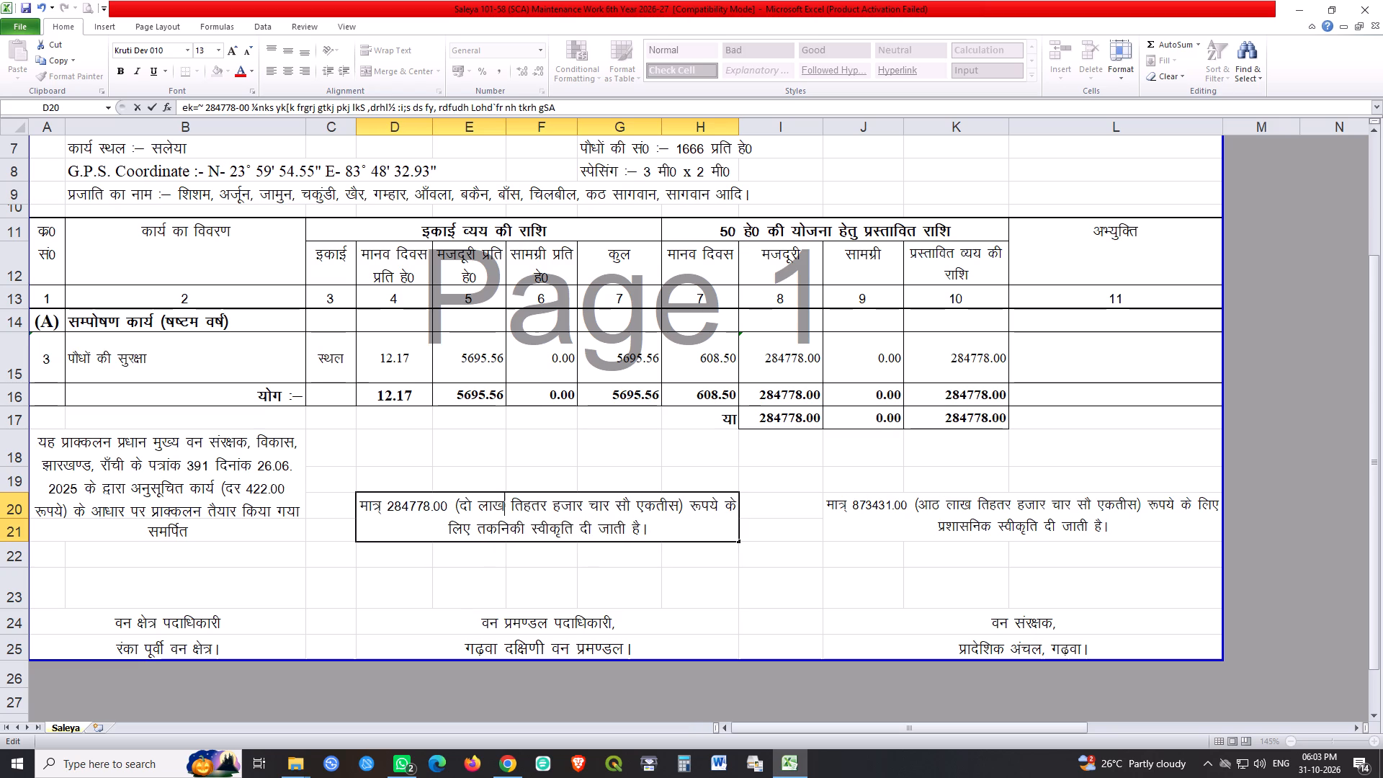
pyautogui.press('Right')
pyautogui.hotkey('ctrl', 'shift', 'Right')
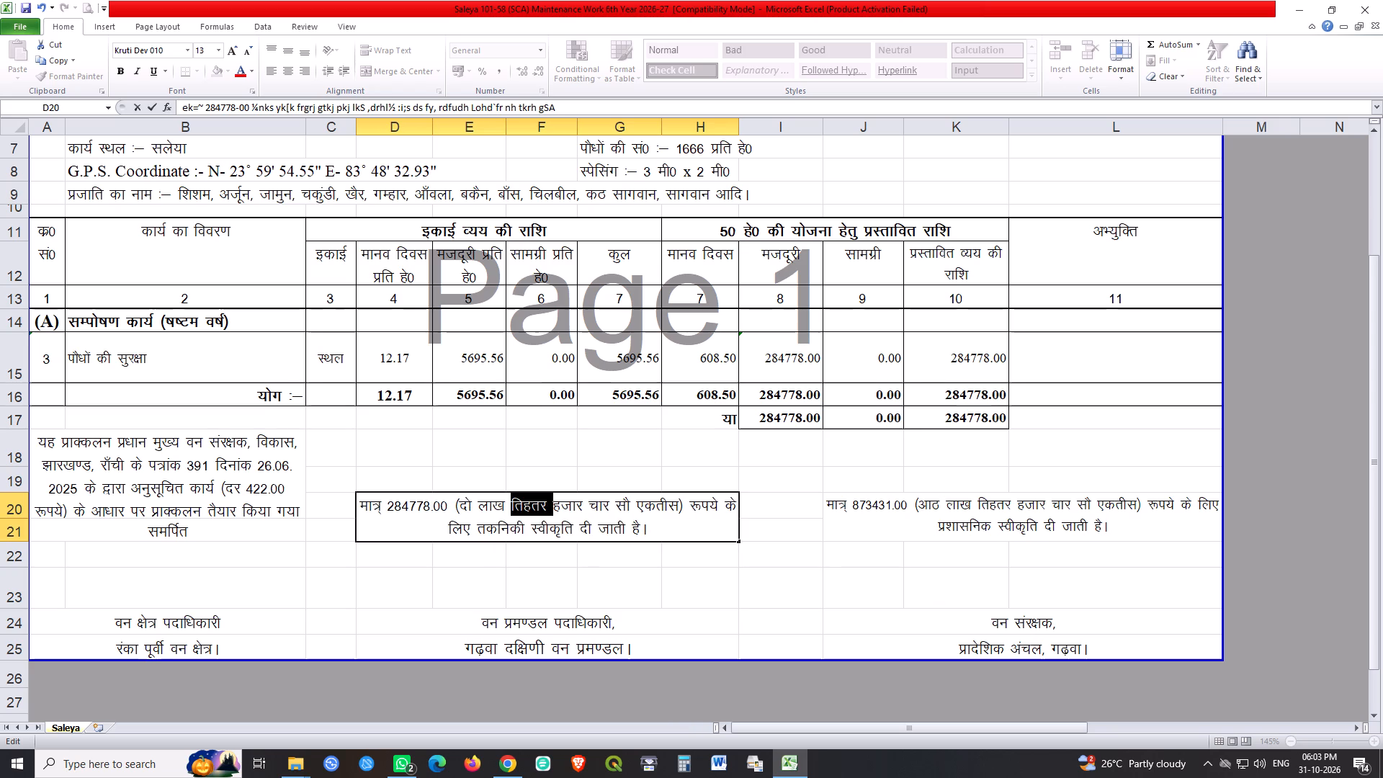
pyautogui.write('pkSjjk')
pyautogui.press('BackSpace')
pyautogui.press('BackSpace')
pyautogui.write('klh')
pyautogui.press('space')
# Change the hundreds word of the technical sanction amount in words to "सात".
pyautogui.press('Right')
pyautogui.press('Right')
pyautogui.press('Right')
pyautogui.press('Right')
pyautogui.press('Right')
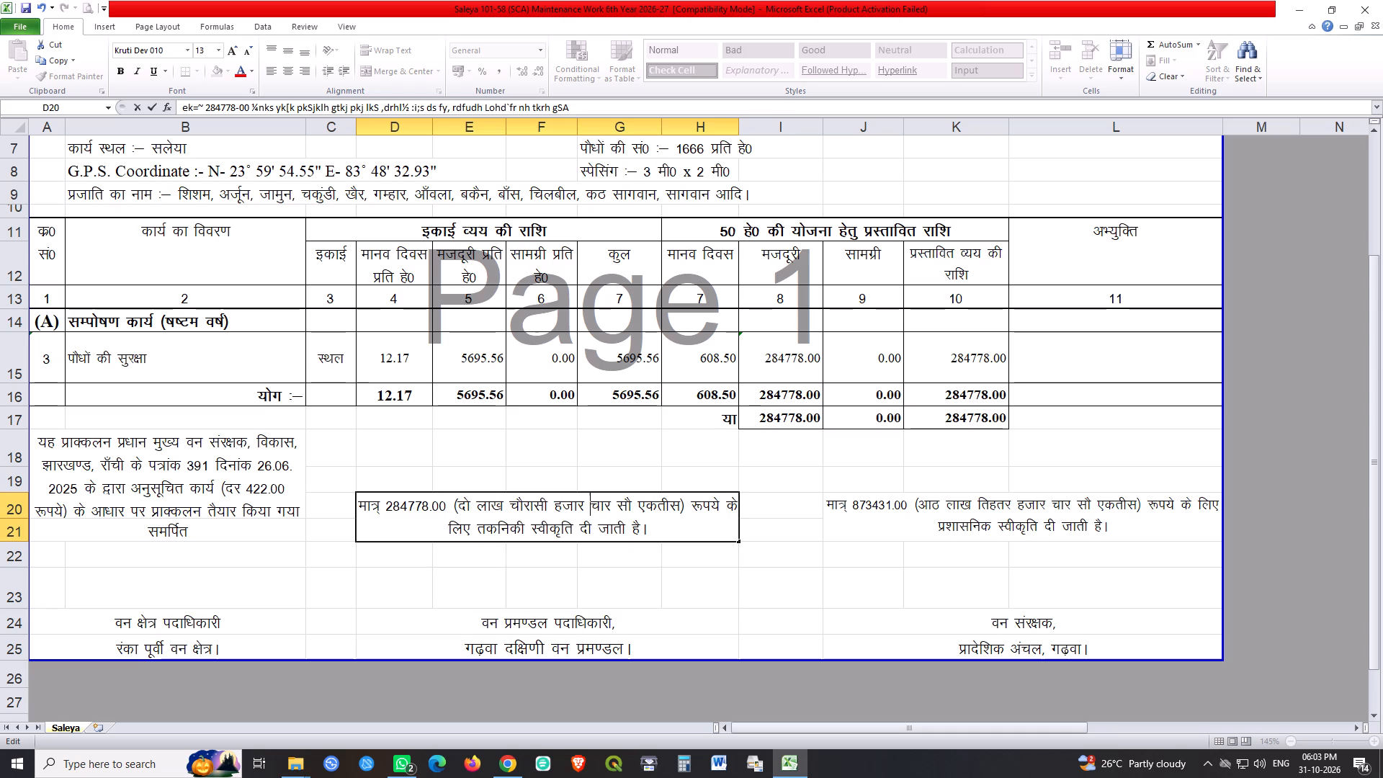
pyautogui.hotkey('ctrl', 'shift', 'Right')
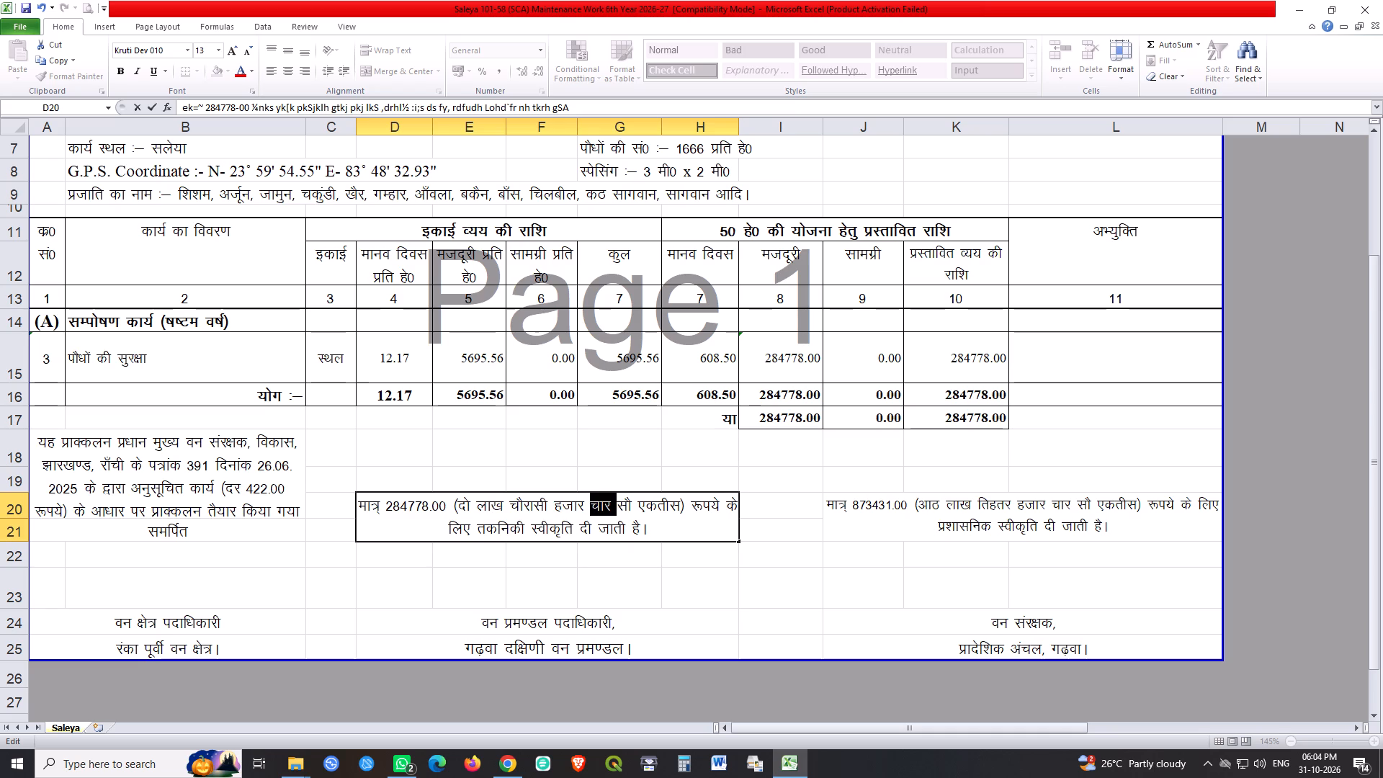
pyautogui.write('lkr')
pyautogui.press('space')
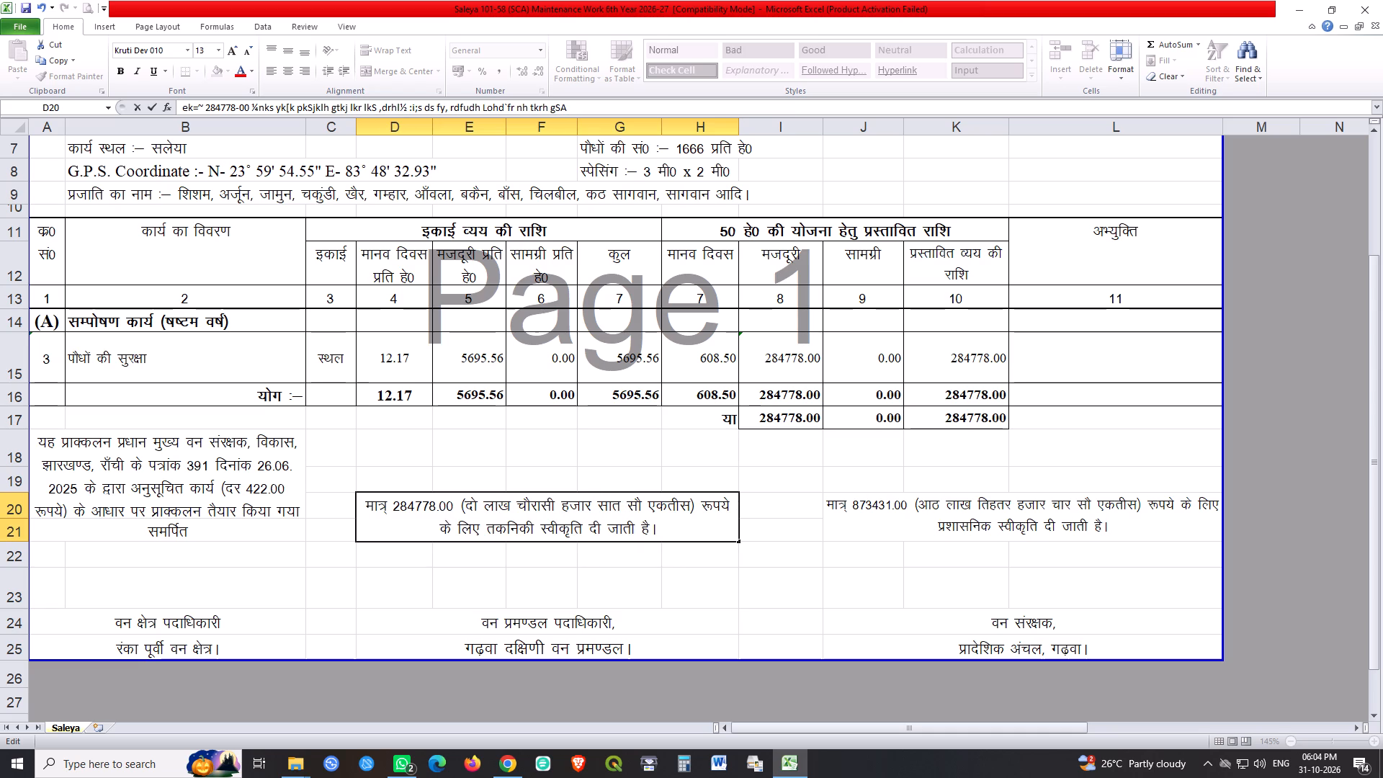
# Replace the last word of the technical sanction amount inside the brackets with "अठहतर" and commit the note.
pyautogui.press('Right')
pyautogui.press('Right')
pyautogui.press('Right')
pyautogui.press('Right')
pyautogui.hotkey('ctrl', 'shift', 'Right')
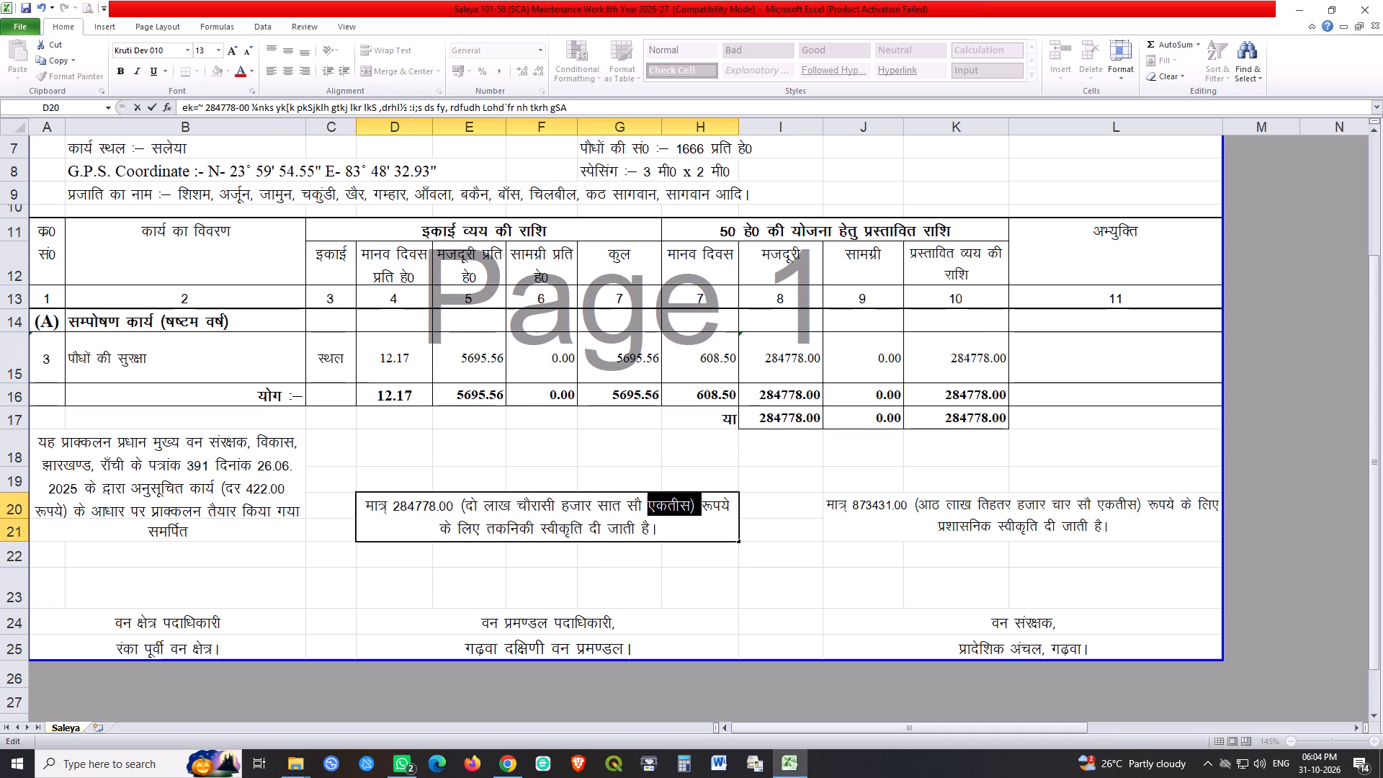
pyautogui.hotkey('shift', 'Left')
pyautogui.hotkey('shift', 'Left')
pyautogui.press('v')
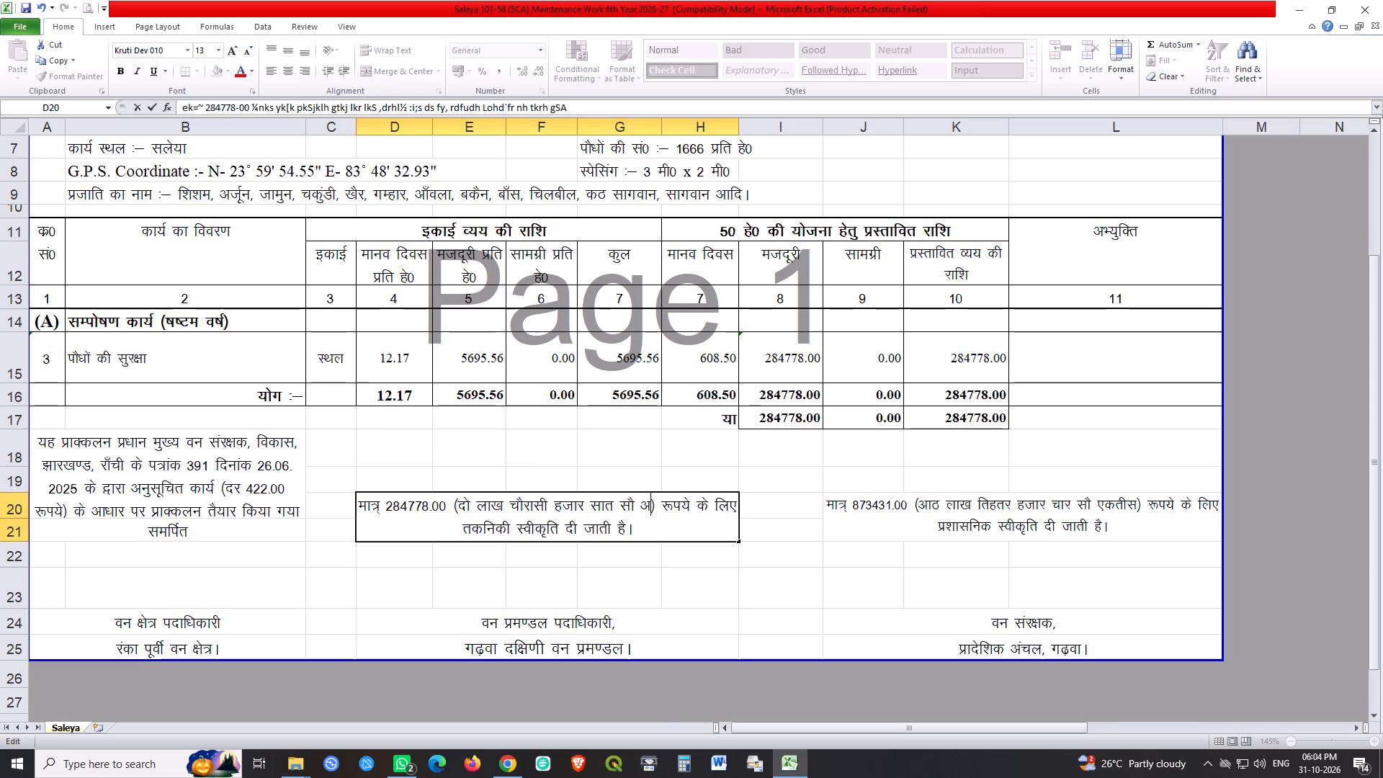
pyautogui.hotkey('shift', 'b')
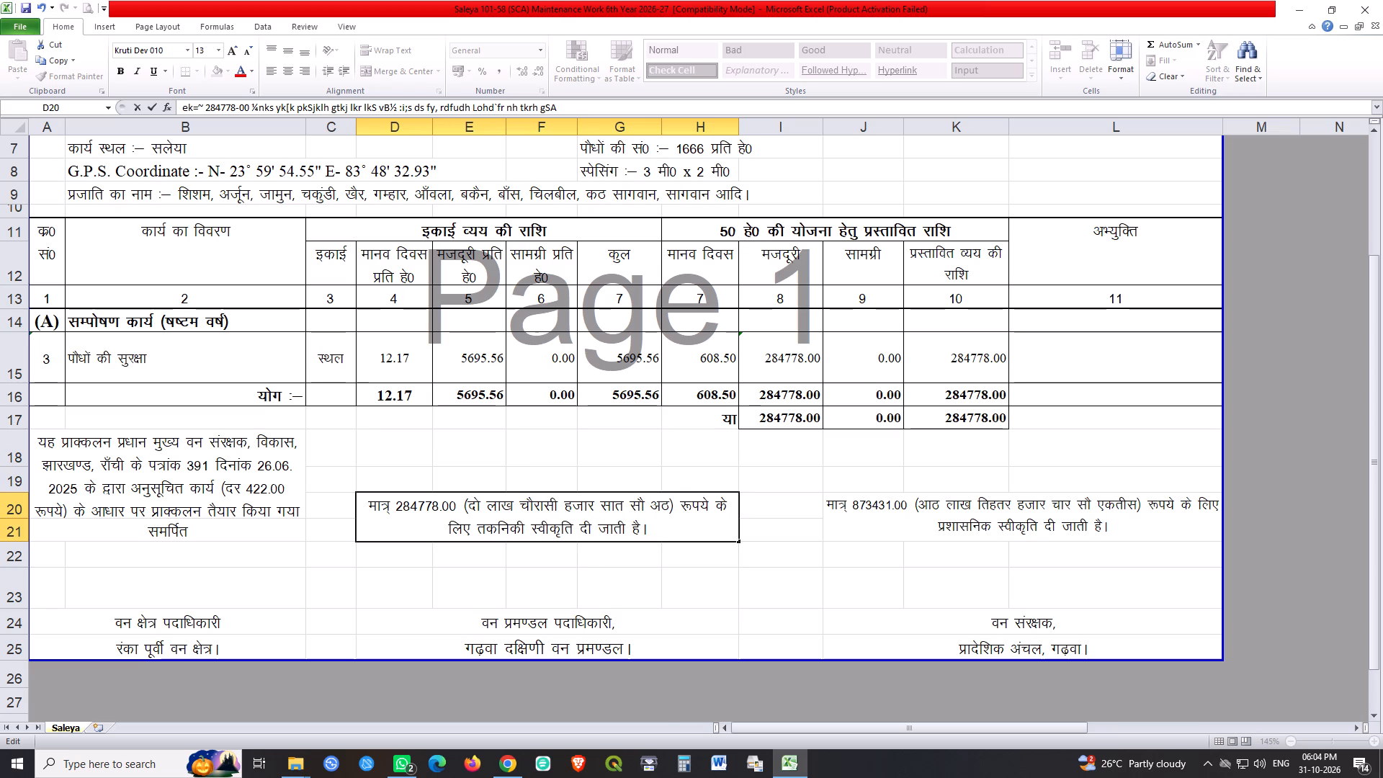
pyautogui.write('rj')
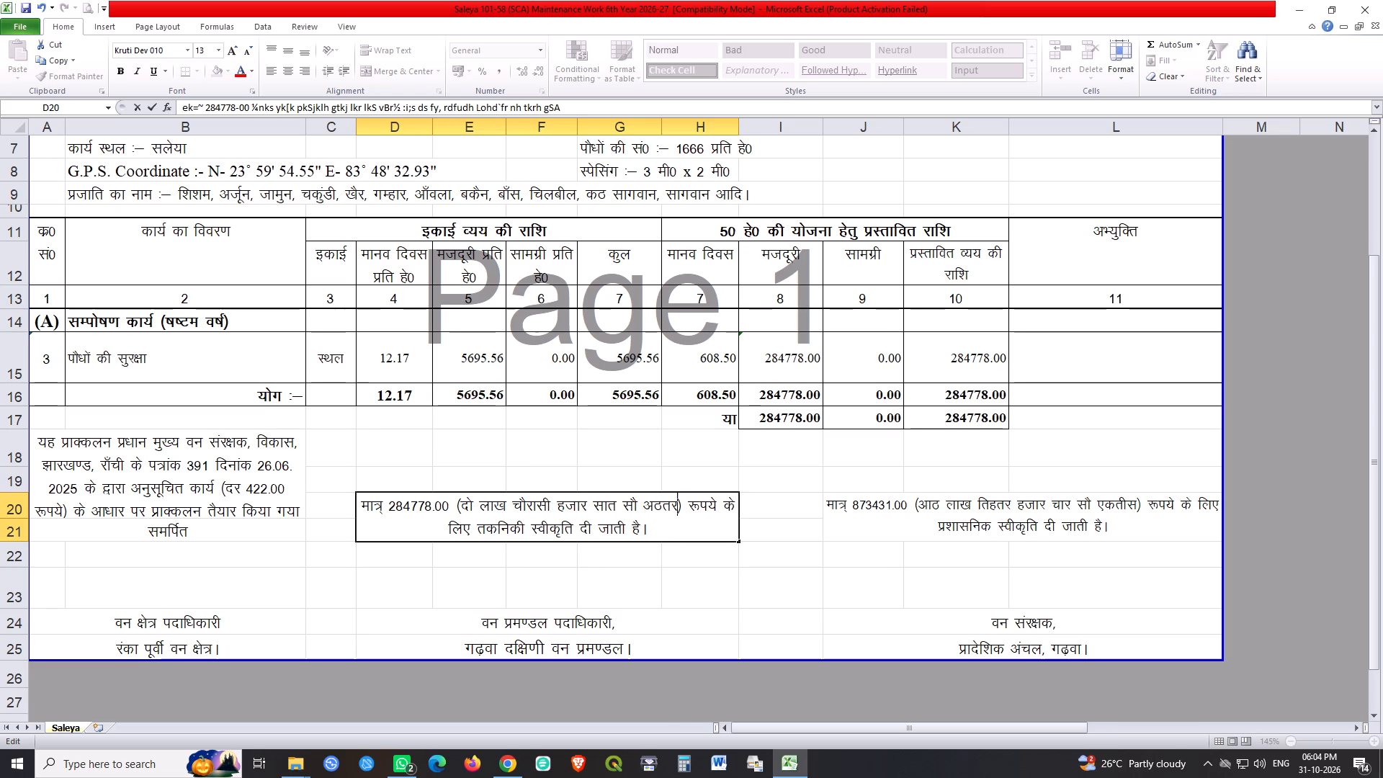
pyautogui.press('Left')
pyautogui.press('Left')
pyautogui.press('g')
pyautogui.press('Right')
pyautogui.press('Right')
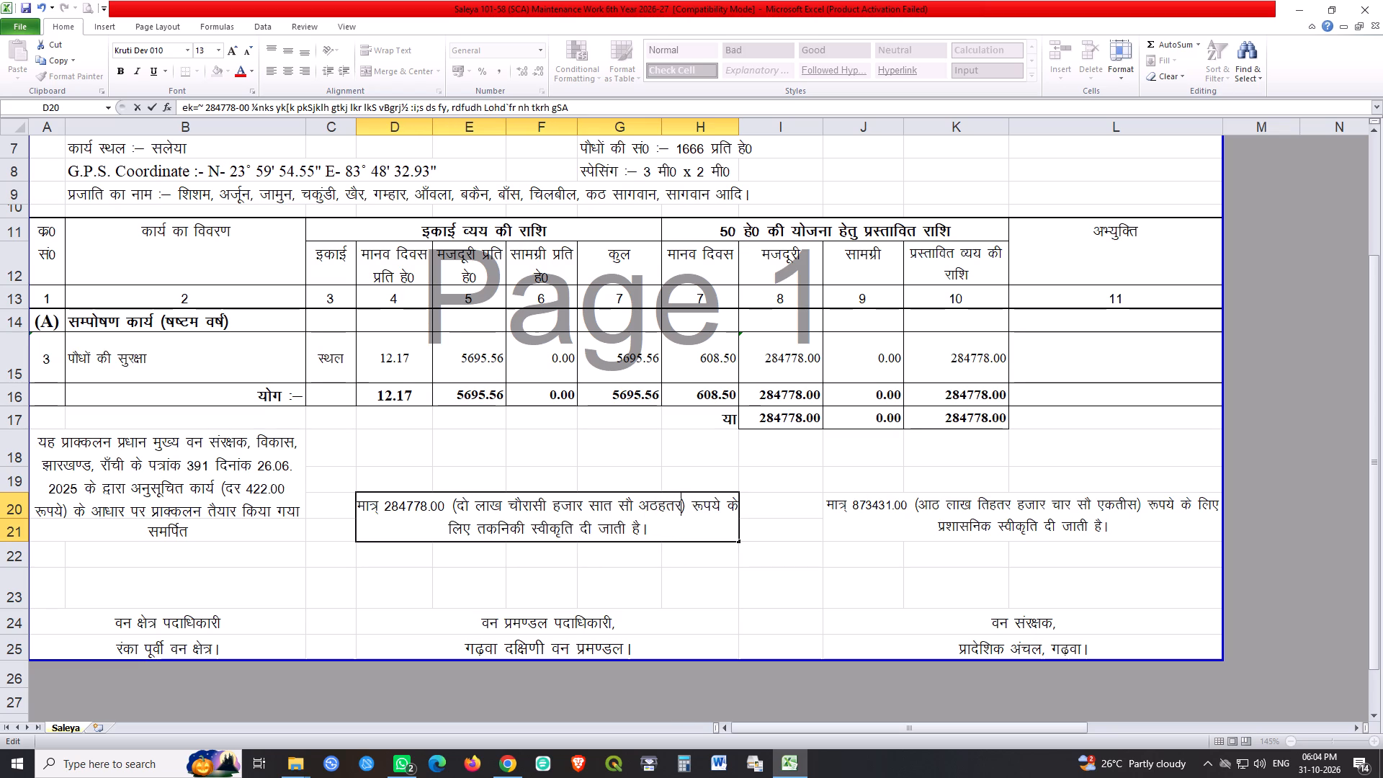
pyautogui.press('Right')
pyautogui.press('Right')
pyautogui.press('Right')
pyautogui.press('Return')
# Unmerge the estimate basis note in A18:B20 and merge it across row 18 from column A to L.
pyautogui.click(164, 470)
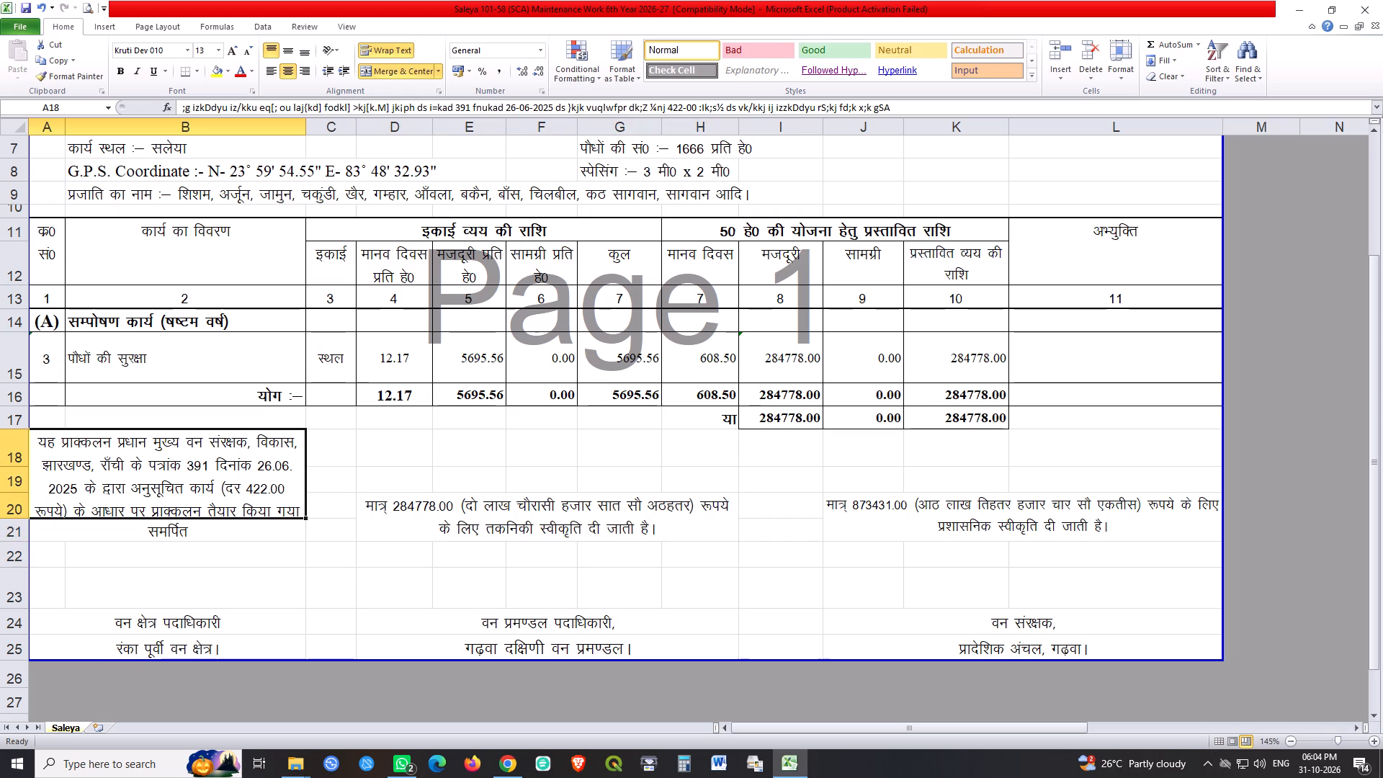
pyautogui.click(398, 68)
pyautogui.moveTo(46, 444); pyautogui.dragTo(130, 449)
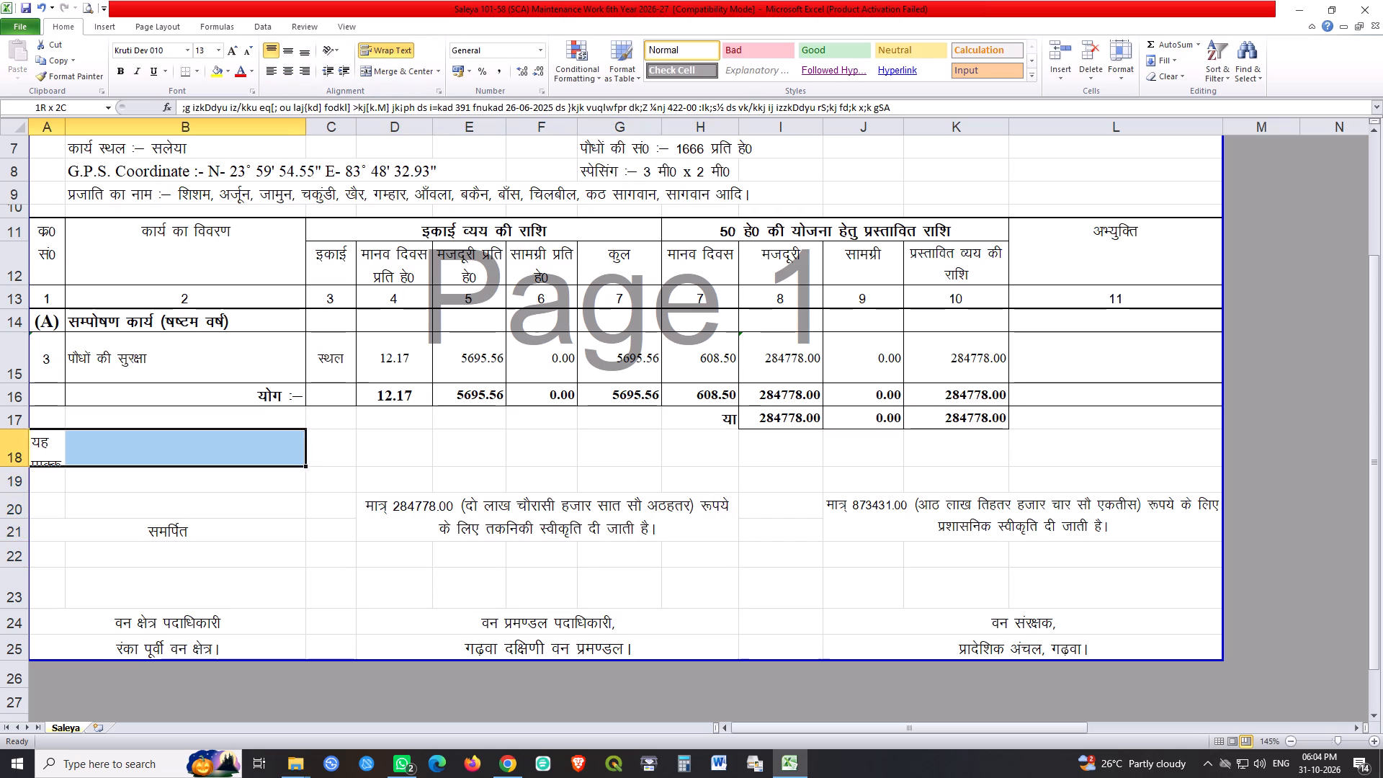
pyautogui.moveTo(130, 449); pyautogui.dragTo(1106, 442)
pyautogui.click(392, 69)
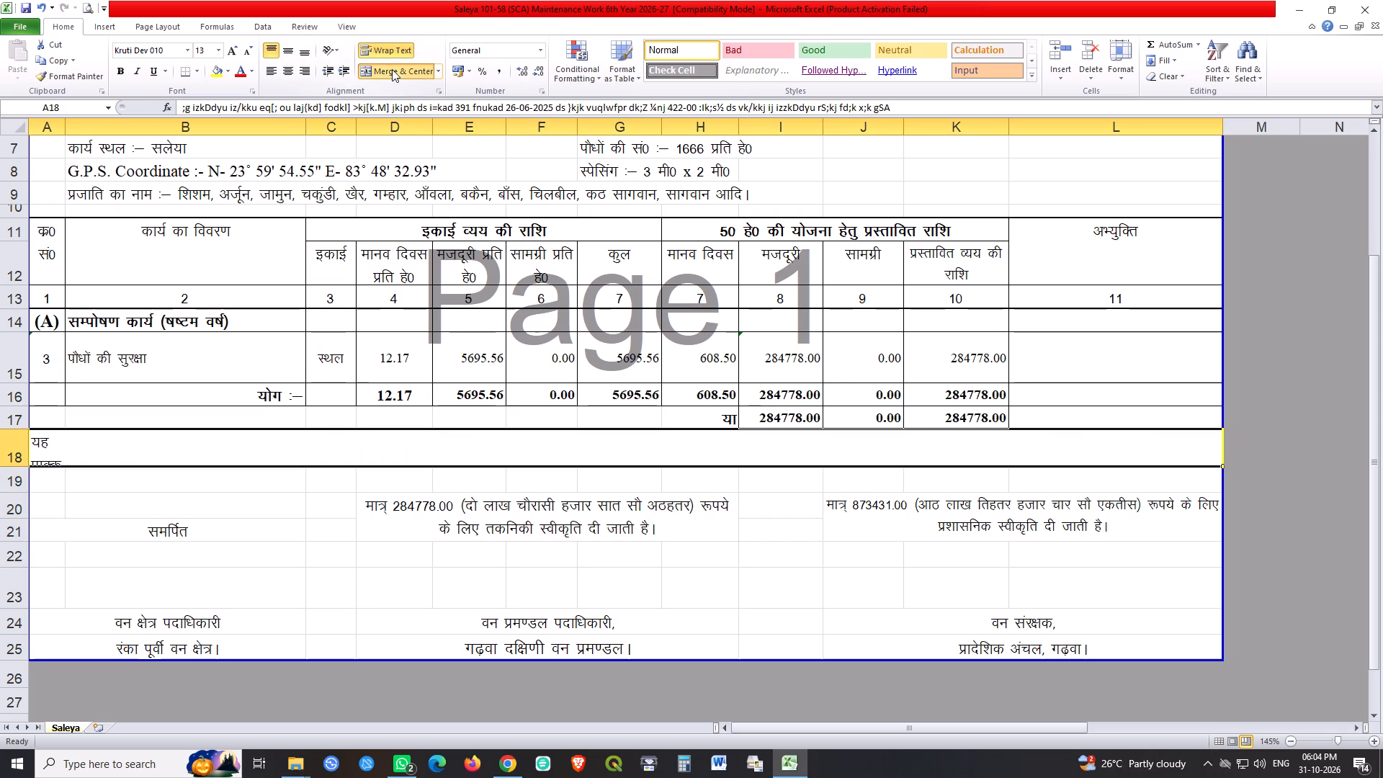
# Autofit the height of row 18 and left-align the merged estimate basis note.
pyautogui.doubleClick(12, 464)
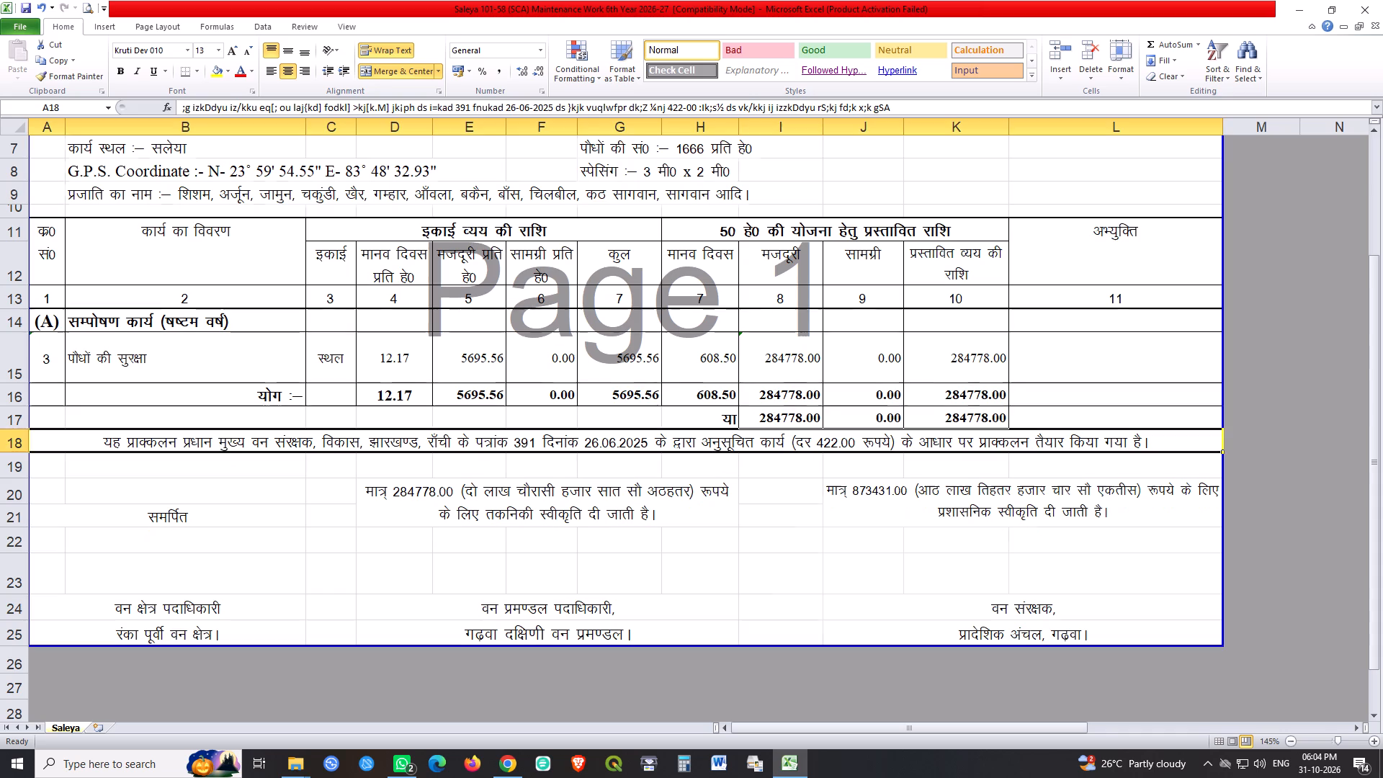
pyautogui.click(756, 488)
pyautogui.click(101, 445)
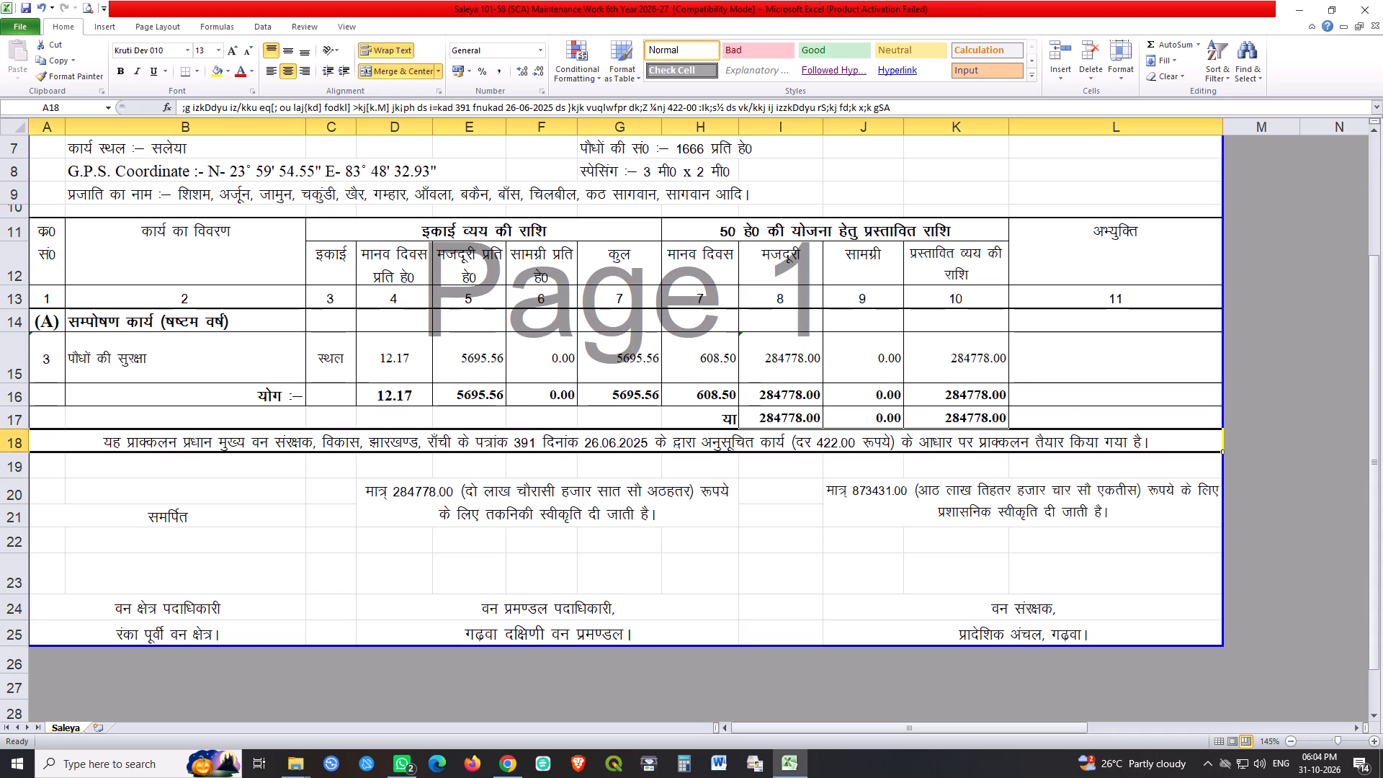
pyautogui.click(263, 71)
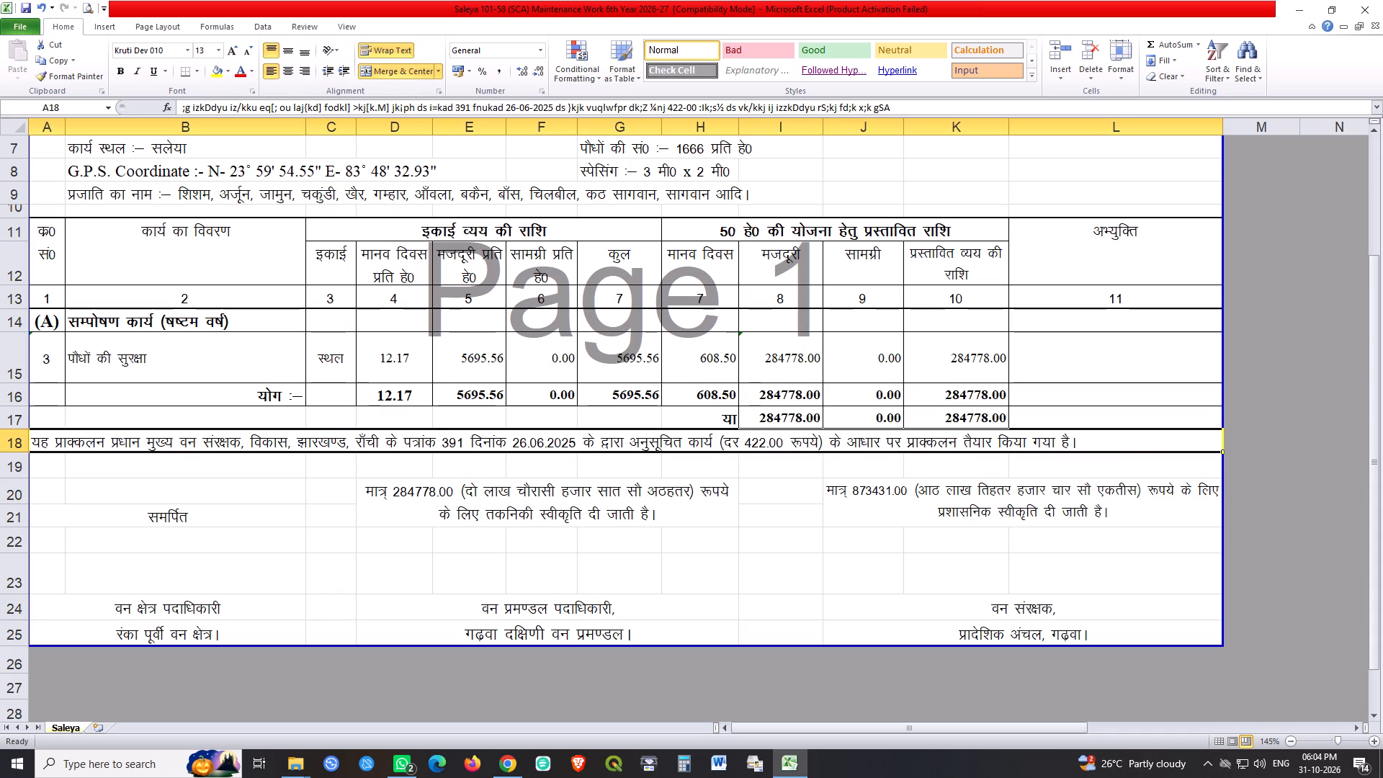
# Change the letter number (पत्रांक) in the row 18 estimate basis note to 480.
pyautogui.doubleClick(108, 444)
pyautogui.click(441, 444)
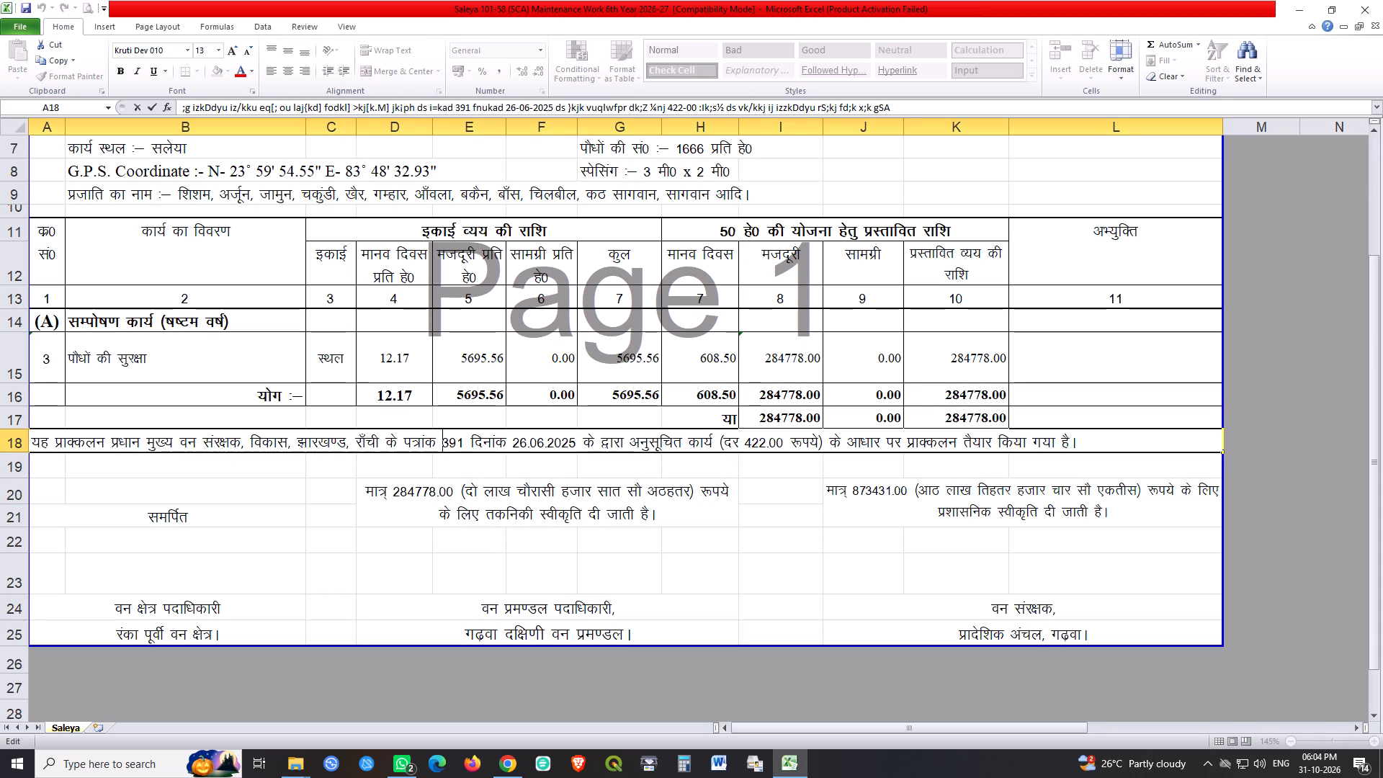
pyautogui.hotkey('shift', 'Right')
pyautogui.hotkey('shift', 'Right')
pyautogui.hotkey('shift', 'Right')
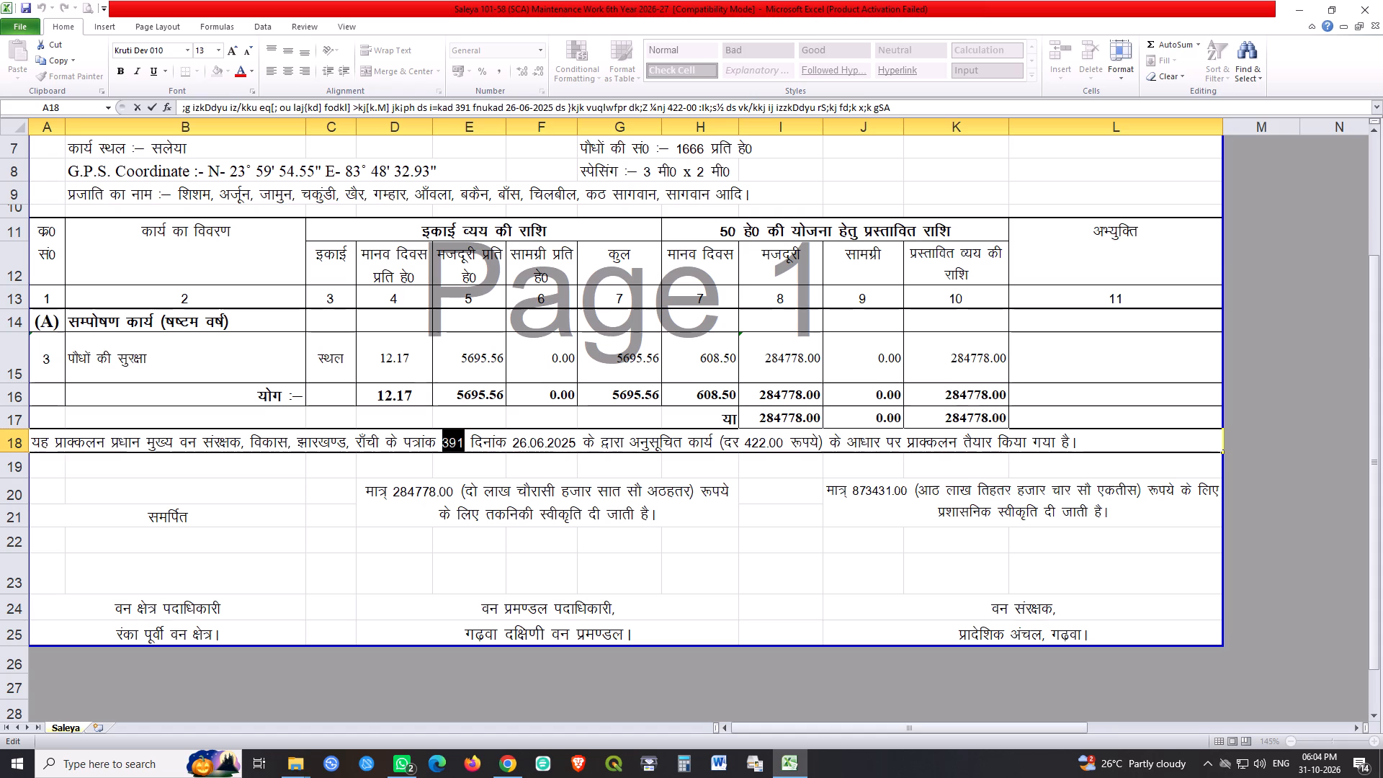
pyautogui.write('480')
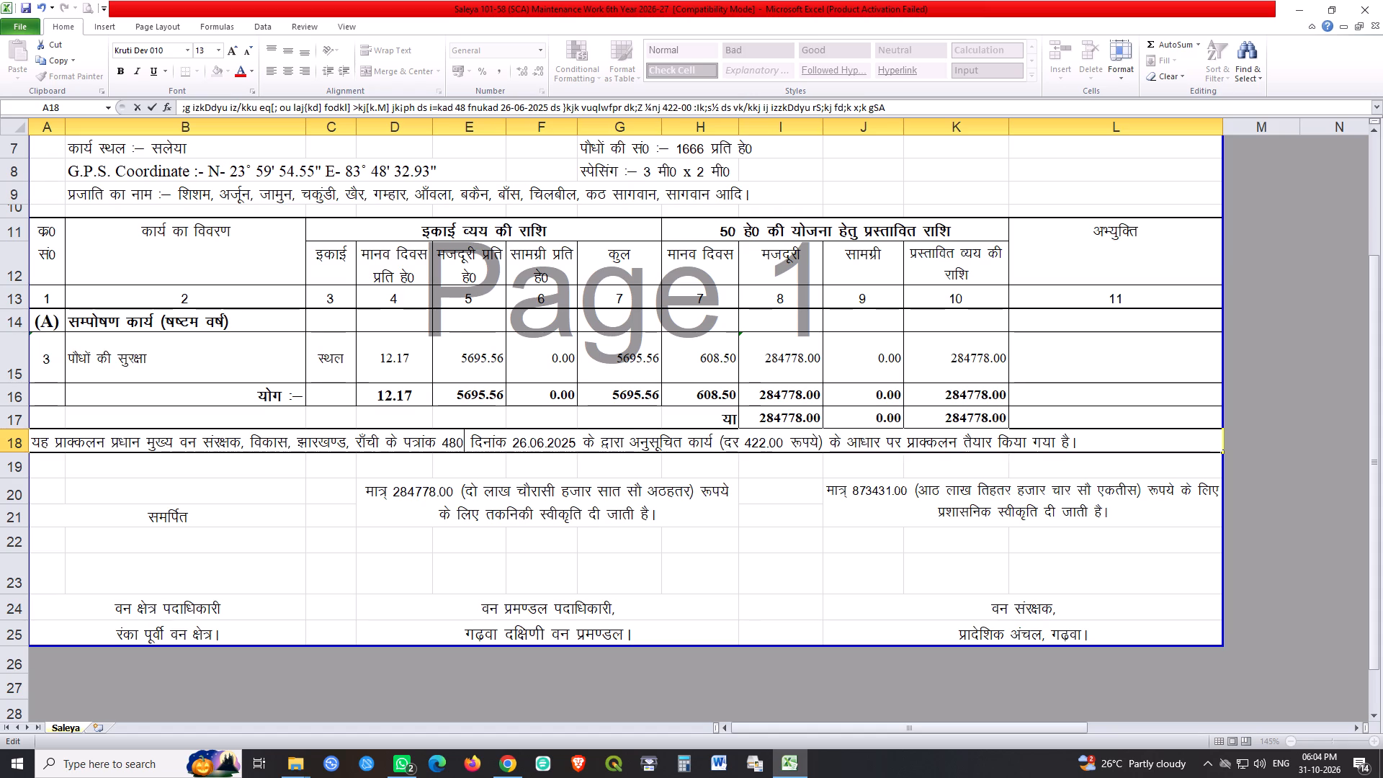
# Change the letter date (दिनांक) in the estimate basis note to 03.08.2026.
pyautogui.press('Right')
pyautogui.press('Right')
pyautogui.press('Right')
pyautogui.press('Right')
pyautogui.press('Right')
pyautogui.press('Right')
pyautogui.press('Right')
pyautogui.press('Right')
pyautogui.press('Right')
pyautogui.press('Left')
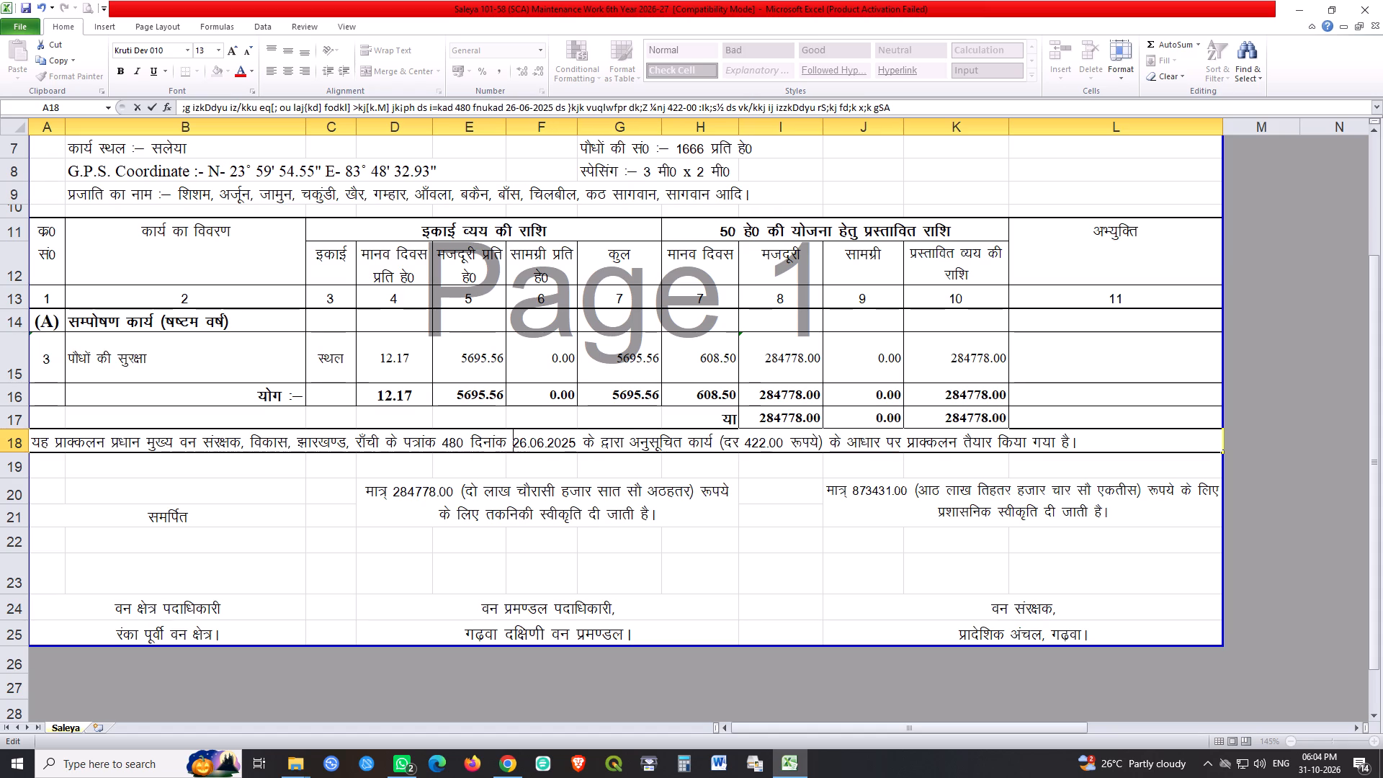
pyautogui.hotkey('shift', 'Right')
pyautogui.hotkey('shift', 'Right')
pyautogui.write('03')
pyautogui.press('Right')
pyautogui.press('Right')
pyautogui.hotkey('shift', 'Right')
pyautogui.write('87')
pyautogui.press('BackSpace')
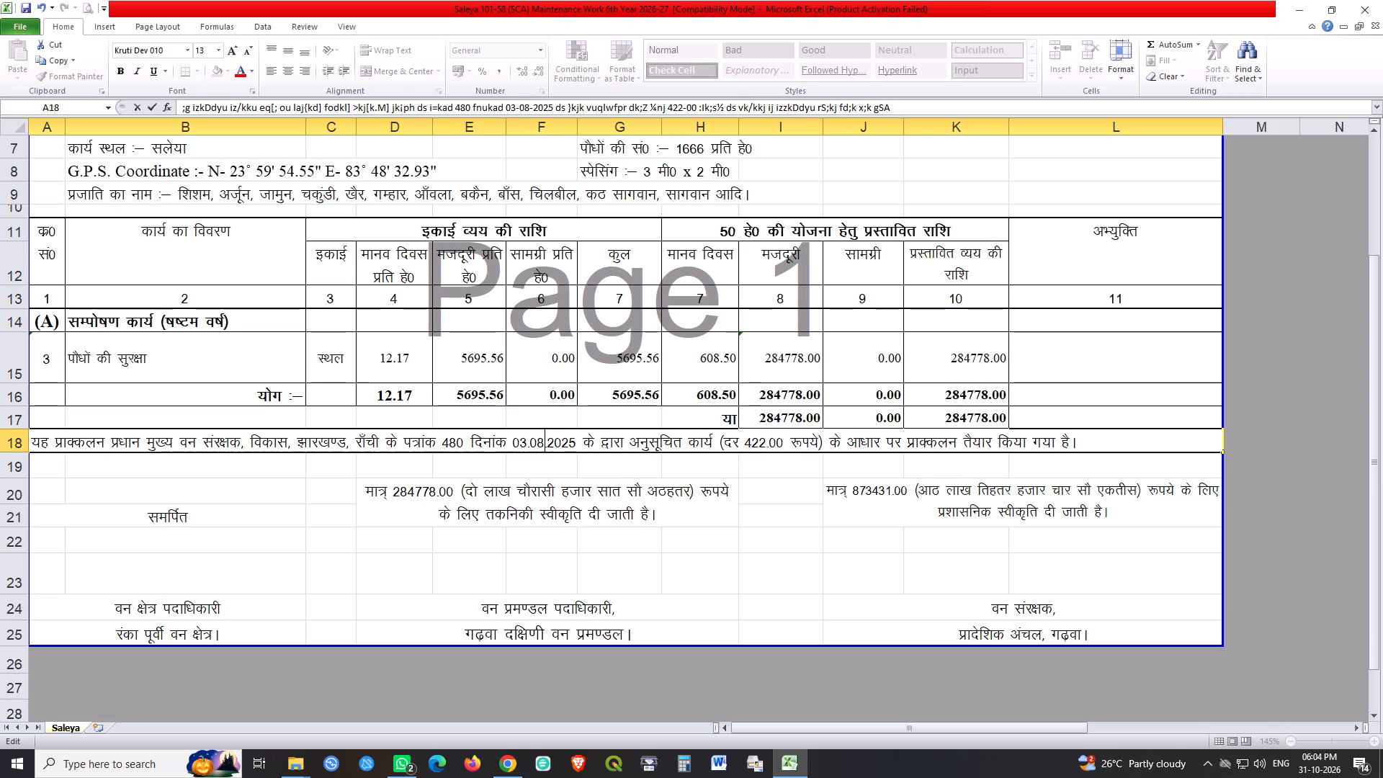
pyautogui.press('Right')
pyautogui.press('Right')
pyautogui.press('Right')
pyautogui.hotkey('shift', 'Right')
pyautogui.press('6')
# Change the scheduled rate (दर) in the estimate basis note to 468.00 and commit the note.
pyautogui.press('Right')
pyautogui.press('Right')
pyautogui.press('Right')
pyautogui.press('Right')
pyautogui.press('Right')
pyautogui.press('Right')
pyautogui.press('Right')
pyautogui.press('Right')
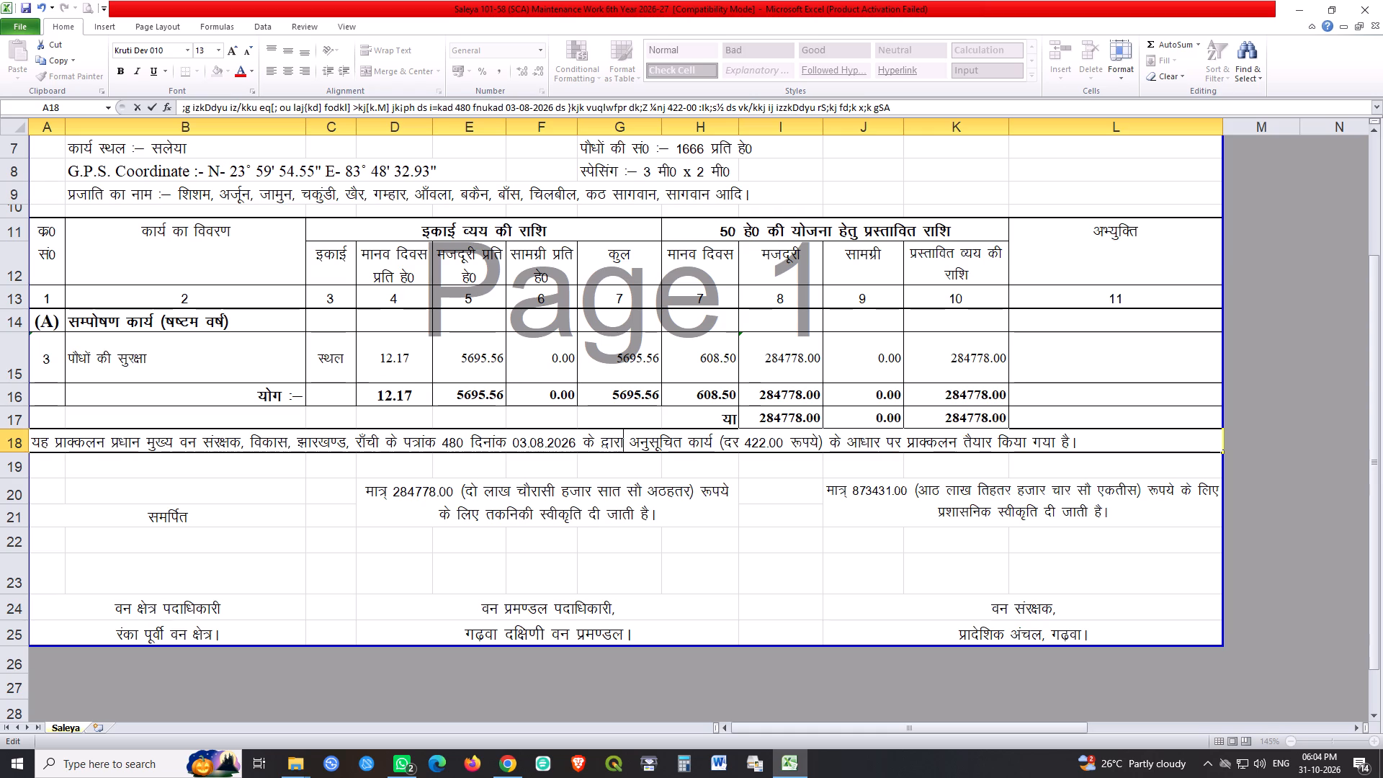
pyautogui.press('Right')
pyautogui.press('Right')
pyautogui.press('Right')
pyautogui.press('Right')
pyautogui.press('Right')
pyautogui.press('Right')
pyautogui.press('Right')
pyautogui.press('Right')
pyautogui.press('Right')
pyautogui.press('Right')
pyautogui.press('Right')
pyautogui.press('Right')
pyautogui.press('Right')
pyautogui.press('Right')
pyautogui.press('Right')
pyautogui.press('Right')
pyautogui.press('Right')
pyautogui.press('Right')
pyautogui.press('Right')
pyautogui.press('Right')
pyautogui.hotkey('shift', 'Right')
pyautogui.hotkey('shift', 'Right')
pyautogui.write('68')
pyautogui.press('Right')
pyautogui.press('Right')
pyautogui.press('Right')
pyautogui.press('Right')
pyautogui.press('Right')
pyautogui.press('Right')
pyautogui.press('Right')
pyautogui.press('Right')
pyautogui.press('Right')
pyautogui.press('Right')
pyautogui.press('Right')
pyautogui.press('Right')
pyautogui.press('Right')
pyautogui.press('Right')
pyautogui.press('Right')
pyautogui.press('Right')
pyautogui.press('Right')
pyautogui.press('Return')
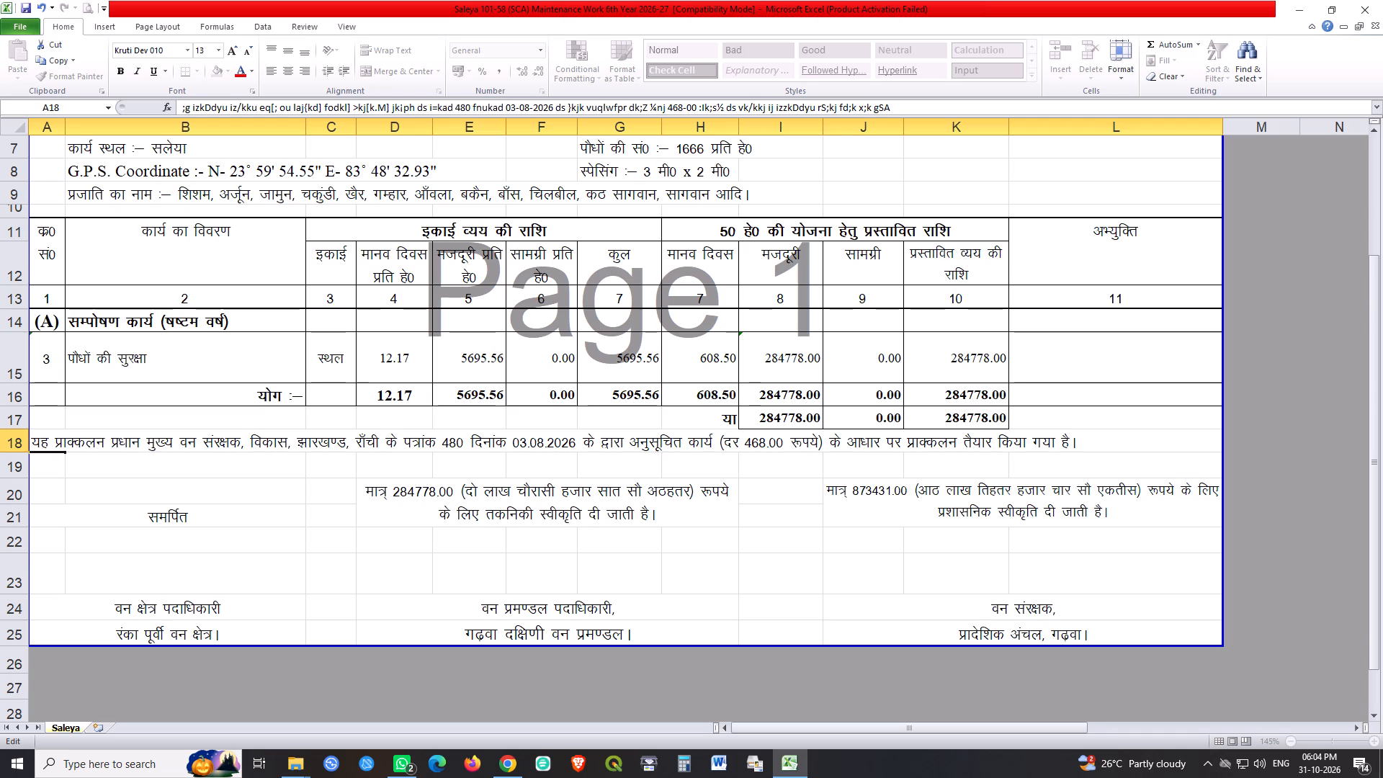
# Add comma separators to the technical sanction amount in D20 so it reads 2,84,778.00.
pyautogui.doubleClick(421, 516)
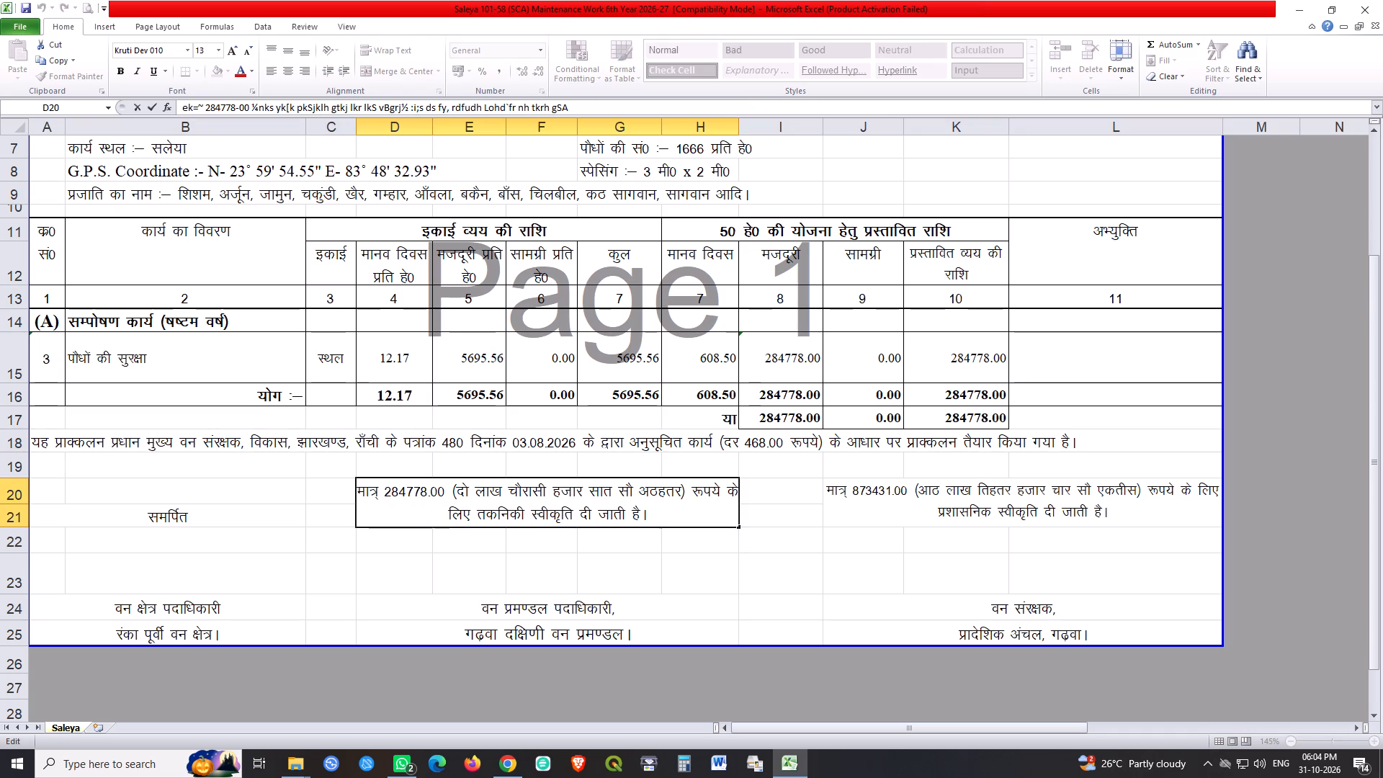
pyautogui.click(393, 493)
pyautogui.press(']')
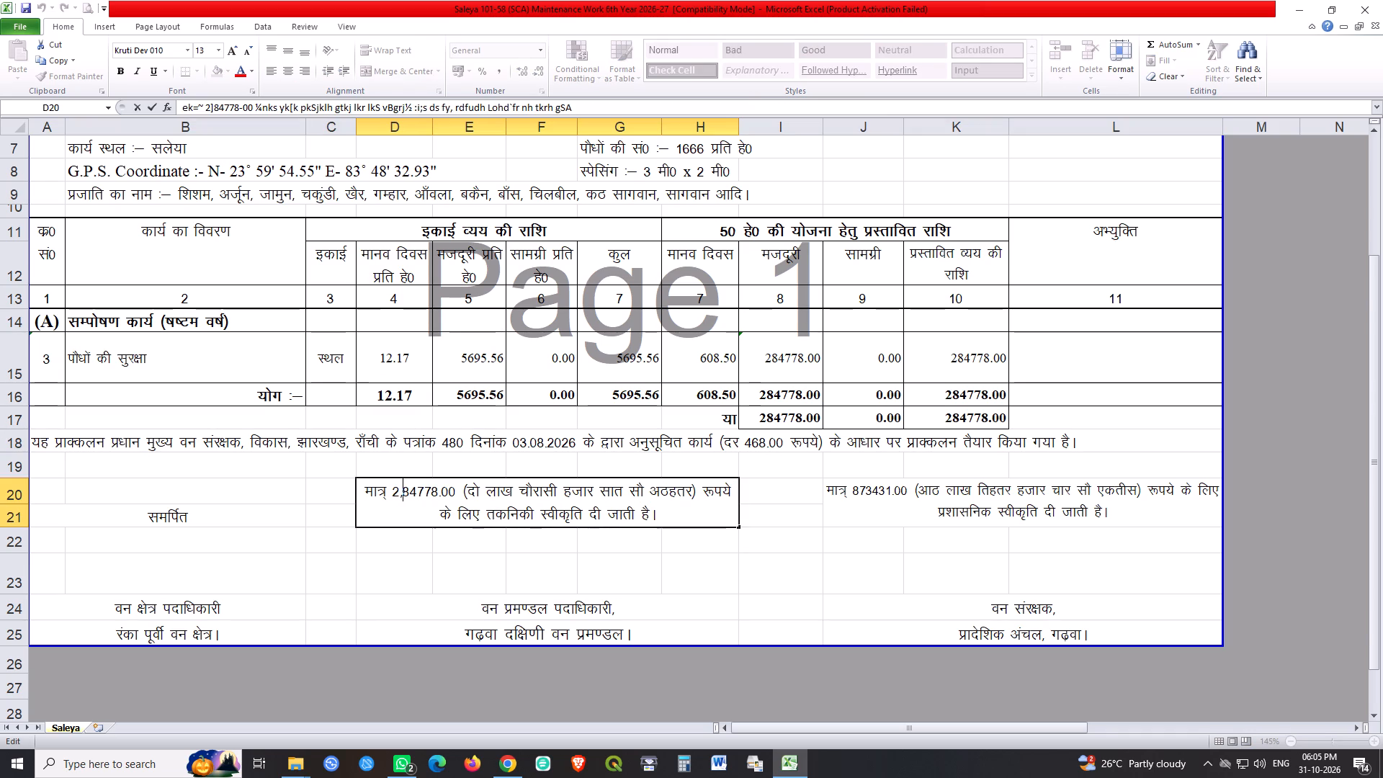
pyautogui.press('Right')
pyautogui.press('Right')
pyautogui.press(']')
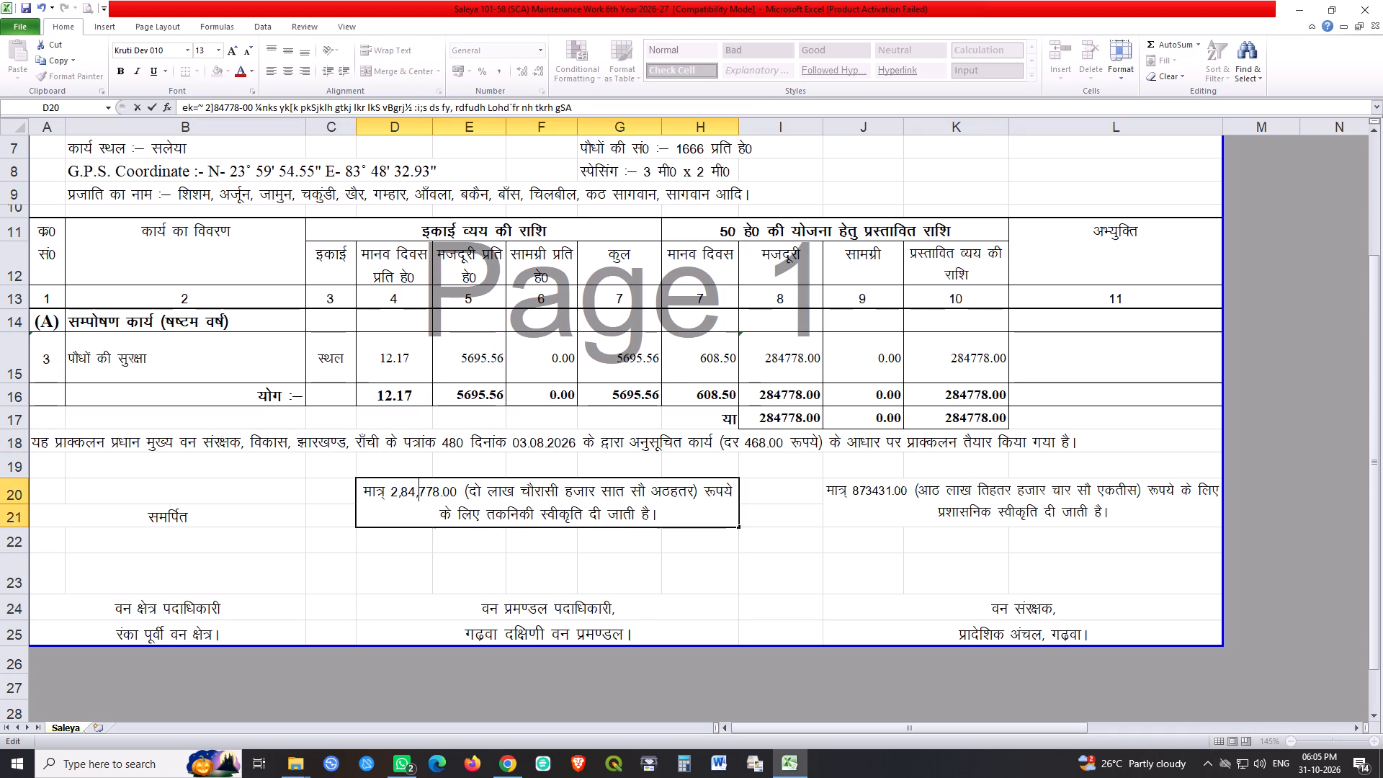
# Copy the technical sanction figure with its bracketed amount in words over the corresponding amount in the administrative sanction note in J20.
pyautogui.click(384, 493)
pyautogui.moveTo(392, 493); pyautogui.dragTo(472, 493)
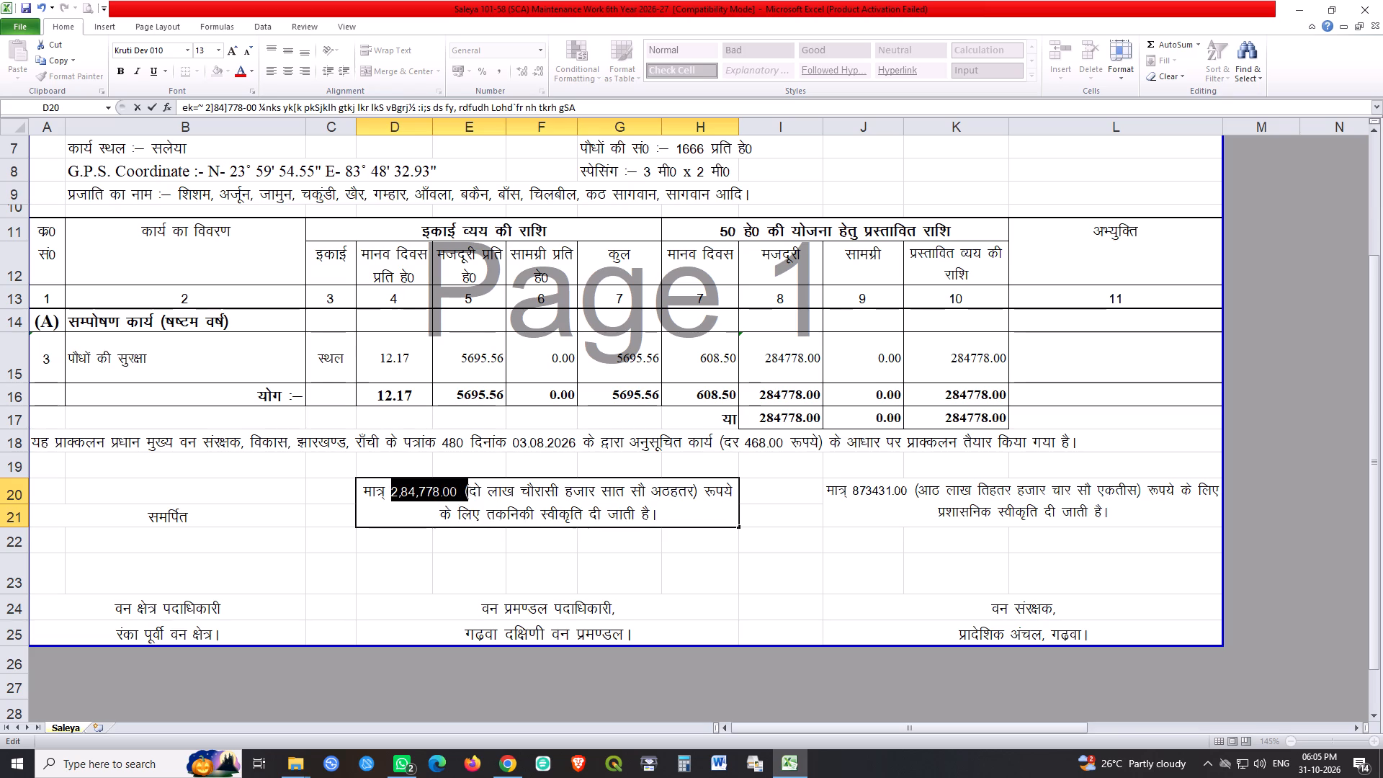
pyautogui.moveTo(472, 493); pyautogui.dragTo(704, 501)
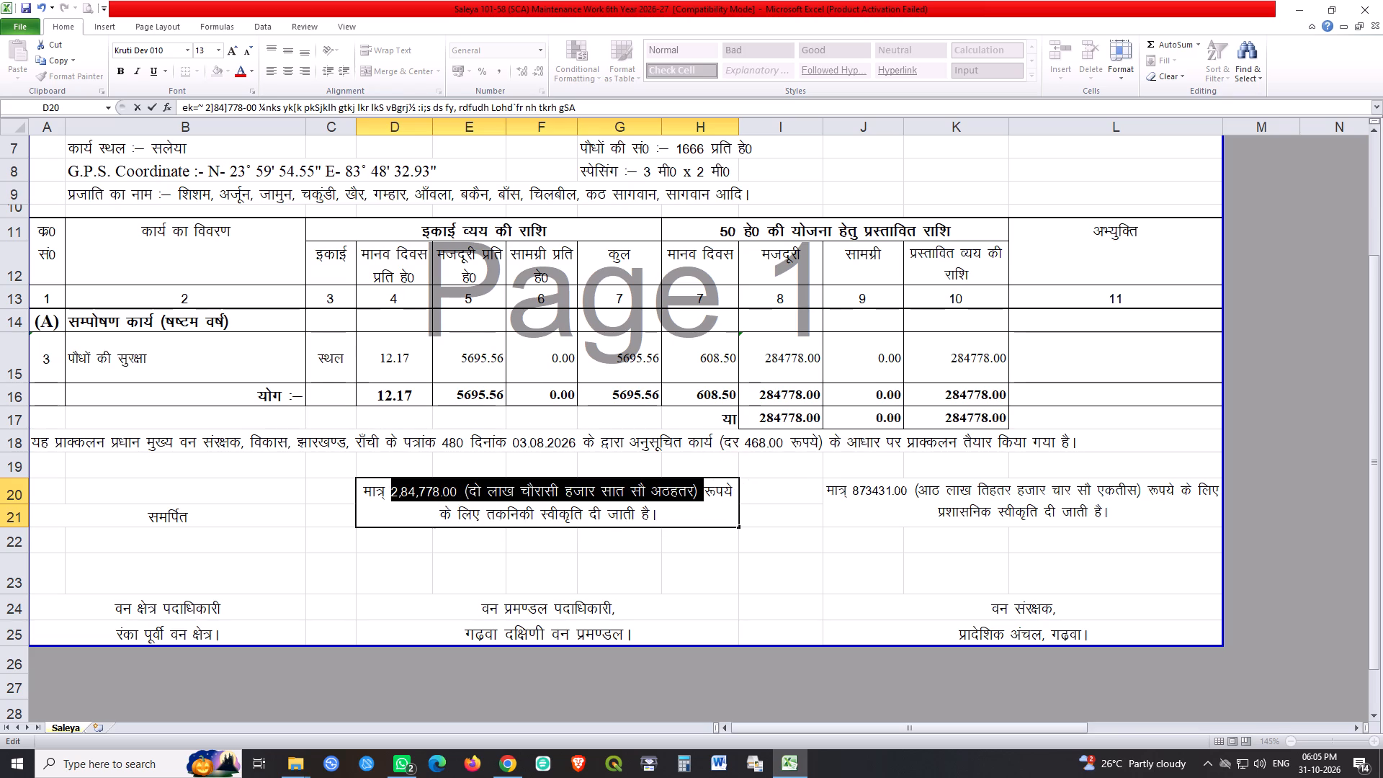
pyautogui.hotkey('ctrl', 'c')
pyautogui.doubleClick(949, 498)
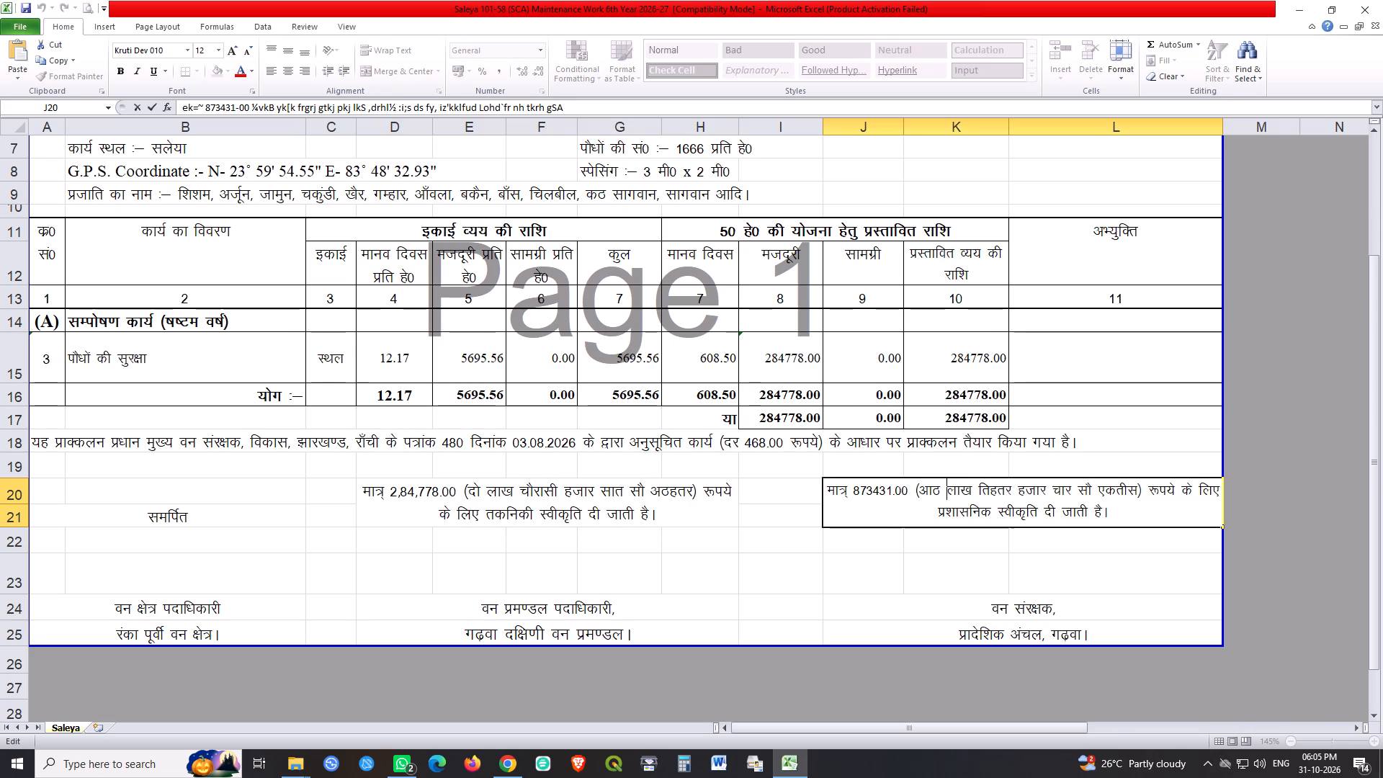
pyautogui.moveTo(856, 492); pyautogui.dragTo(1148, 492)
pyautogui.hotkey('ctrl', 'v')
pyautogui.press('Return')
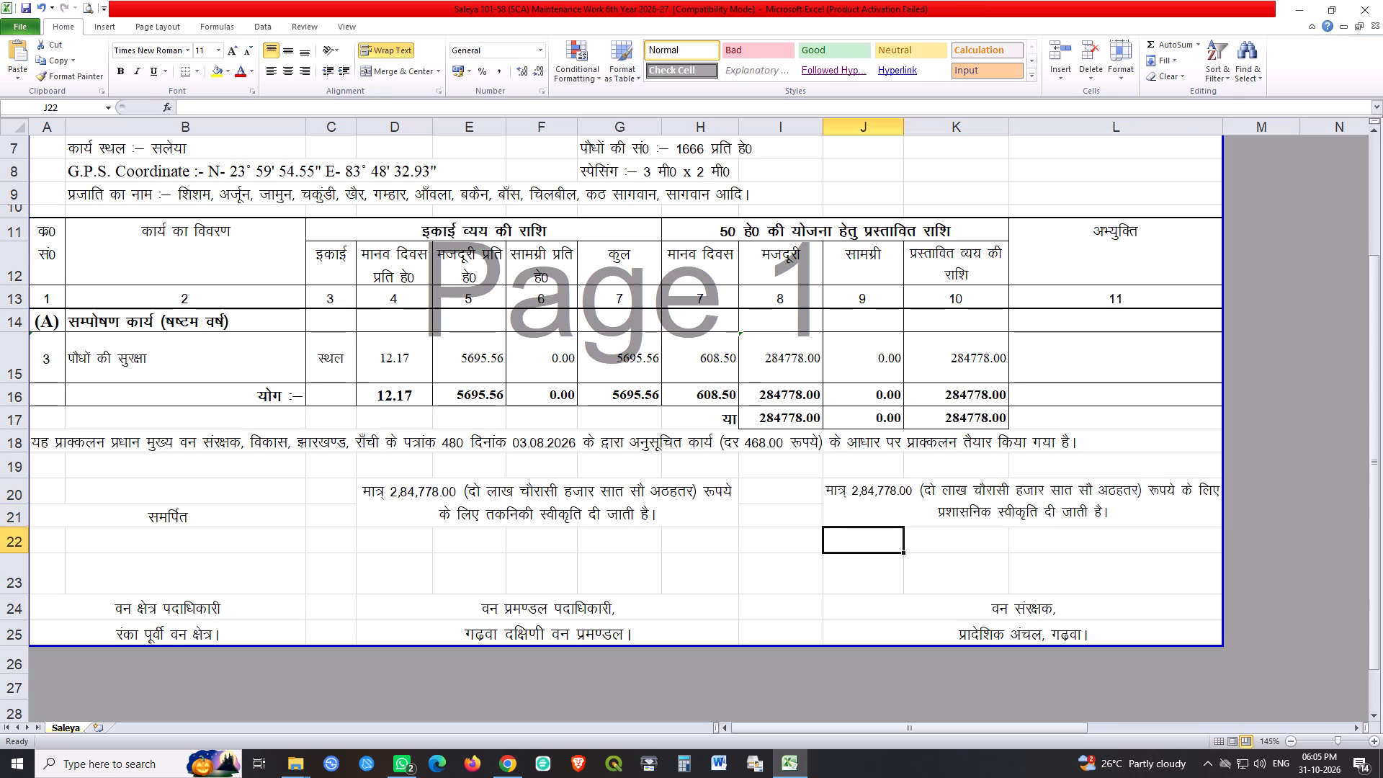
# Save the Saleya SCA maintenance workbook.
pyautogui.hotkey('ctrl', 's')
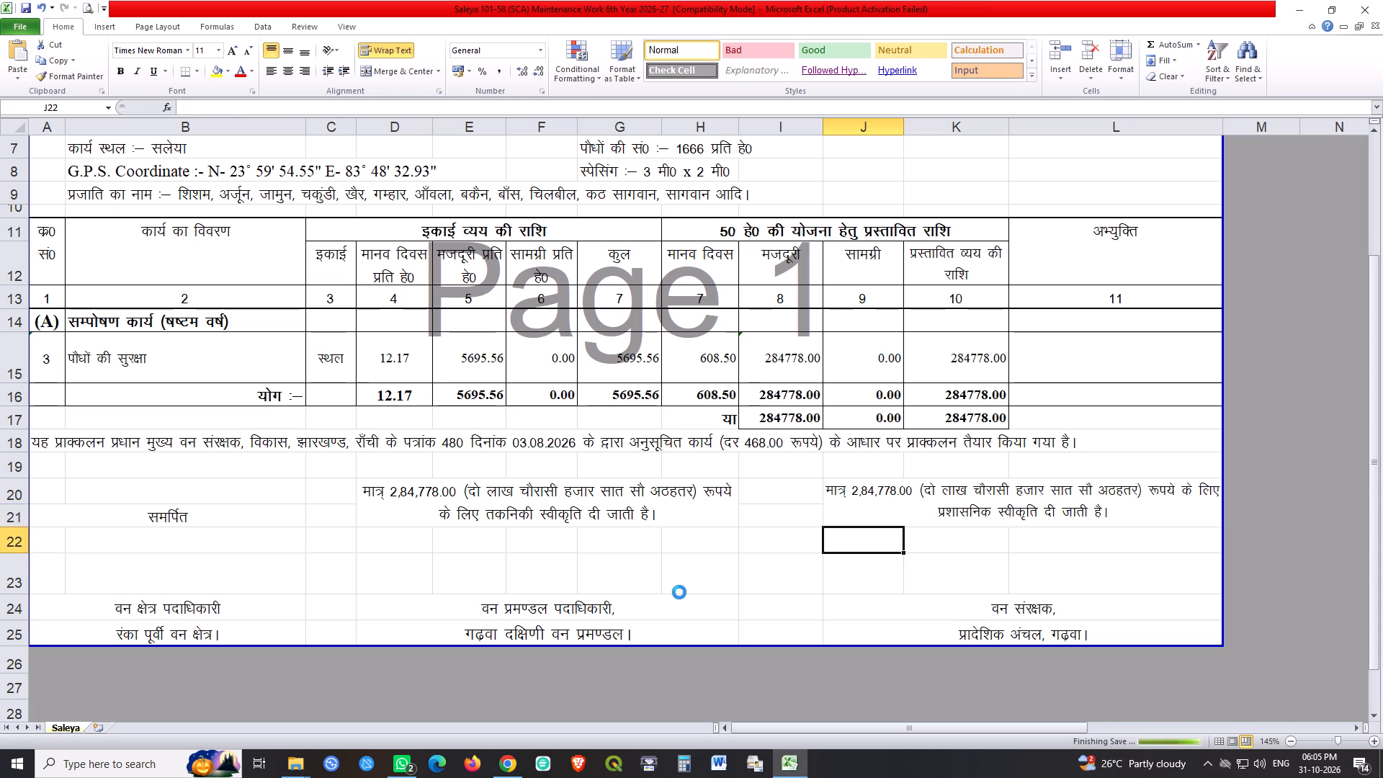
pyautogui.hotkey('ctrl', 's')
pyautogui.hotkey('ctrl', 's')
pyautogui.hotkey('ctrl', 's')
pyautogui.hotkey('ctrl', 's')
pyautogui.hotkey('ctrl', 's')
pyautogui.hotkey('ctrl', 's')
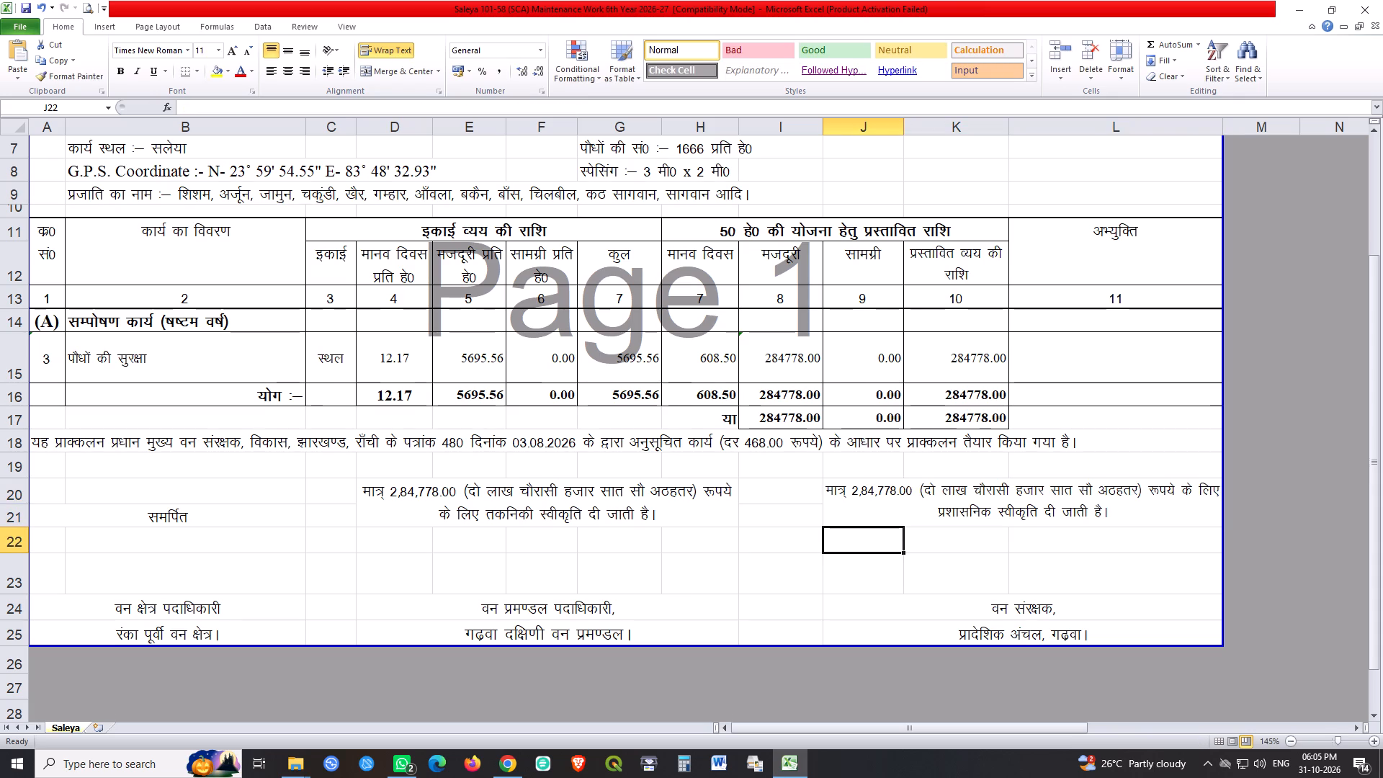
pyautogui.click(795, 573)
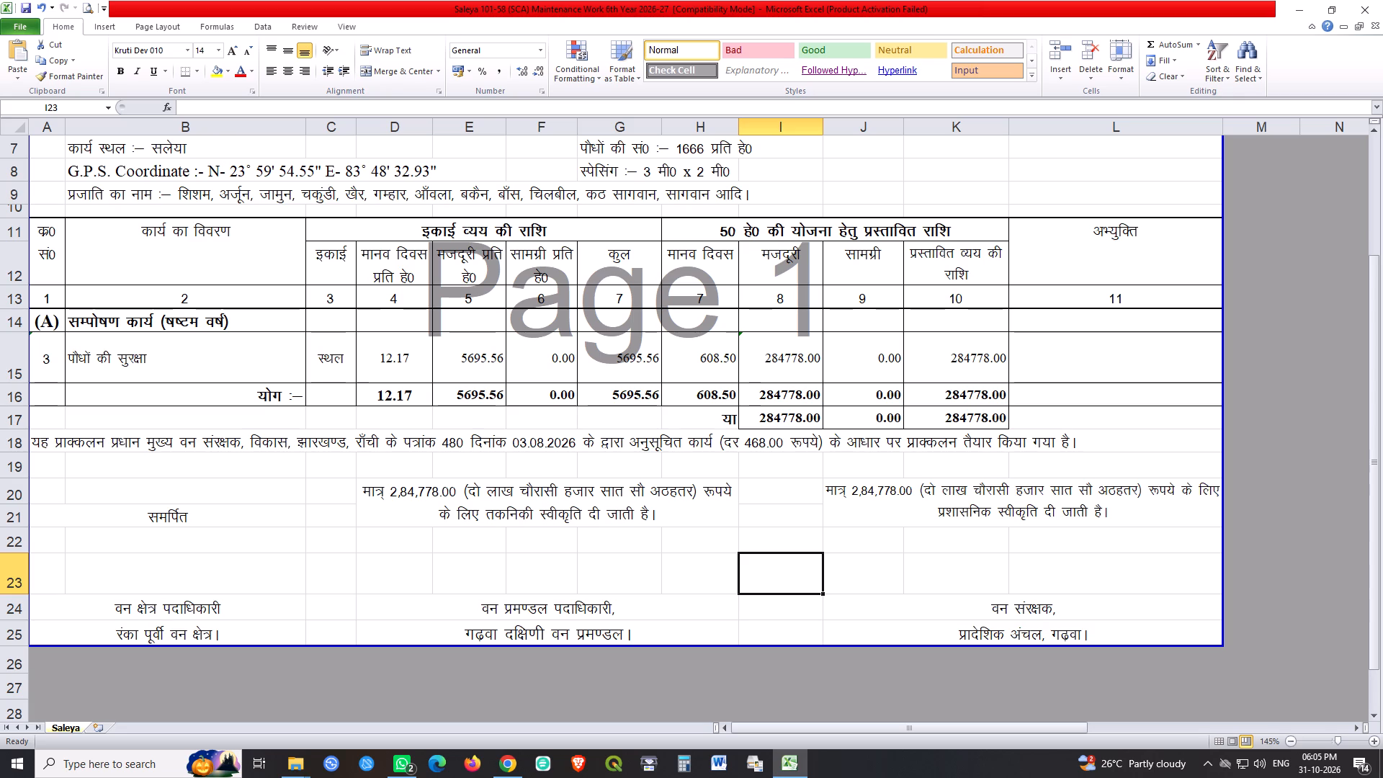
pyautogui.hotkey('ctrl', 's')
pyautogui.hotkey('ctrl', 's')
pyautogui.hotkey('ctrl', 's')
pyautogui.hotkey('ctrl', 's')
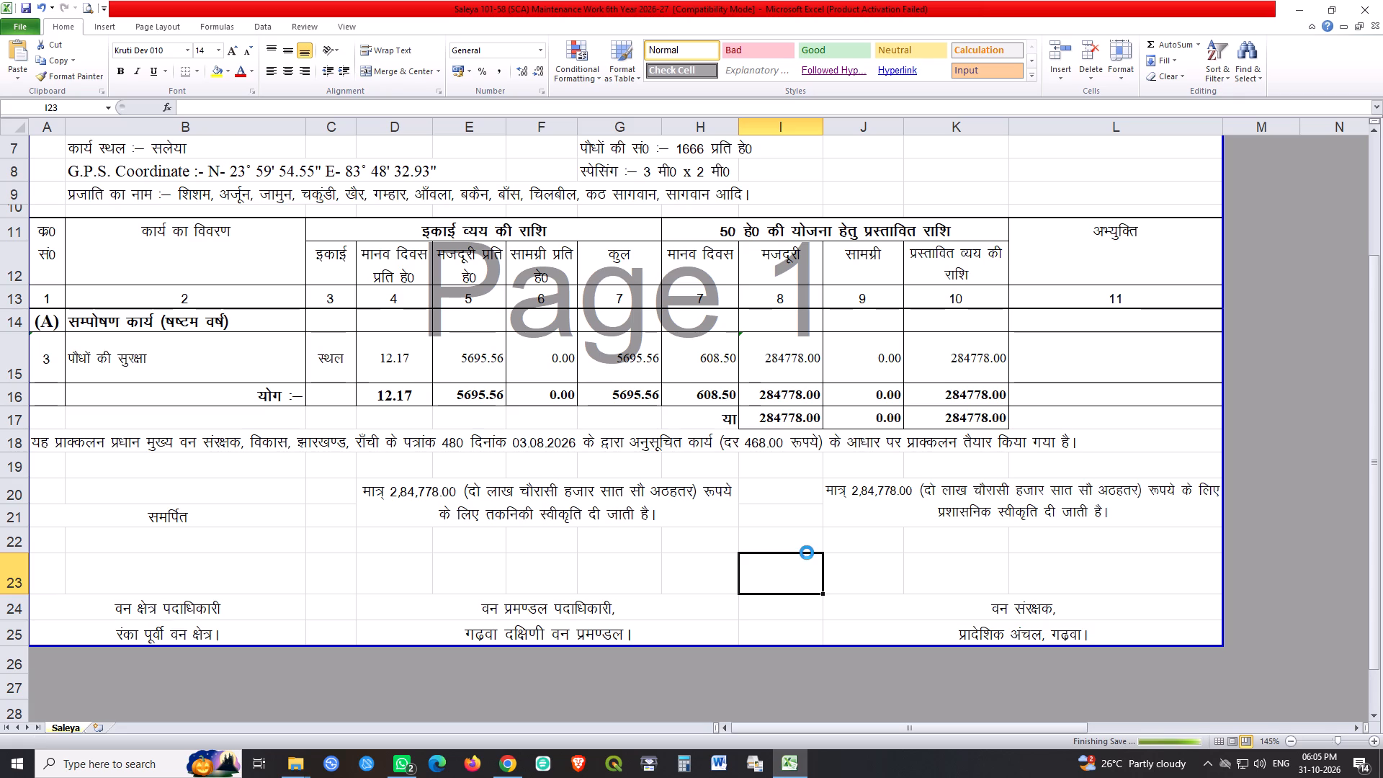
pyautogui.hotkey('ctrl', 's')
pyautogui.hotkey('ctrl', 's')
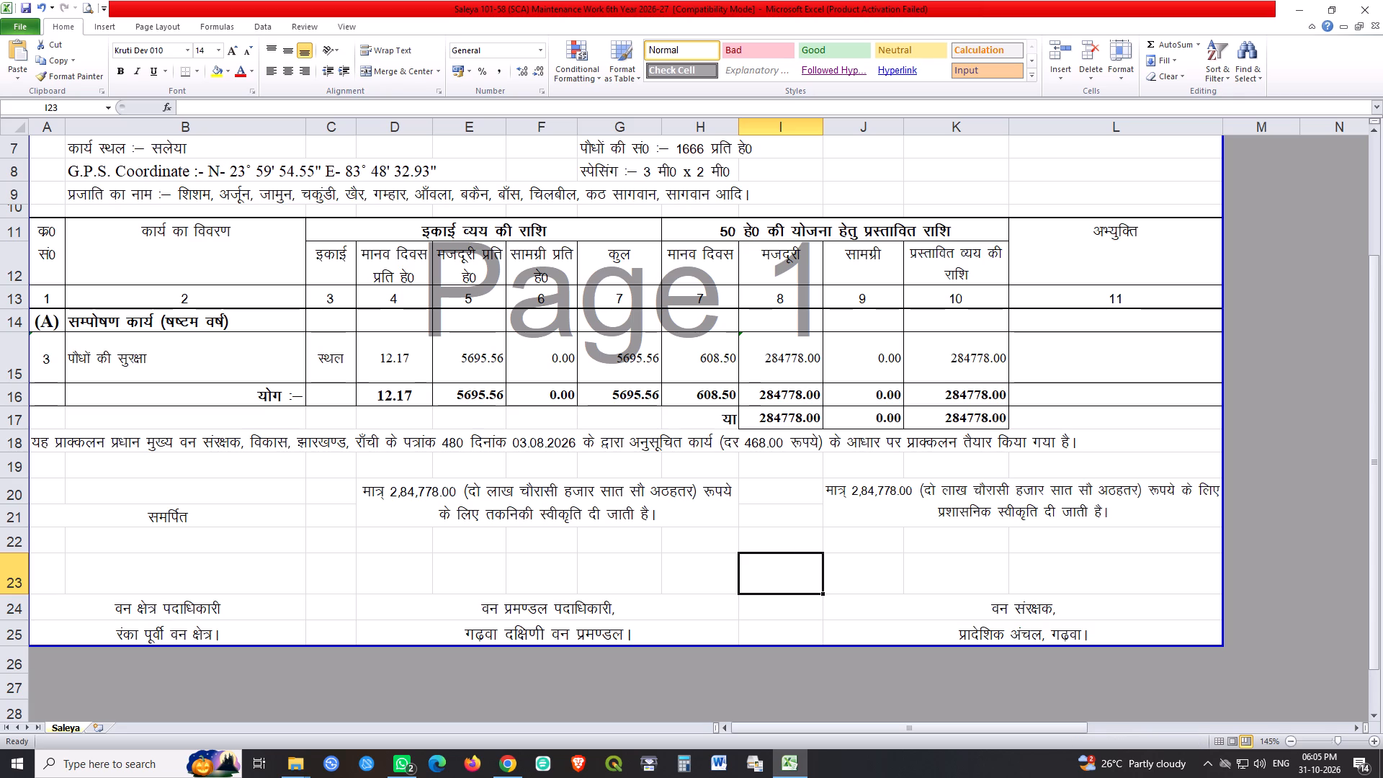
pyautogui.scroll(7, 789, 434)
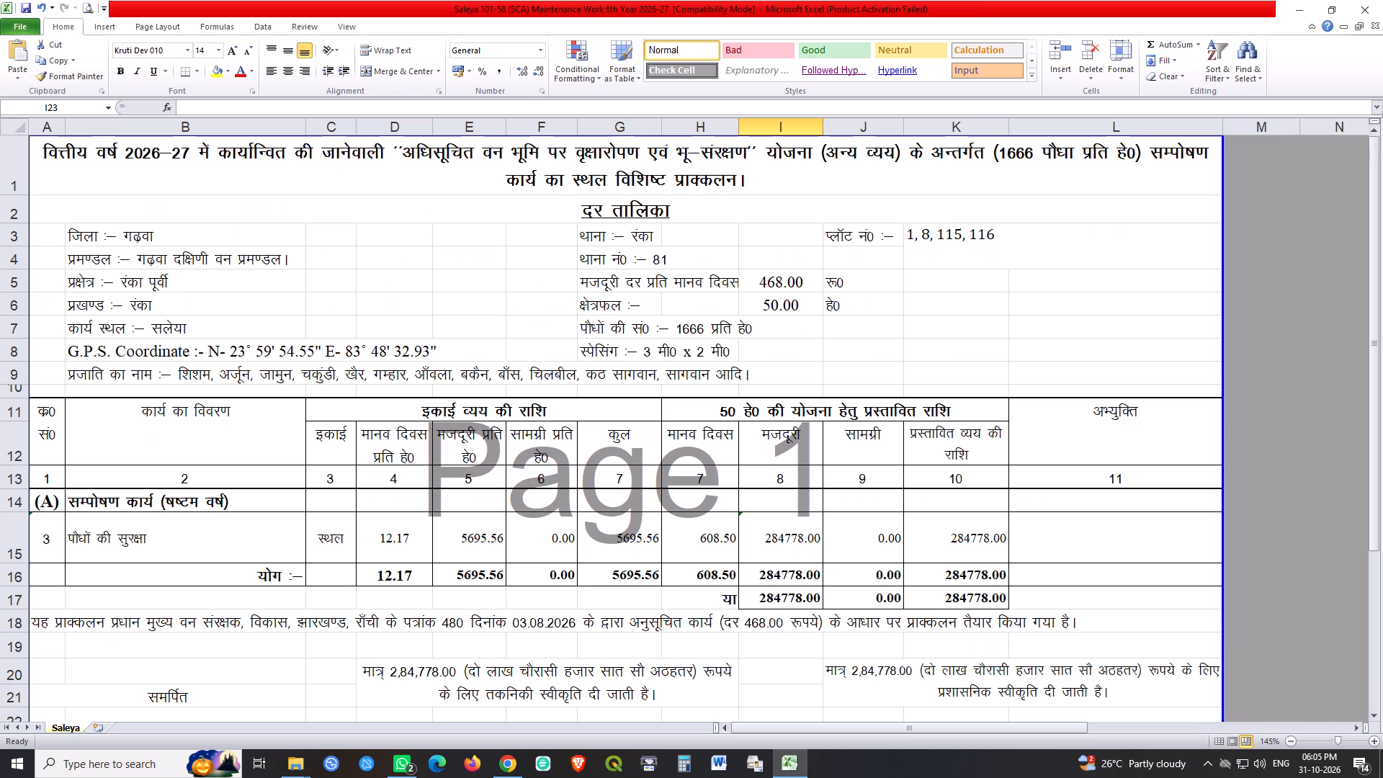
pyautogui.hotkey('ctrl', 's')
pyautogui.hotkey('ctrl', 's')
pyautogui.hotkey('ctrl', 's')
# Preview the Saleya estimate and print one copy on the Brother DCP-L5510DN printer in A4 landscape.
pyautogui.hotkey('ctrl', 'F2')
pyautogui.scroll(-6, 869, 341)
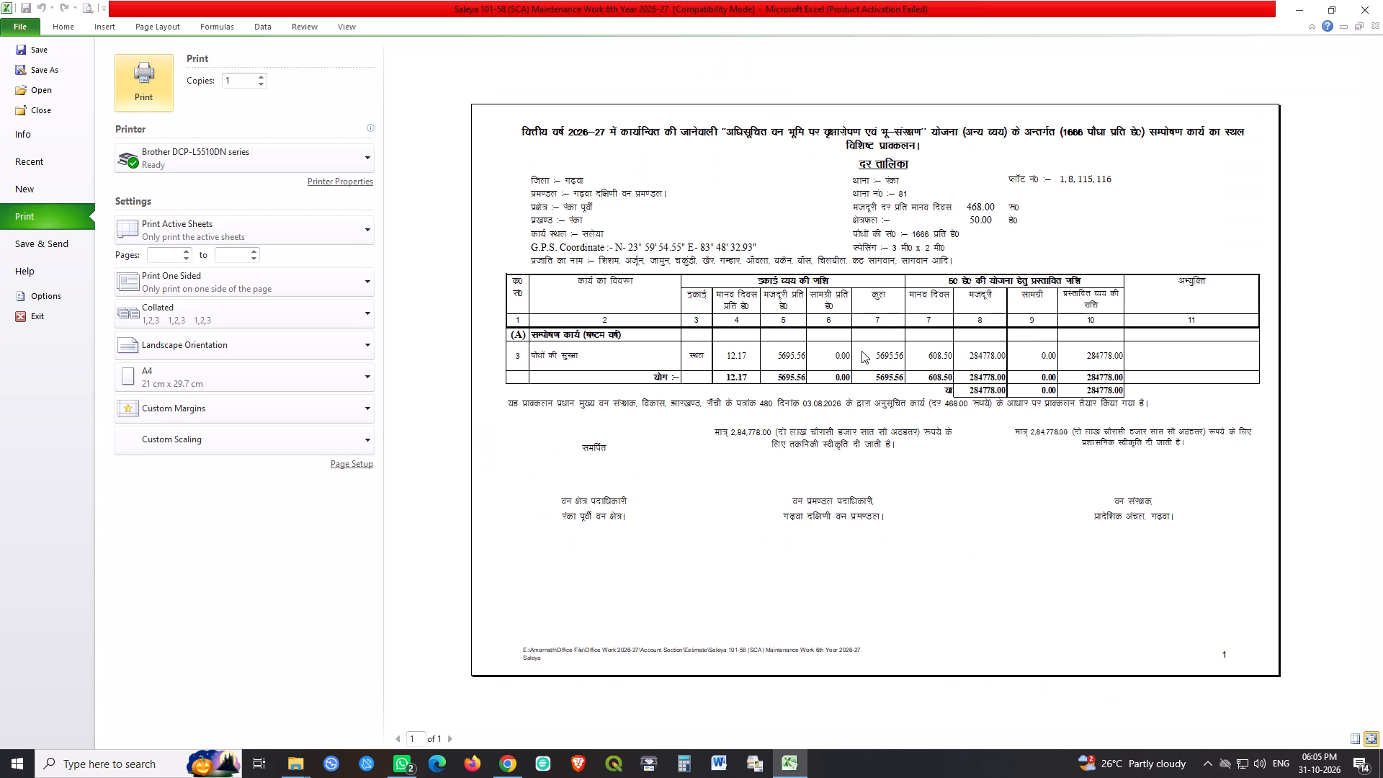
pyautogui.scroll(-16, 861, 351)
pyautogui.scroll(-7, 858, 347)
pyautogui.scroll(-20, 858, 347)
pyautogui.scroll(-17, 858, 347)
pyautogui.scroll(-13, 860, 345)
pyautogui.scroll(-6, 810, 298)
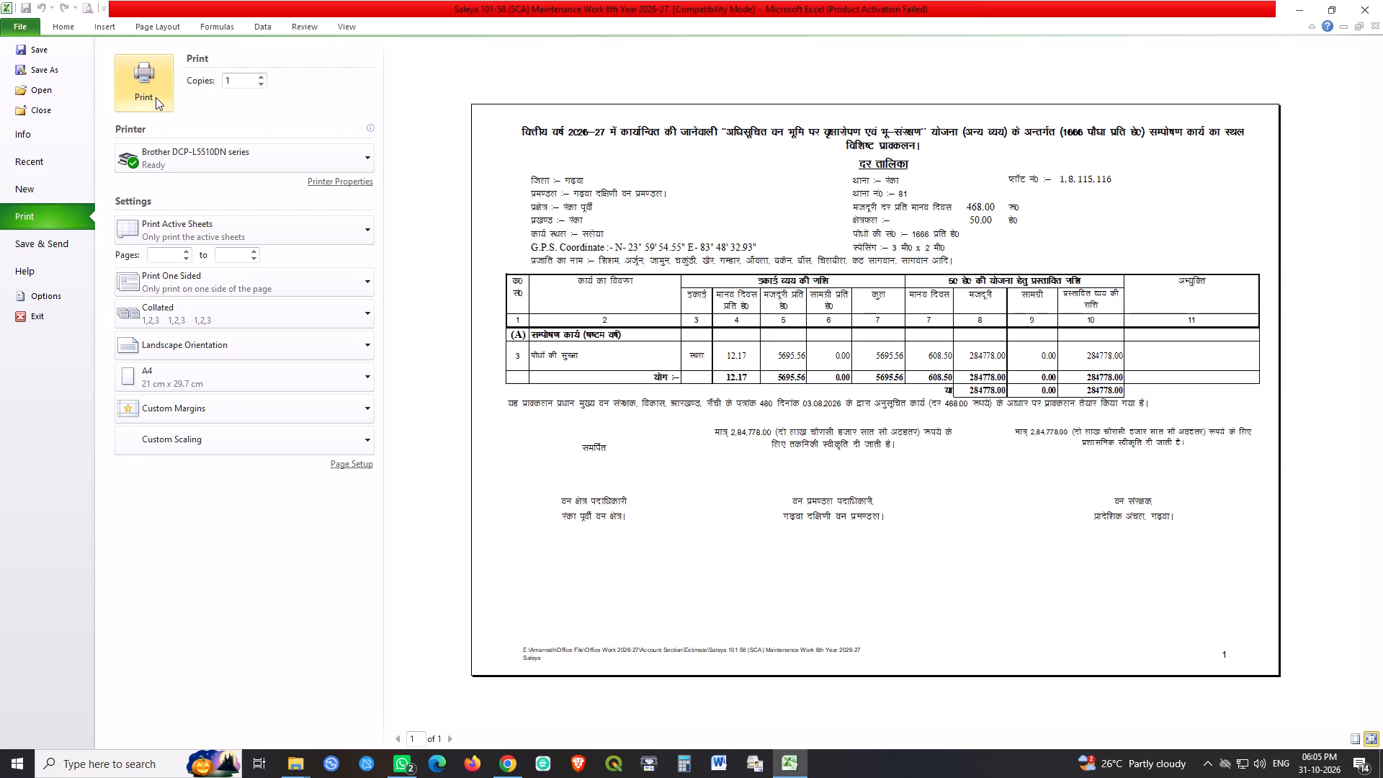
pyautogui.click(156, 97)
# Save the Saleya workbook again after printing.
pyautogui.click(936, 349)
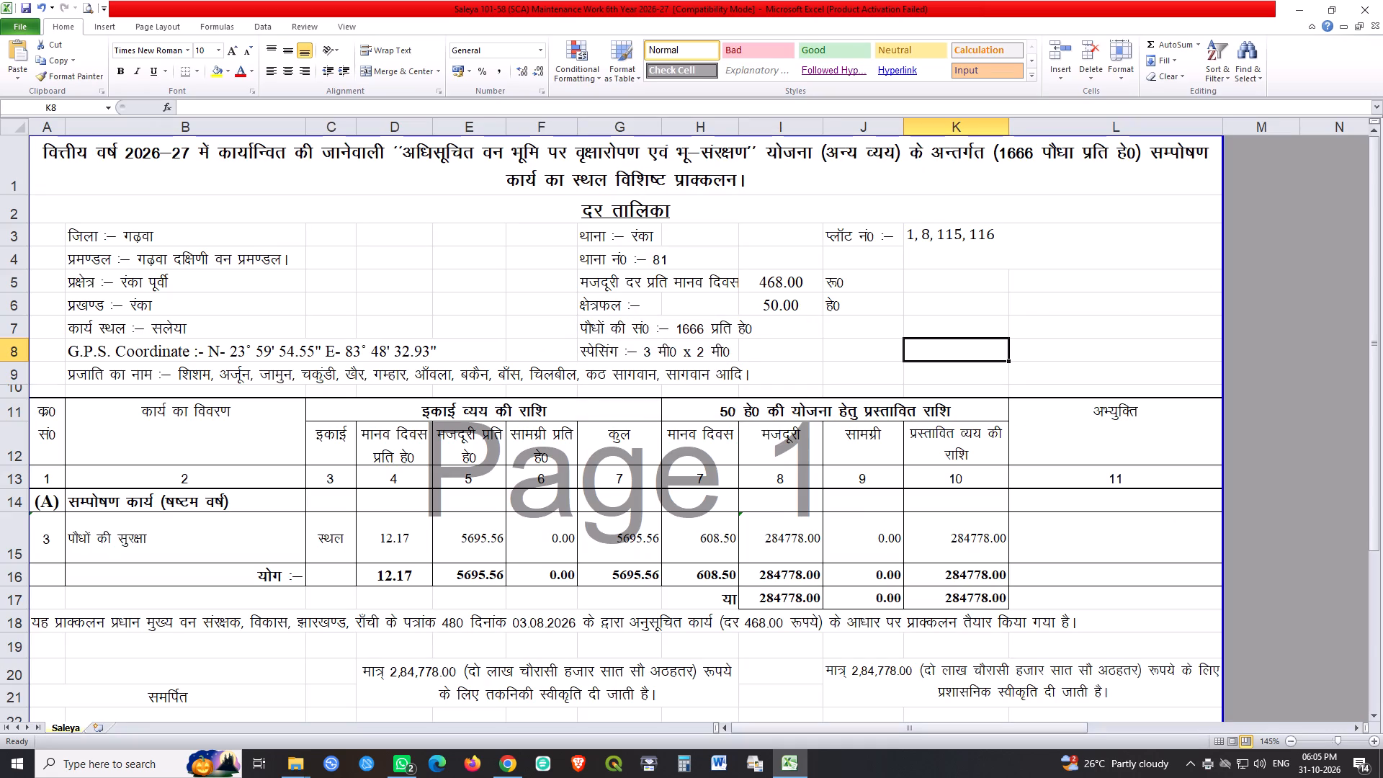
pyautogui.hotkey('ctrl', 's')
pyautogui.hotkey('ctrl', 's')
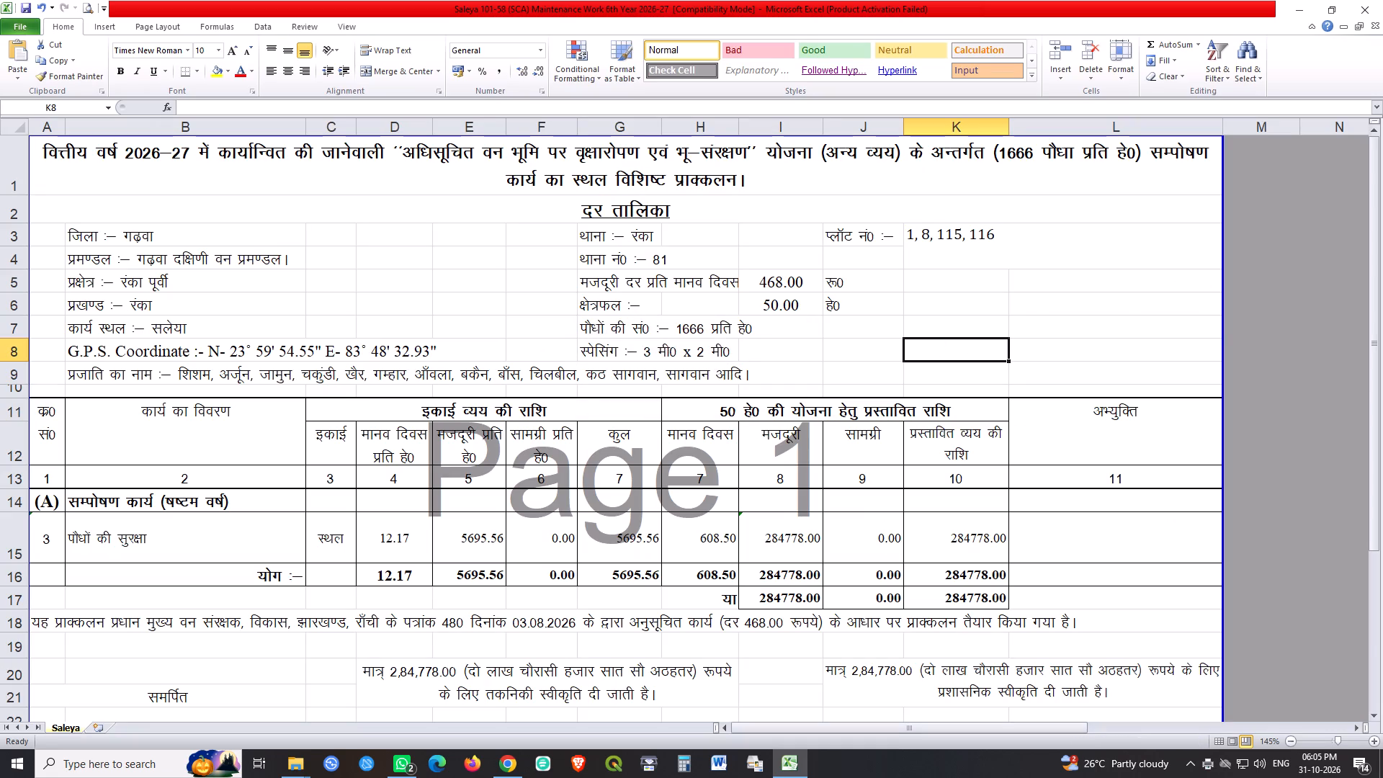
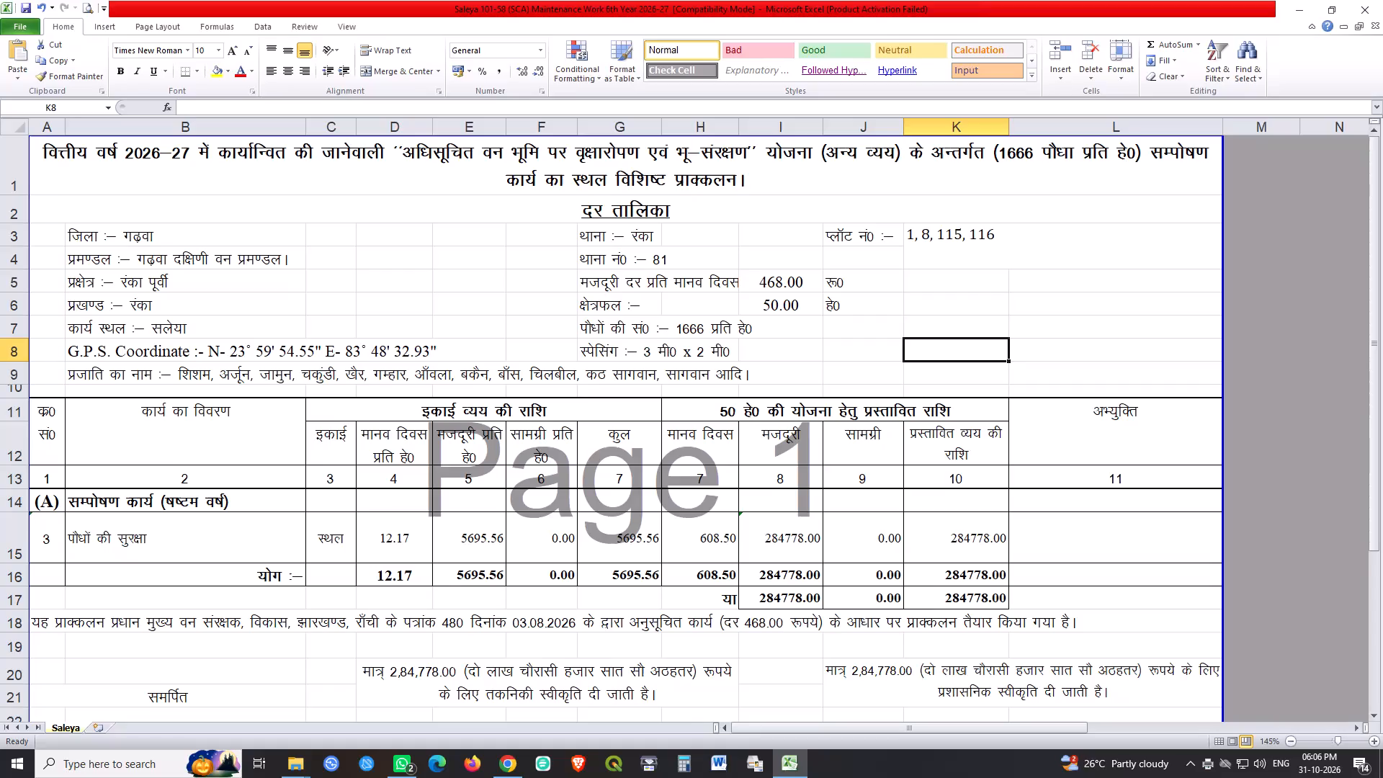
# Save the Saleya maintenance workbook once more and close it together with Excel.
pyautogui.hotkey('ctrl', 's')
pyautogui.hotkey('ctrl', 's')
pyautogui.hotkey('ctrl', 's')
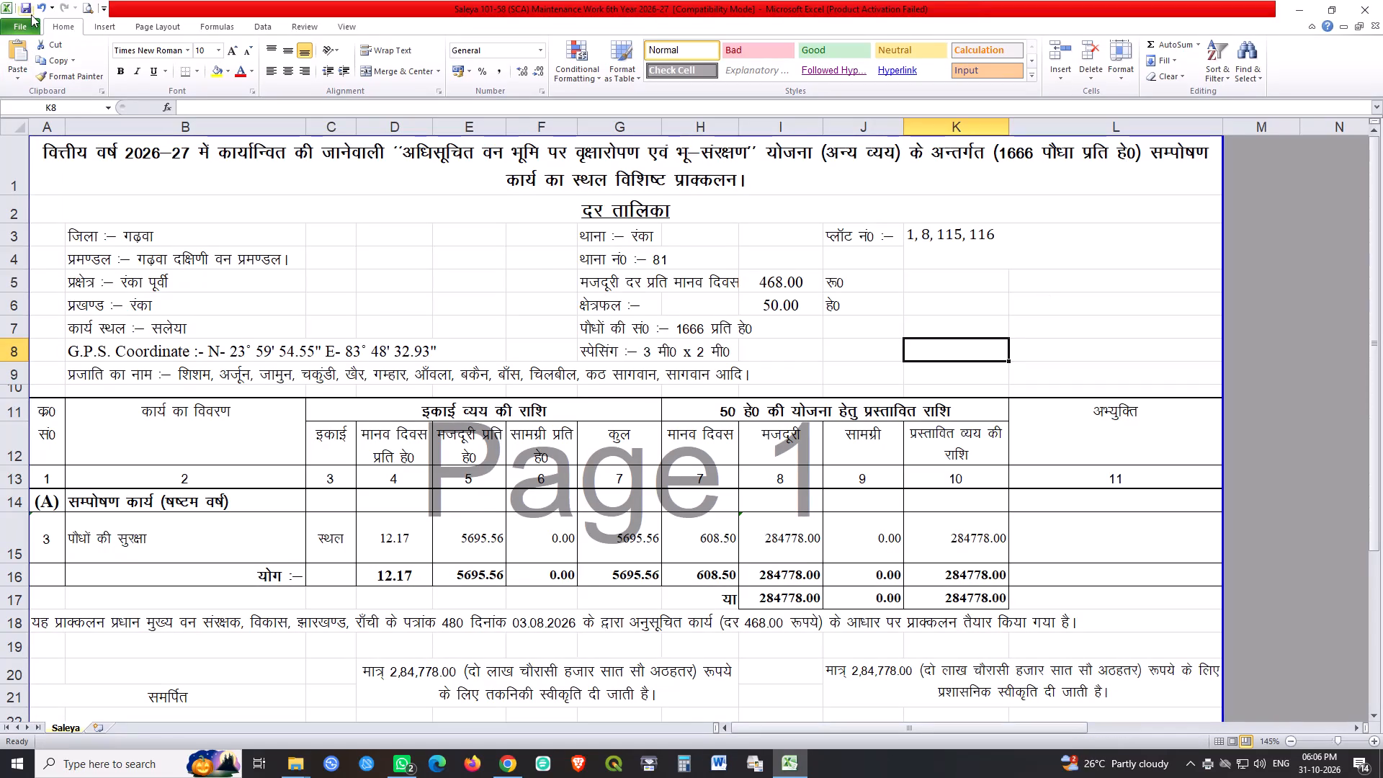
pyautogui.tripleClick(28, 11)
pyautogui.click(28, 11)
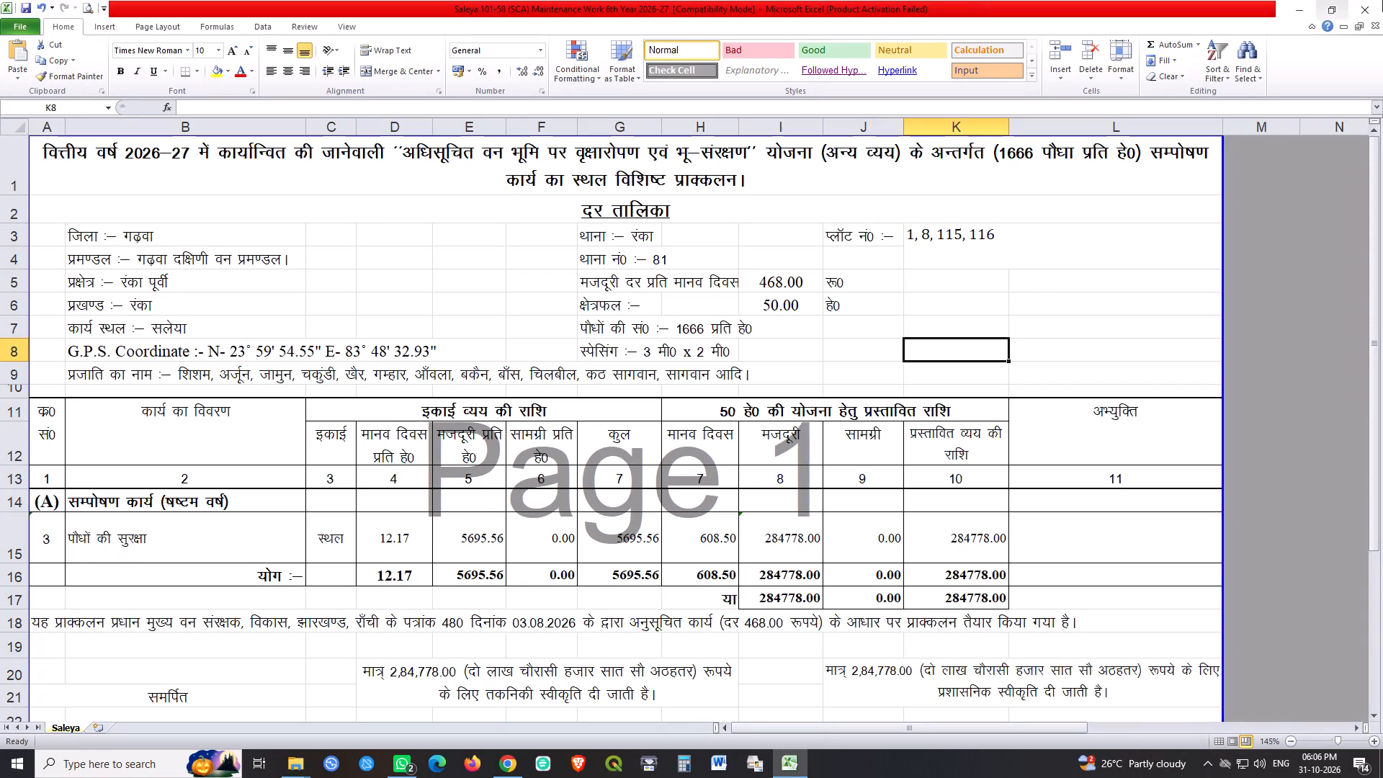
pyautogui.click(1382, 0)
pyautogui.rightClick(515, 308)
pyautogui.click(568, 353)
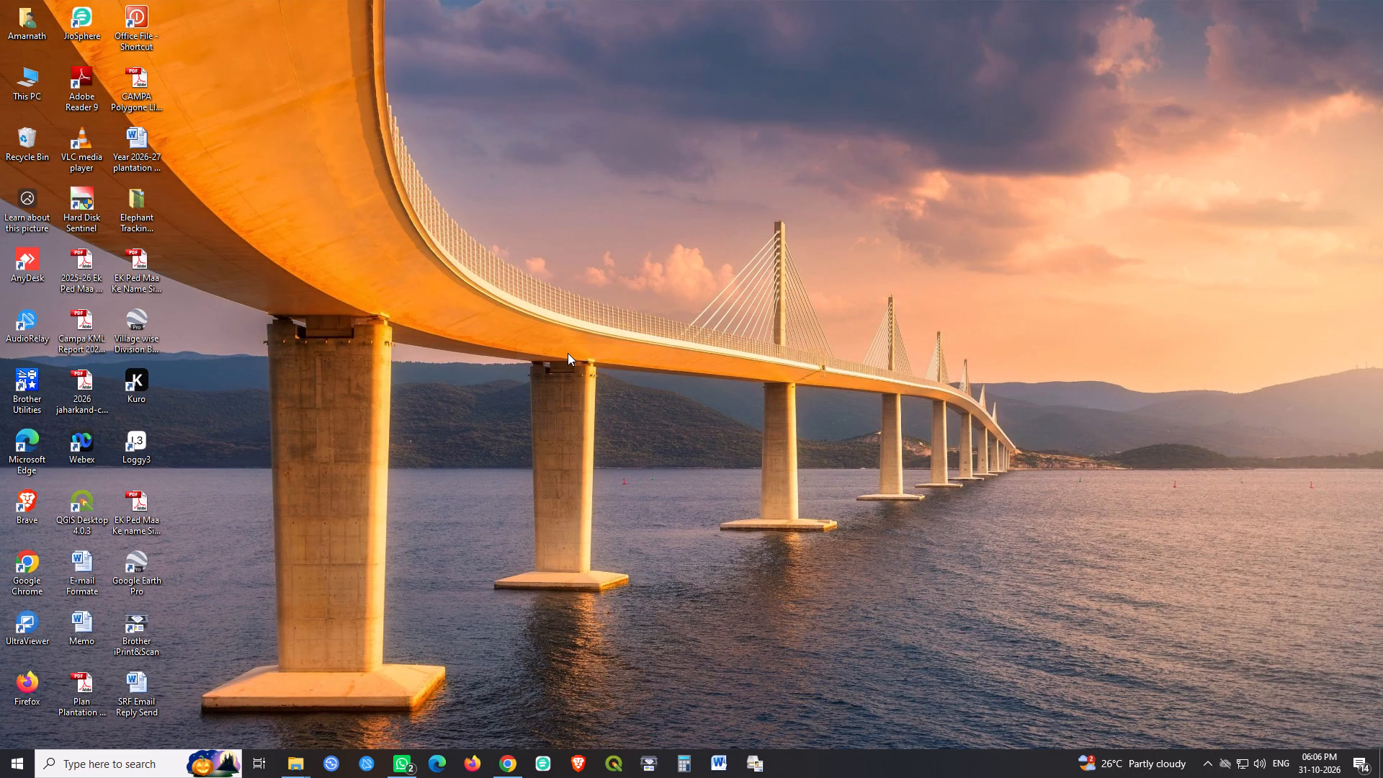
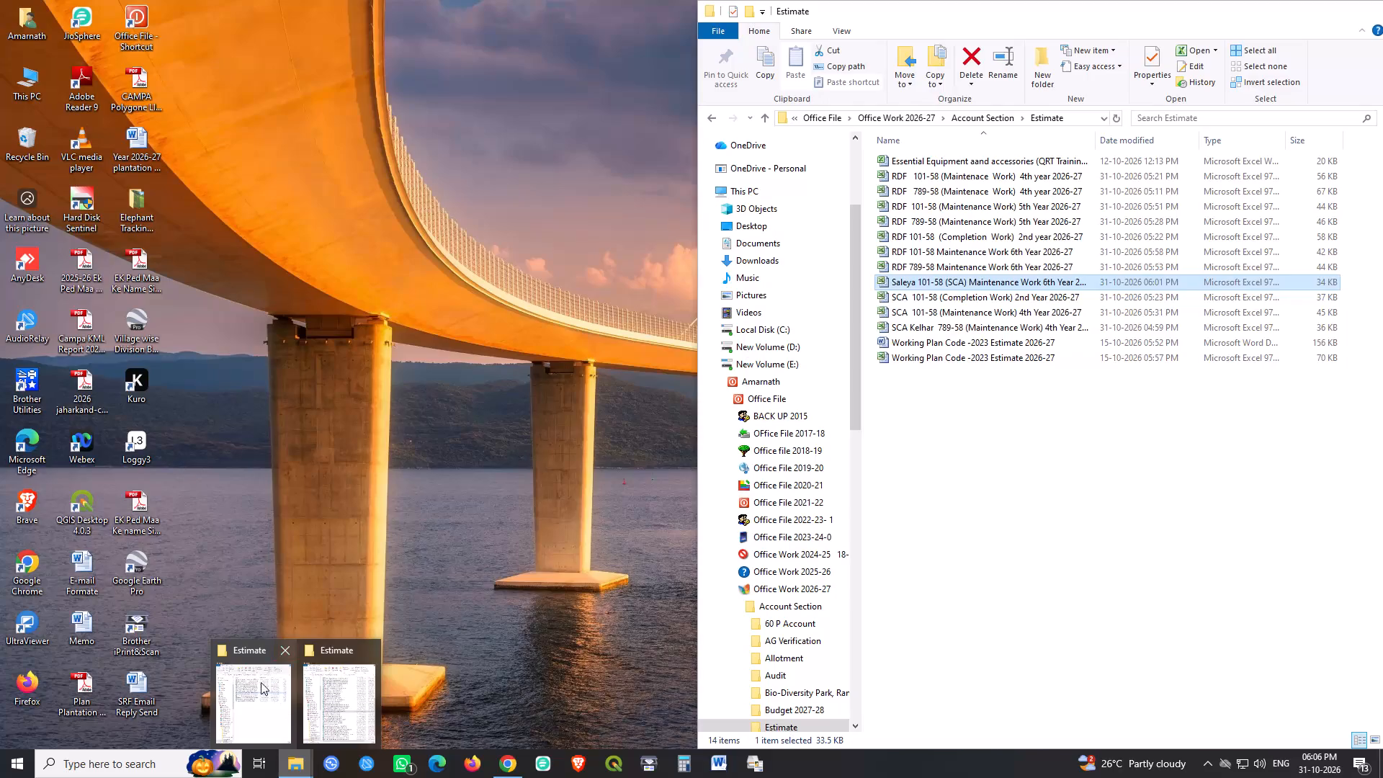
# Close both Estimate folder windows, the one under Office Work 2026-27 and the one under Office Work 2025-26.
pyautogui.click(261, 687)
pyautogui.click(1379, 8)
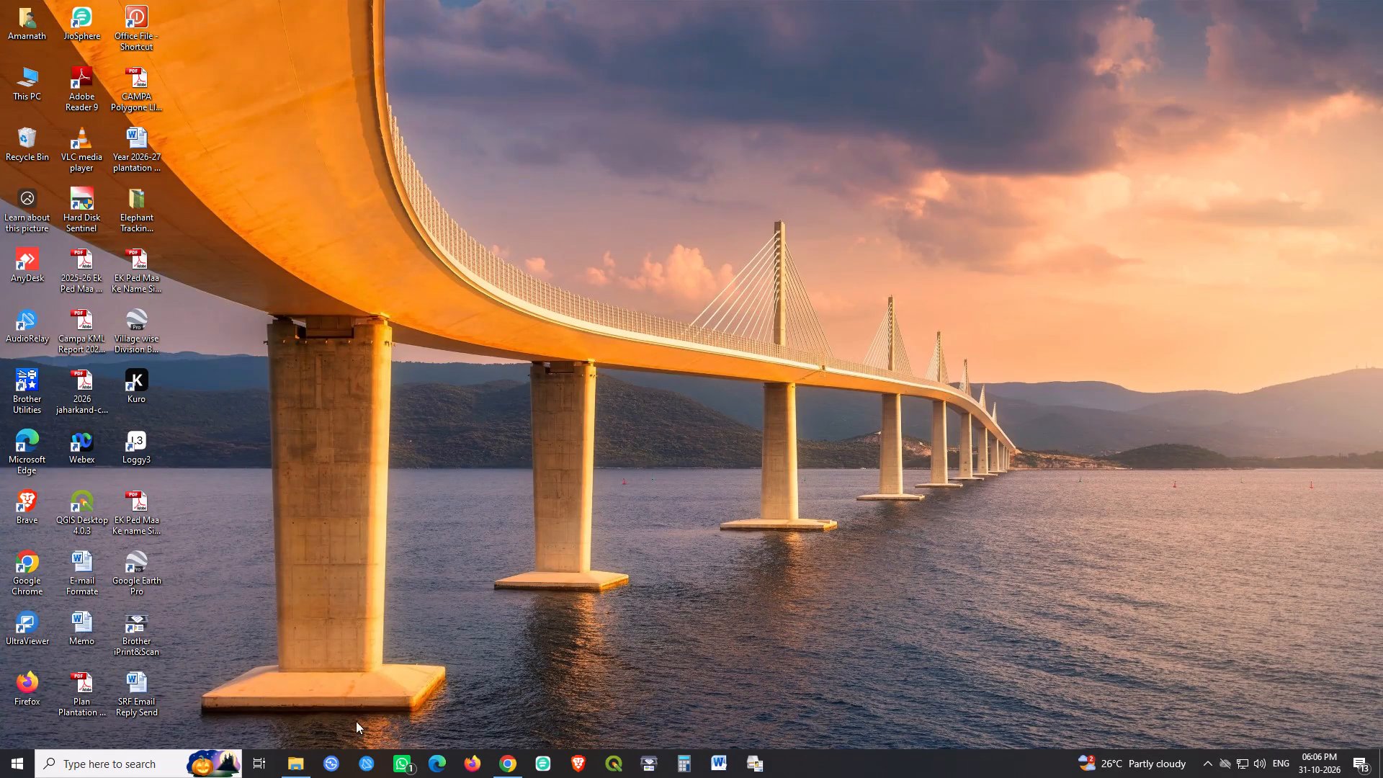
pyautogui.click(297, 773)
pyautogui.click(627, 22)
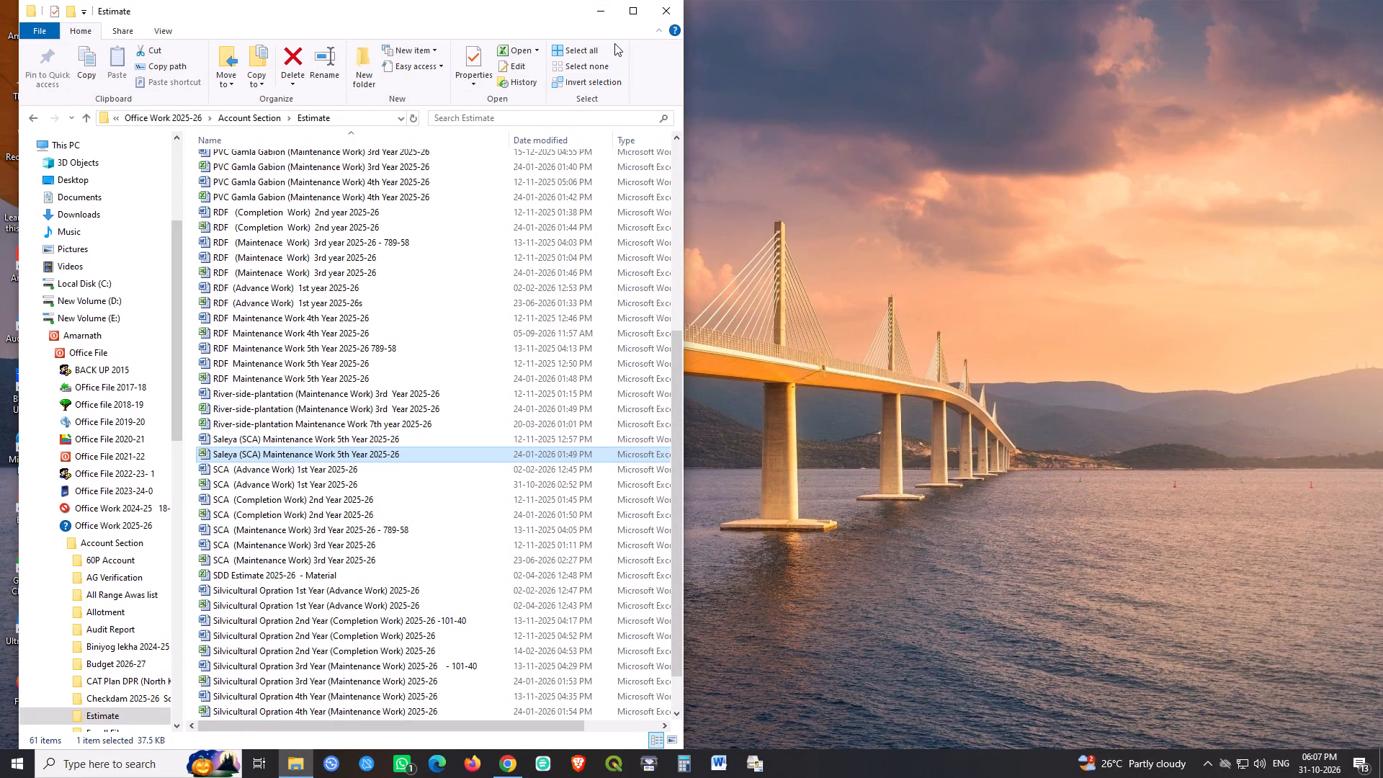
pyautogui.click(627, 14)
pyautogui.click(1382, 0)
# Refresh the desktop.
pyautogui.rightClick(626, 224)
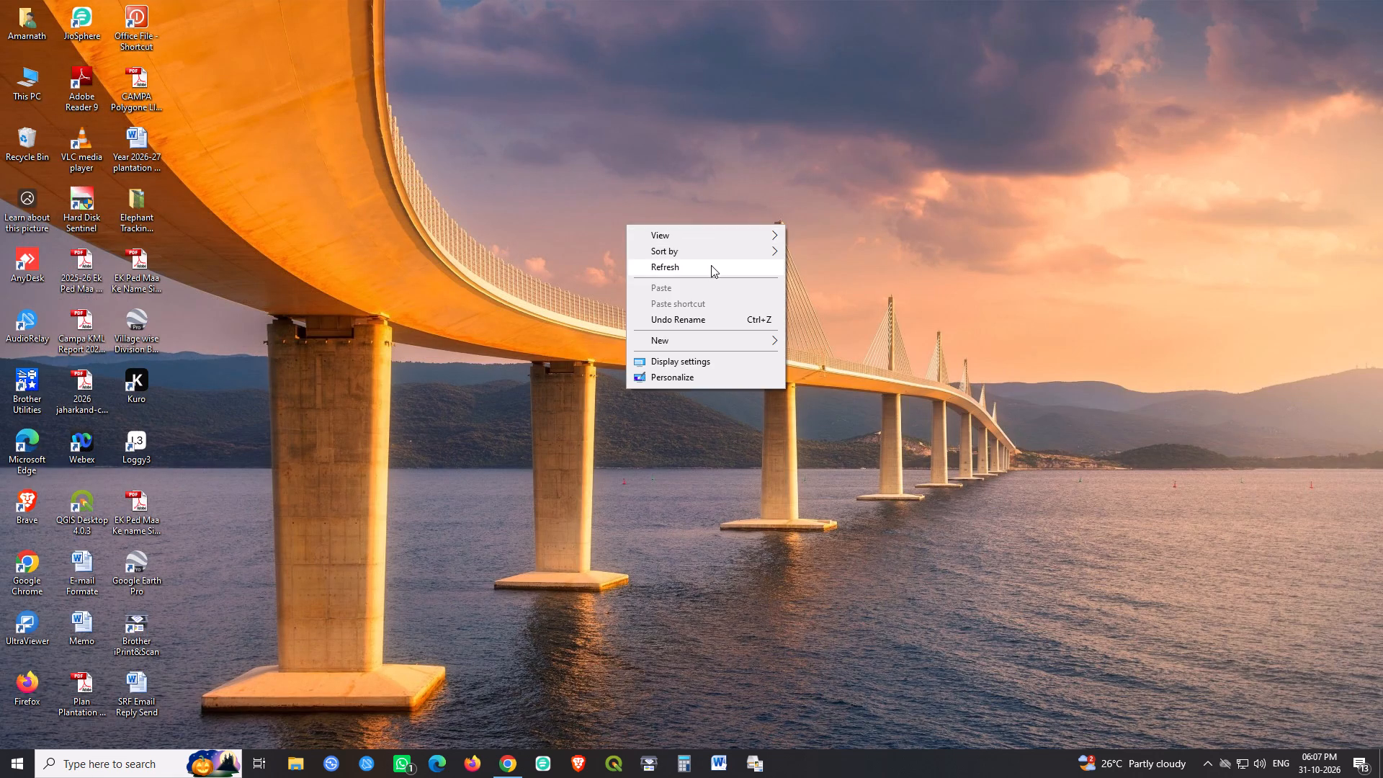
pyautogui.click(711, 265)
# Bring up the Shut Down Windows dialog from the desktop.
pyautogui.hotkey('alt', 'F4')
pyautogui.hotkey('alt', 'F3')
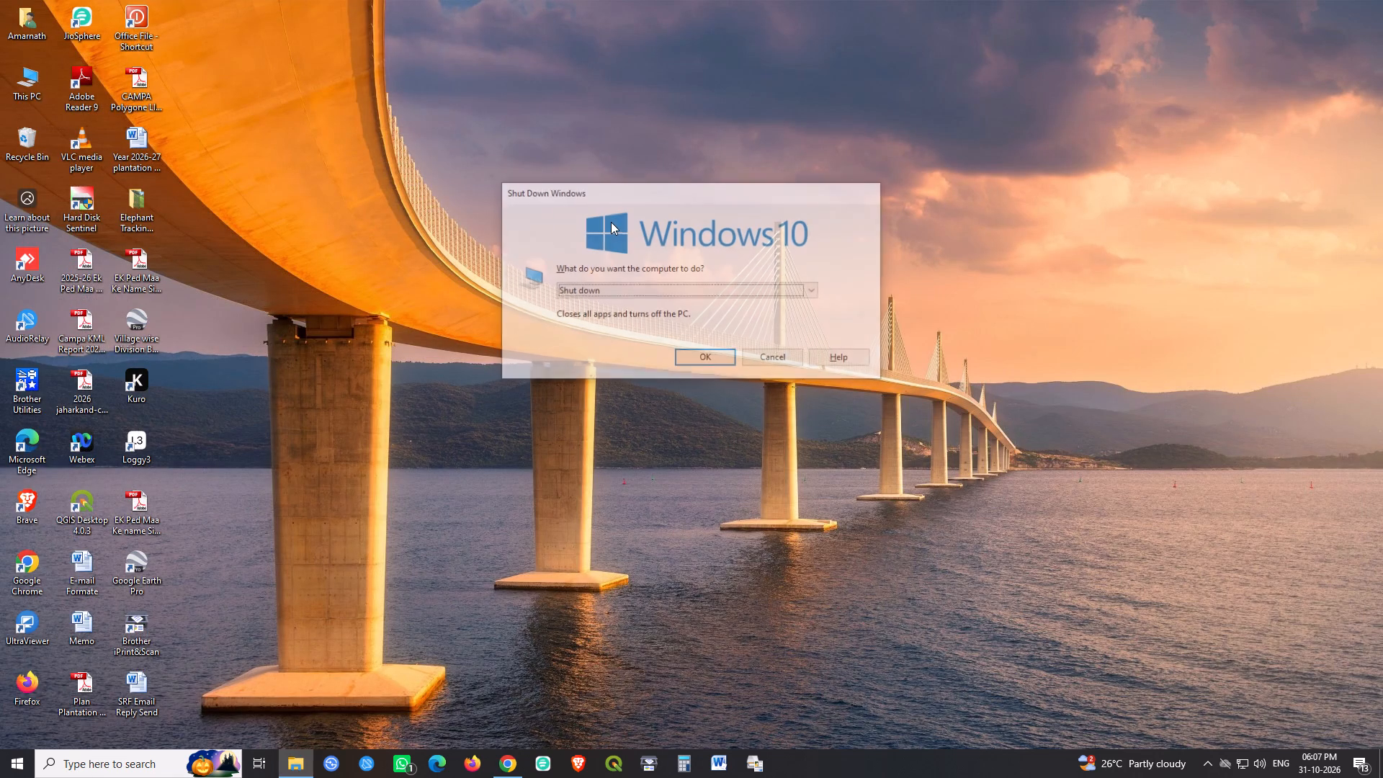